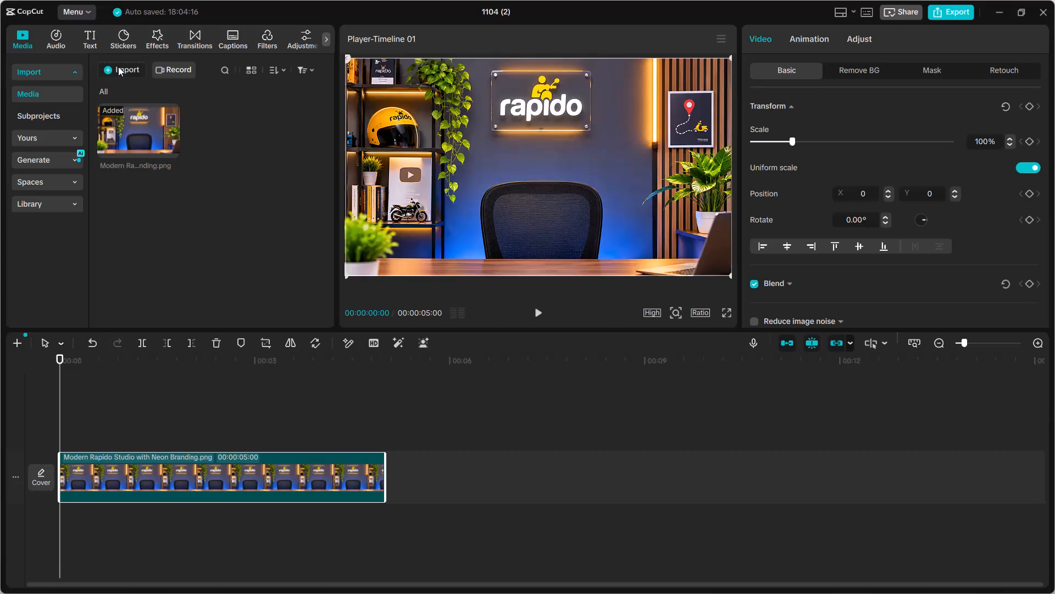
click(146, 96)
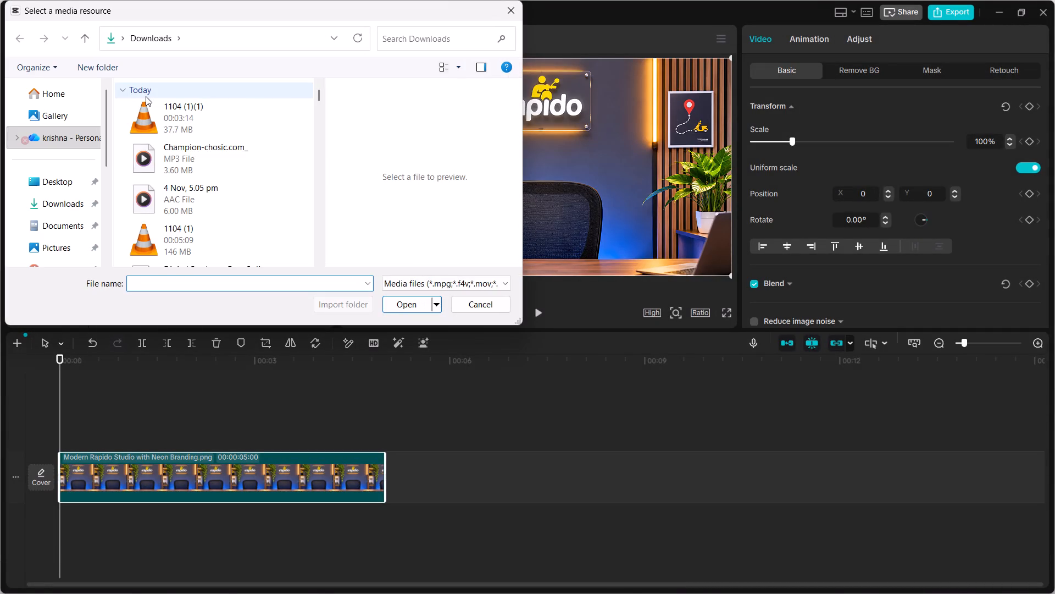
double_click(207, 120)
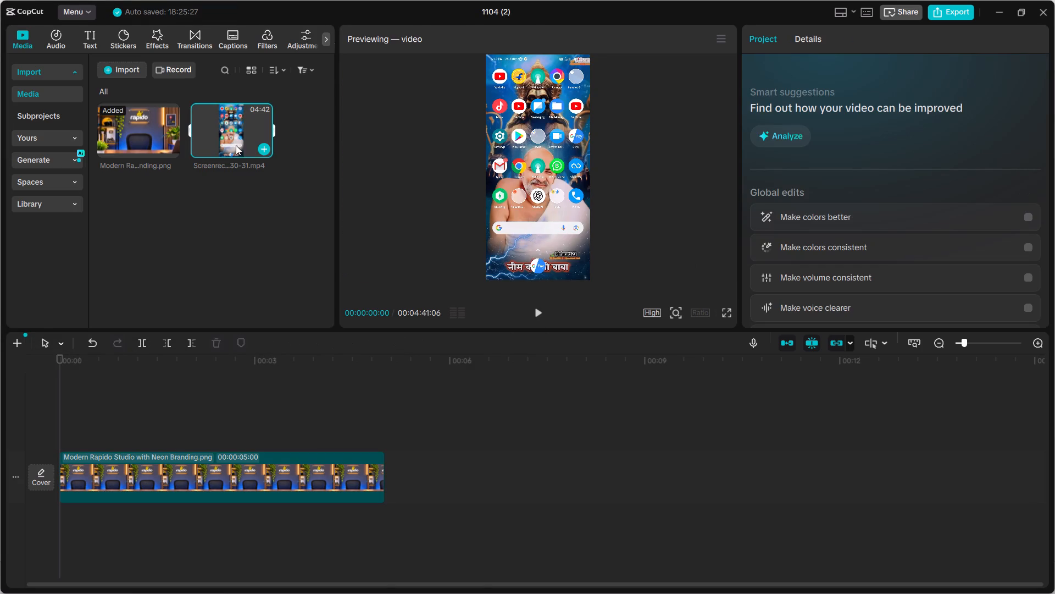
Place the screen recording clip on a new track above the Rapido studio background image, starting at 00:00.
drag(246, 128, 65, 426)
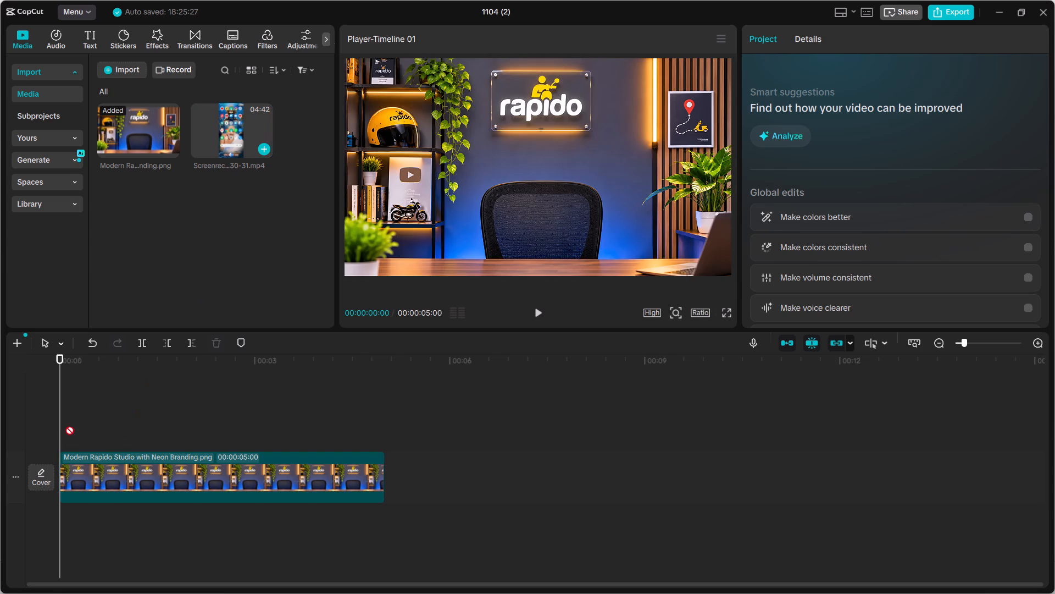
drag(65, 426, 54, 431)
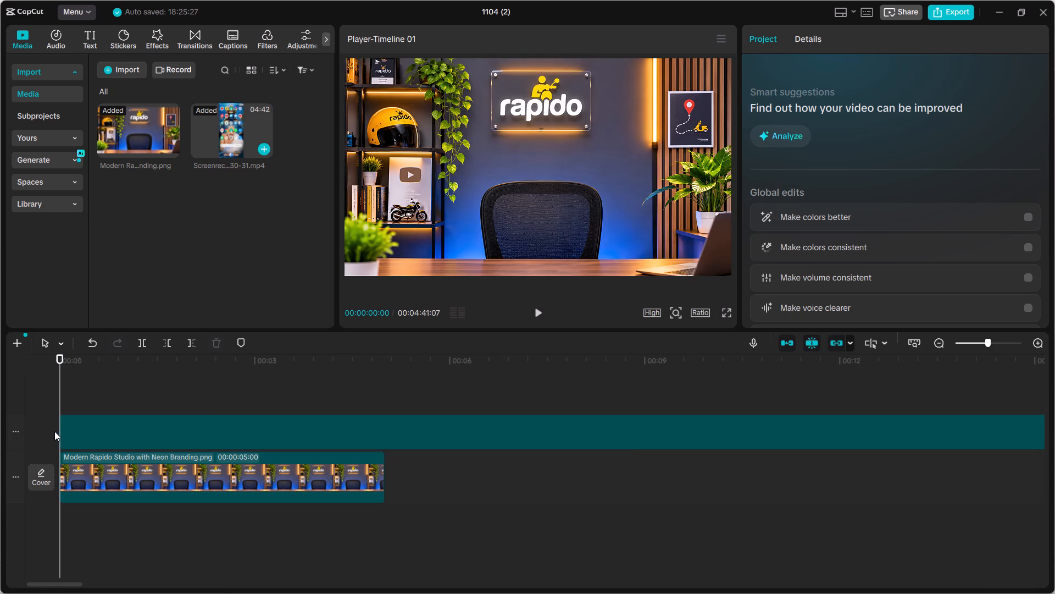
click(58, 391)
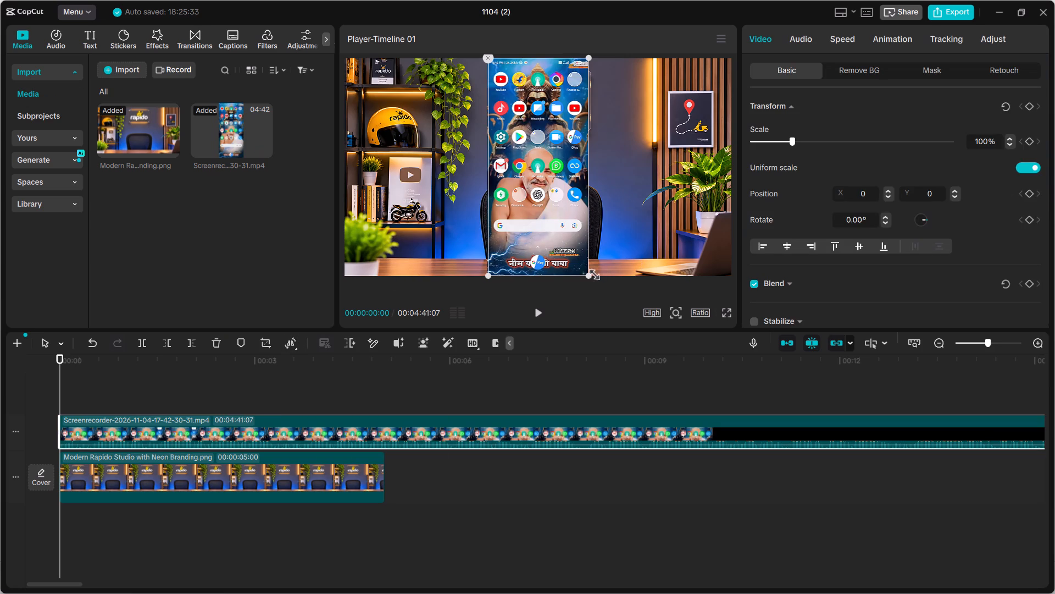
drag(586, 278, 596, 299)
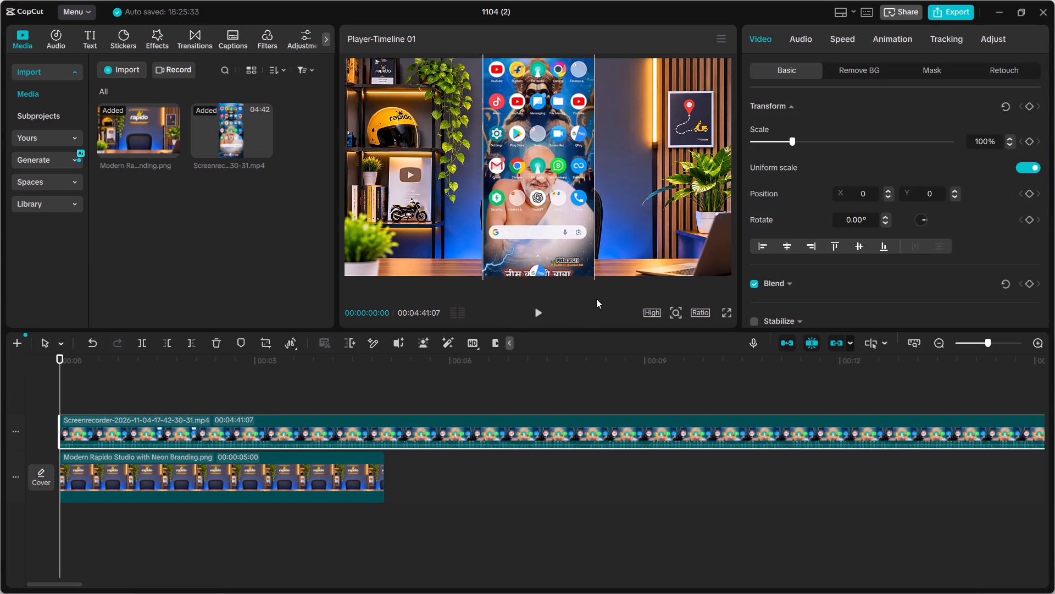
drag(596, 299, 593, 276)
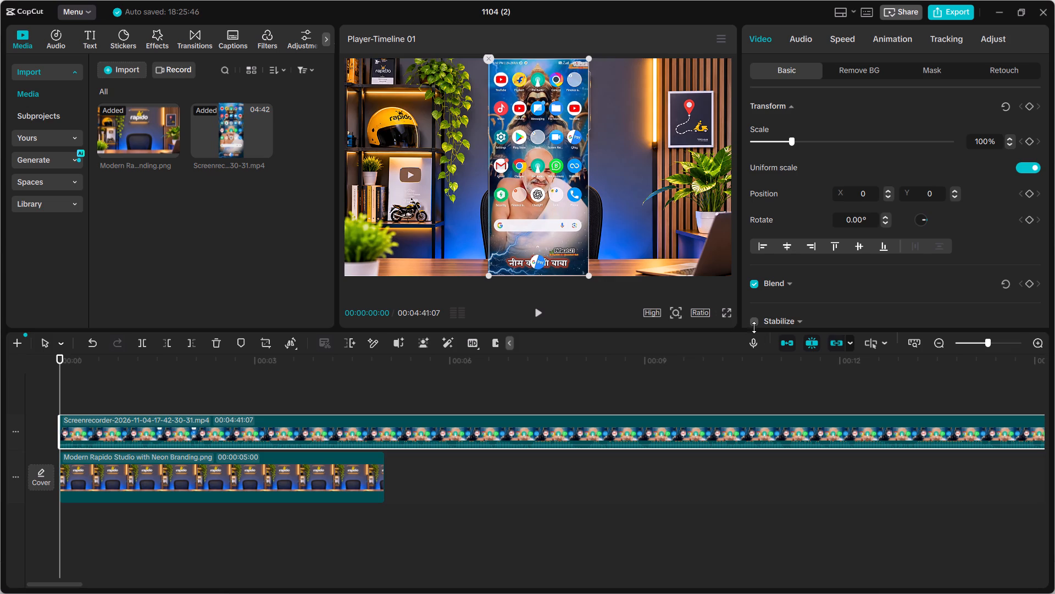
Set the project's aspect ratio to 16:9.
click(698, 308)
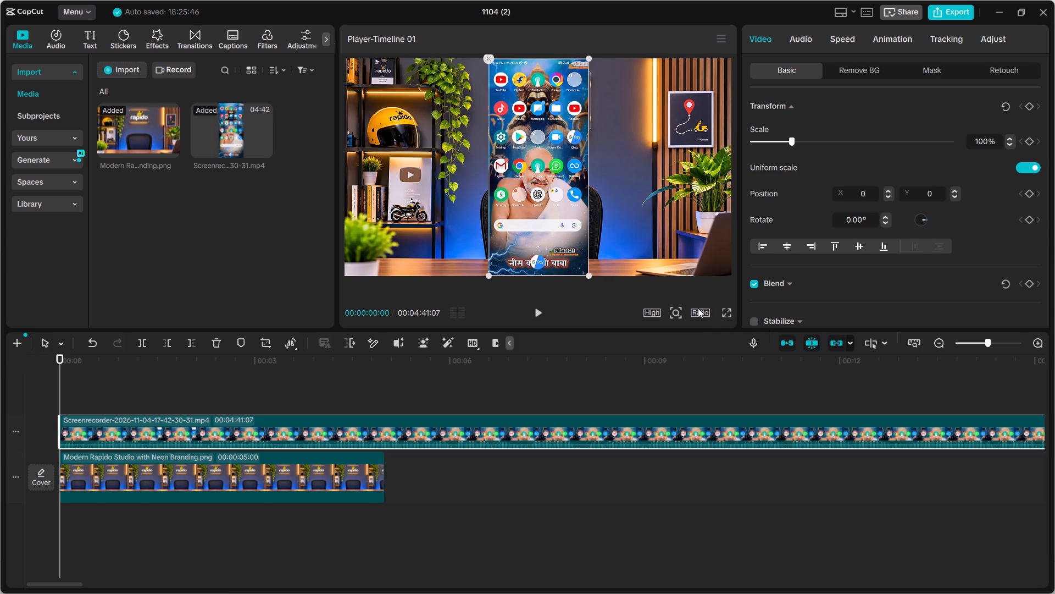
click(698, 308)
click(698, 312)
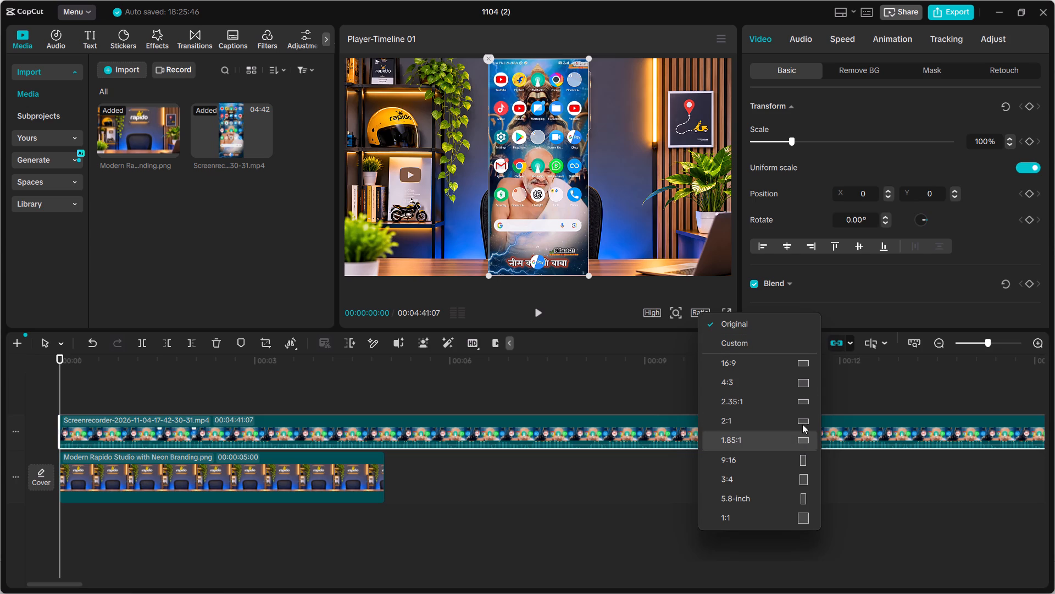
click(806, 362)
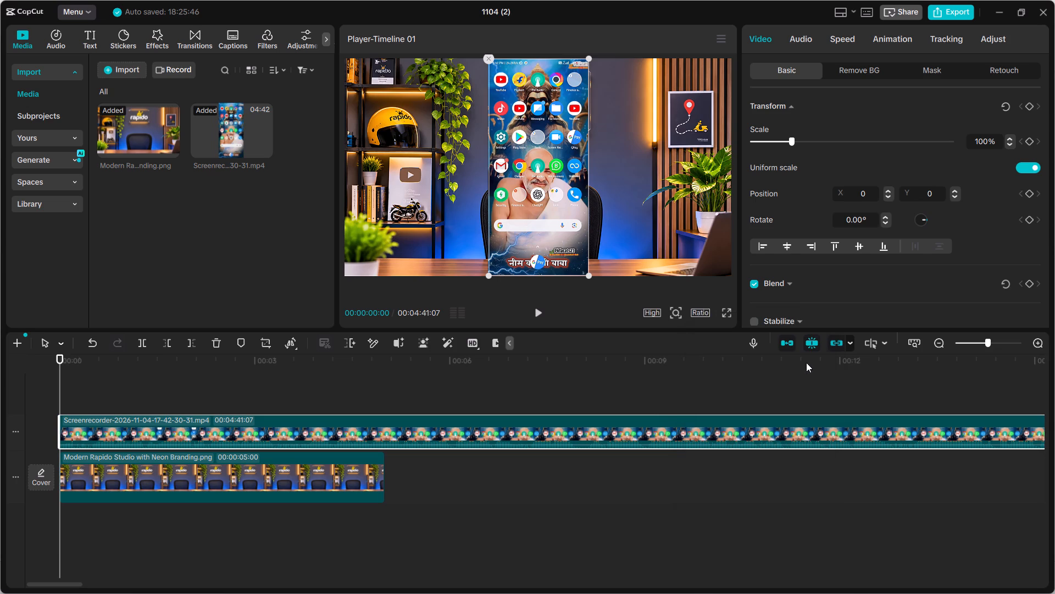
click(806, 362)
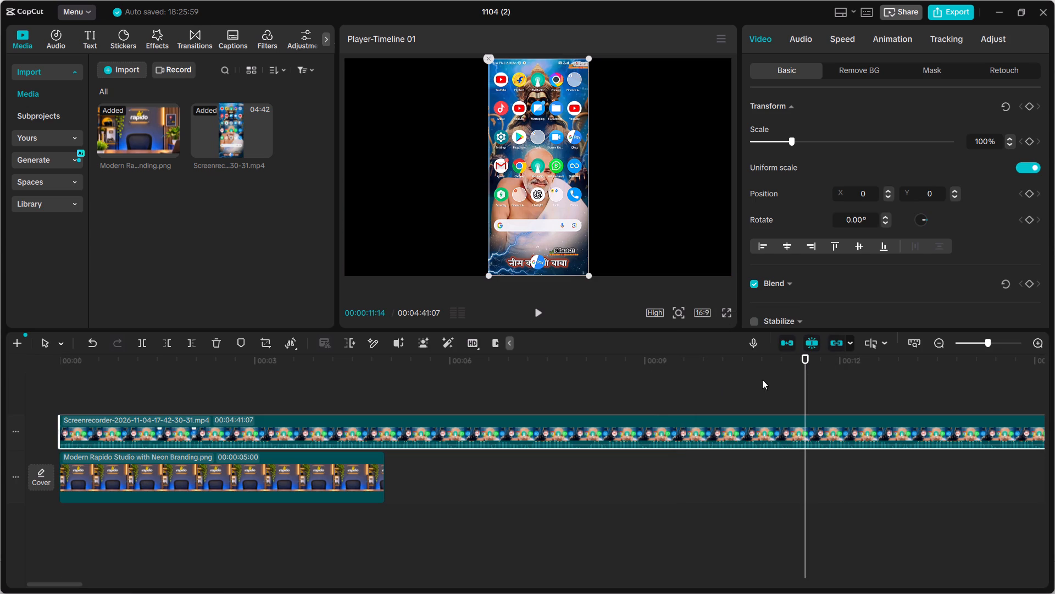
Enlarge the phone screen recording over the studio background to 126% and shift it vertically to Y 280.
drag(804, 392, 415, 424)
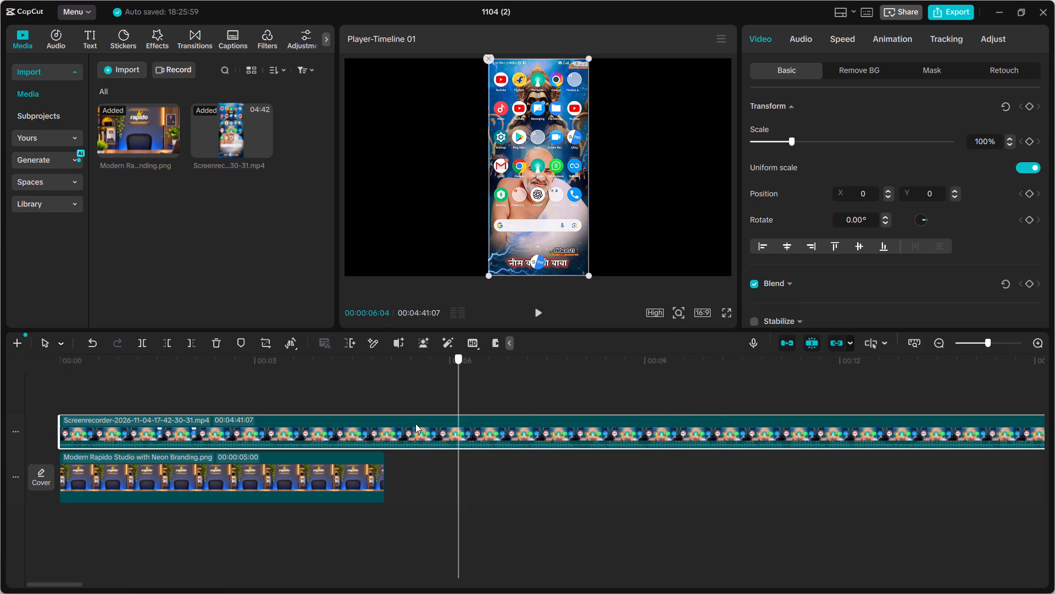
drag(415, 424, 290, 433)
drag(290, 433, 255, 437)
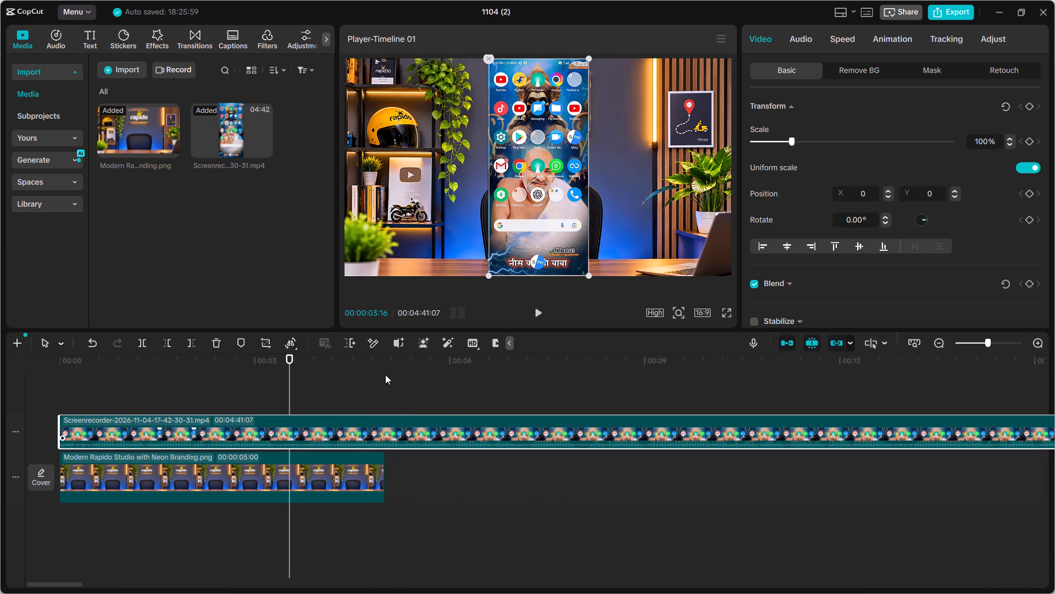
drag(587, 272, 604, 315)
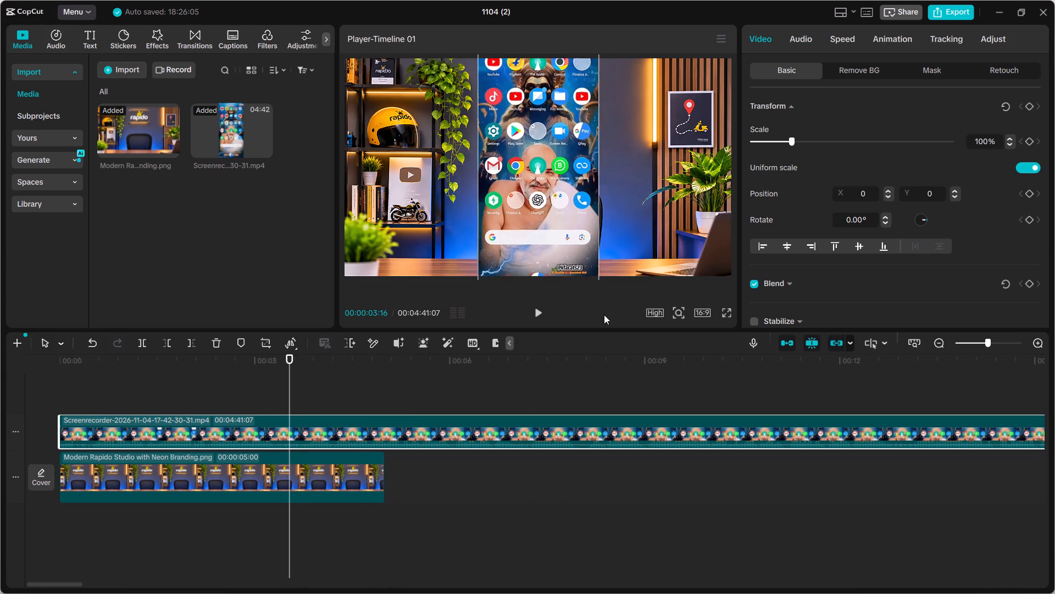
drag(604, 315, 604, 316)
drag(567, 217, 567, 255)
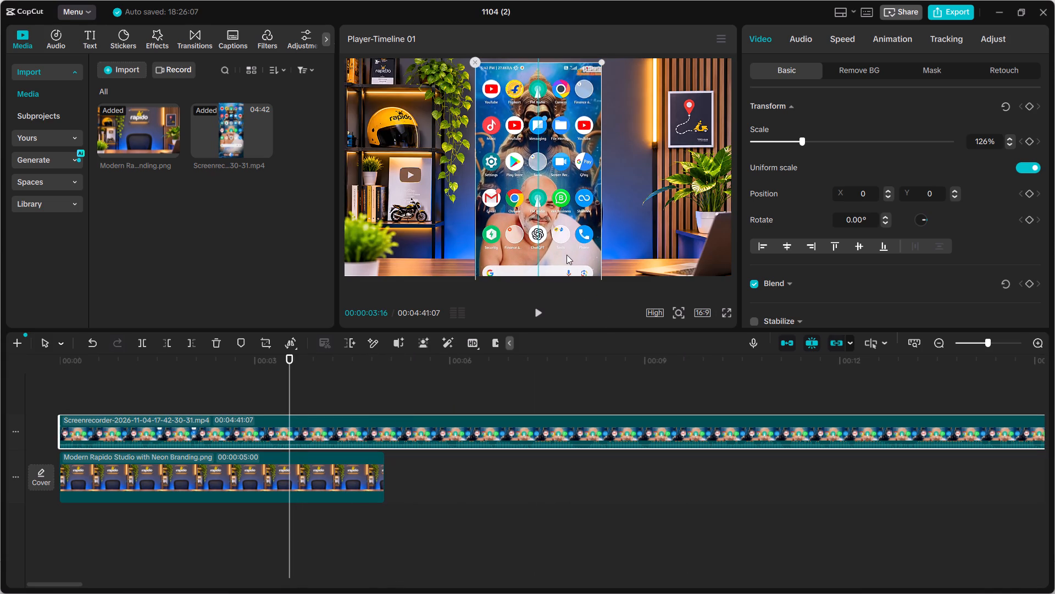
drag(567, 255, 568, 186)
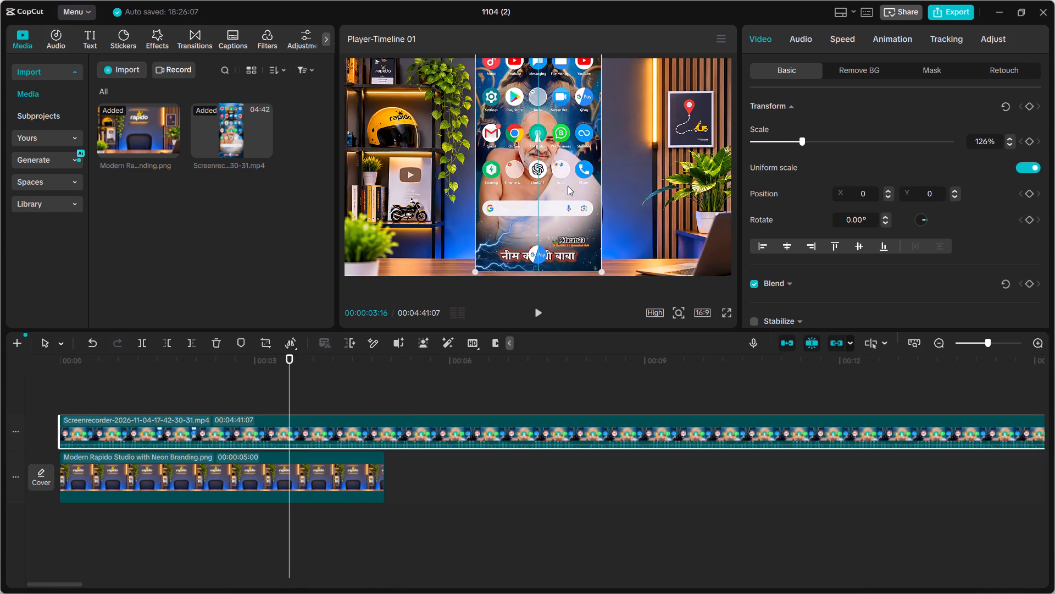
drag(568, 186, 568, 189)
Raise the screen recording clip's volume to 20.0 dB on the timeline and play it back.
right_click(529, 145)
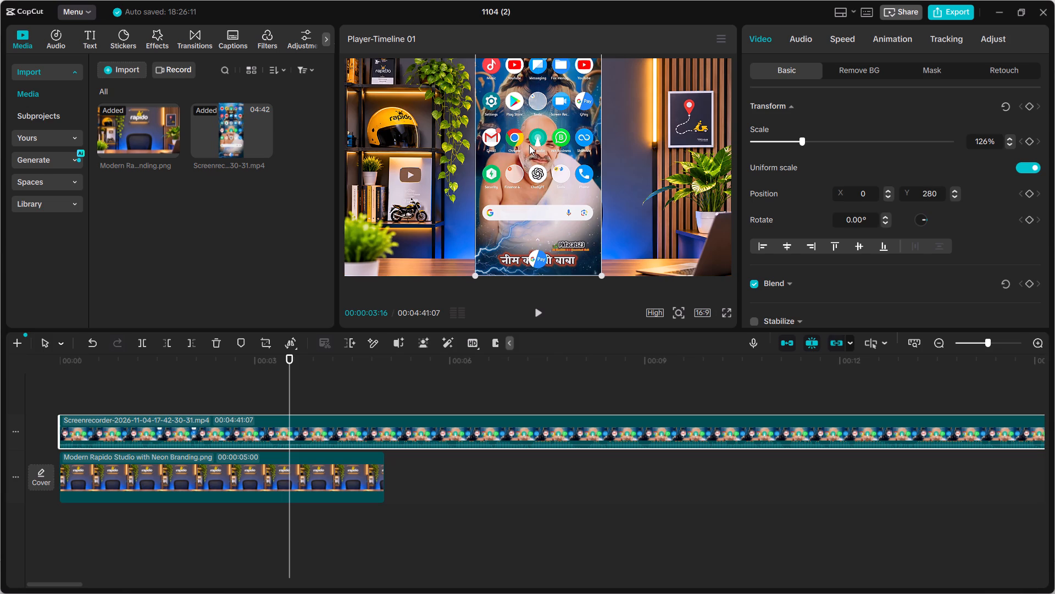
right_click(491, 435)
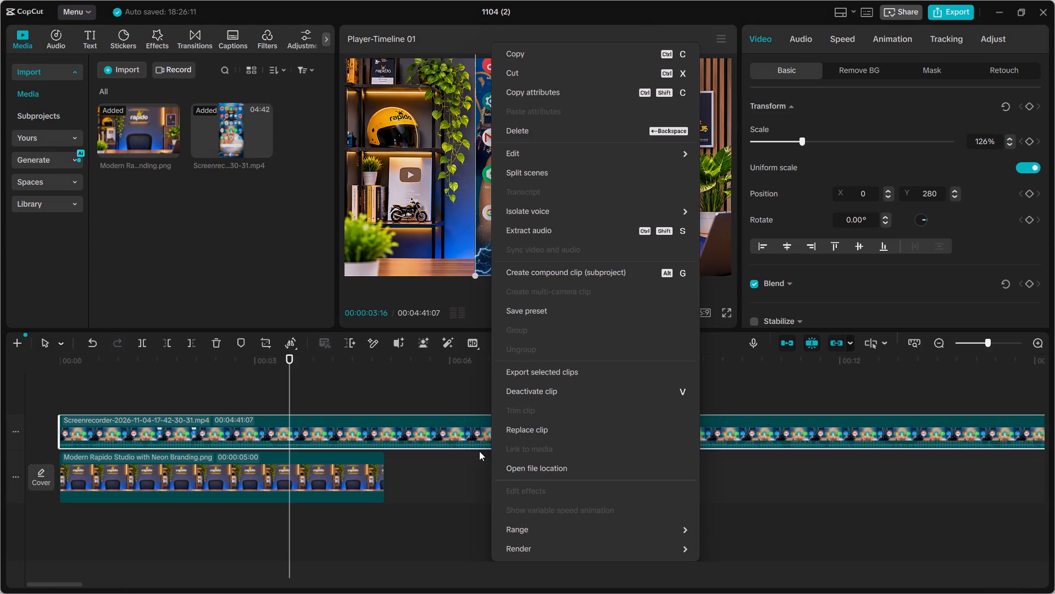
click(457, 439)
click(457, 439)
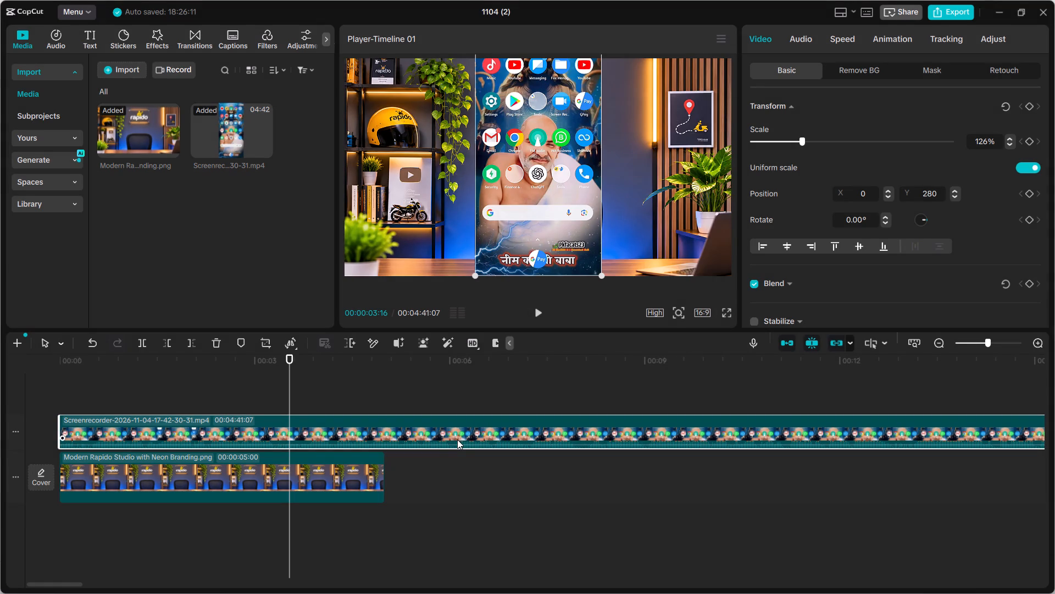
drag(452, 446, 450, 416)
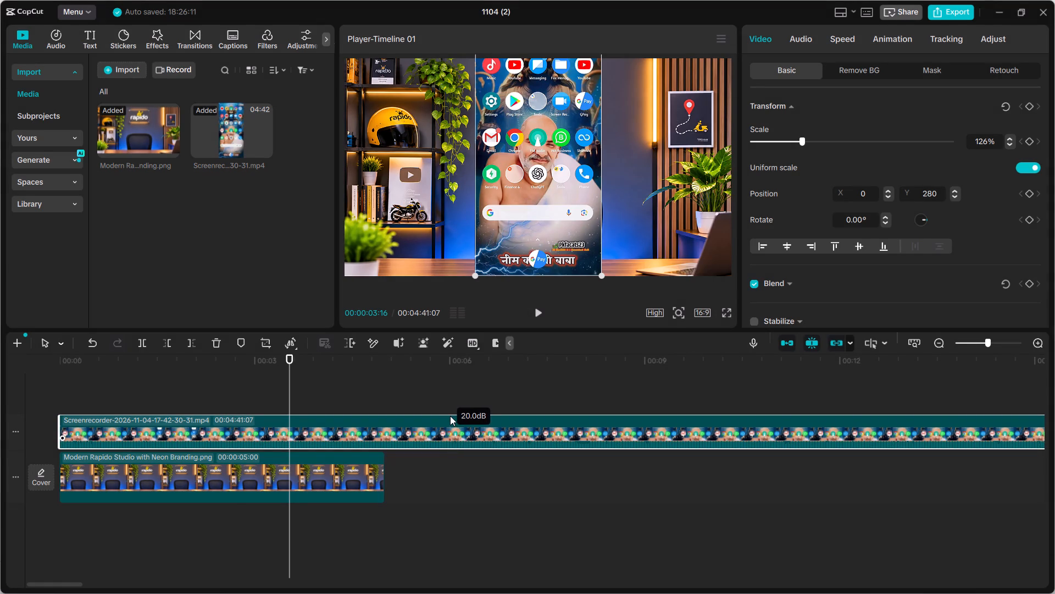
key(space)
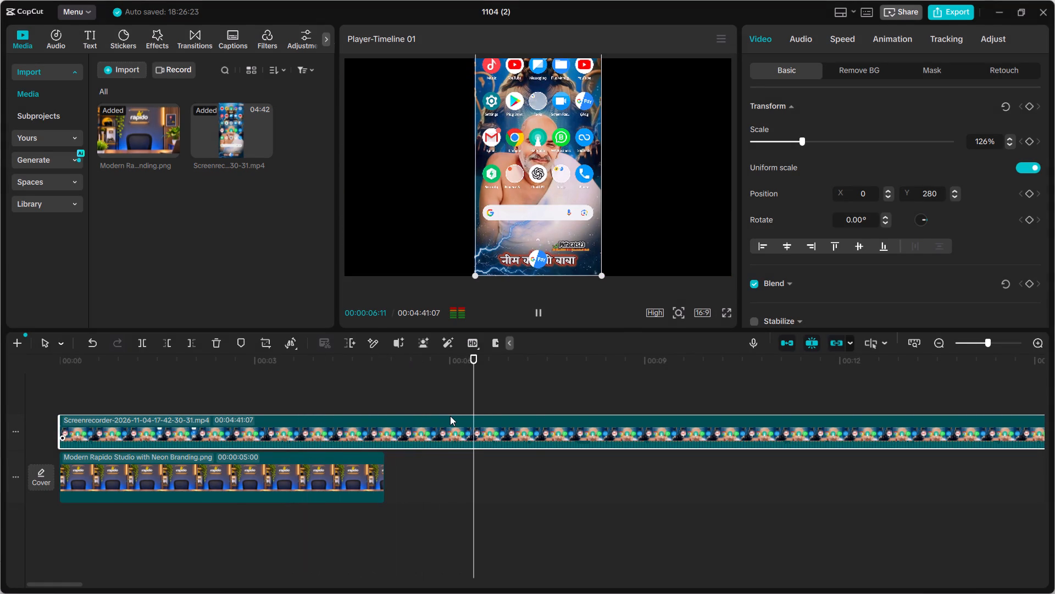
Extend the Rapido studio background image to the screen recording's end at 00:04:41:07 and play the composition from the start.
click(273, 486)
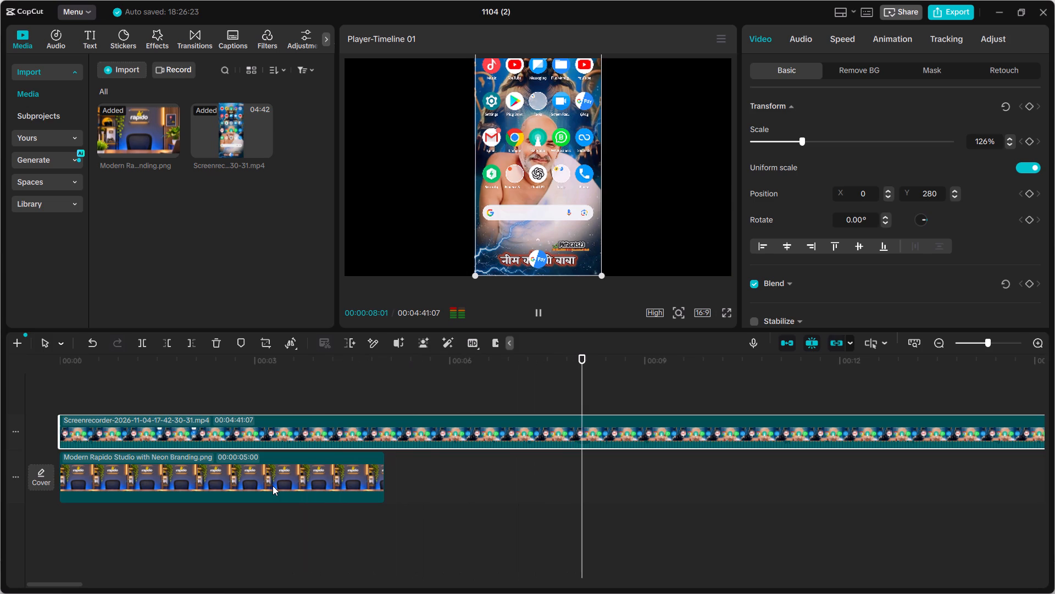
key(space)
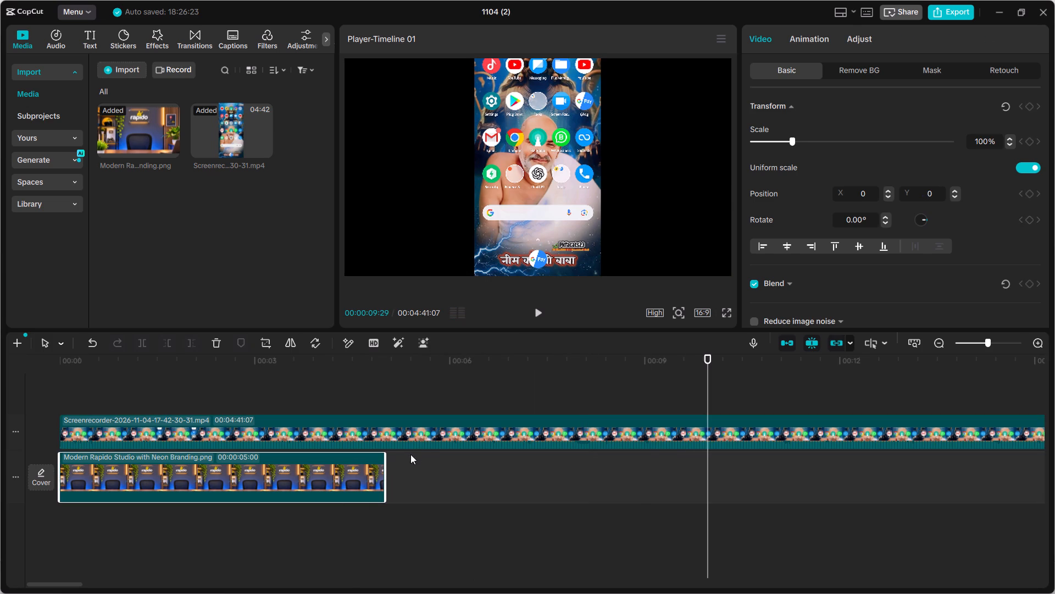
click(968, 343)
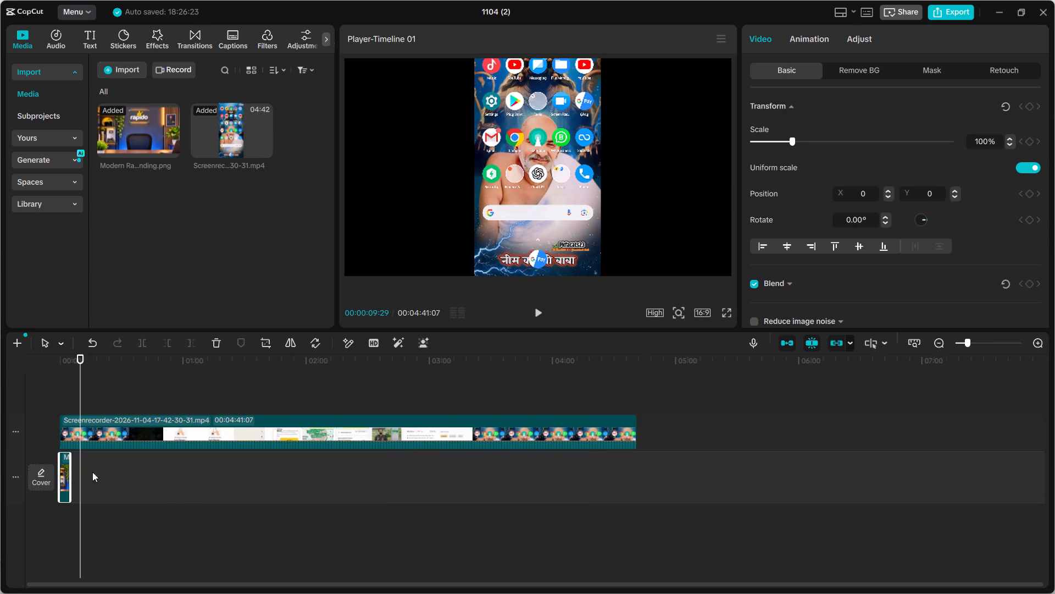
drag(72, 481, 609, 480)
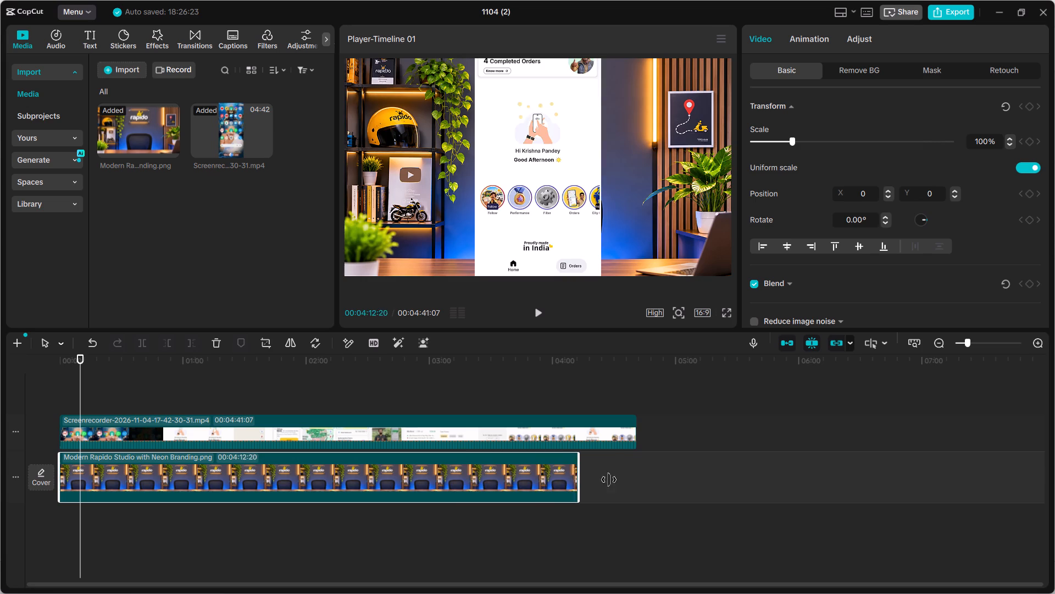
drag(609, 480, 635, 481)
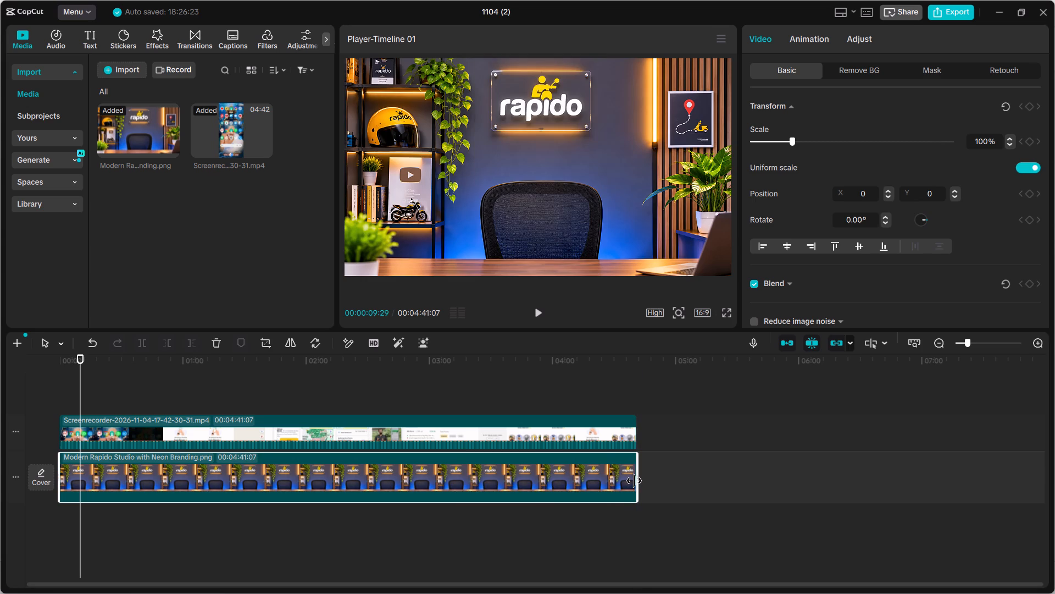
drag(82, 400, 12, 414)
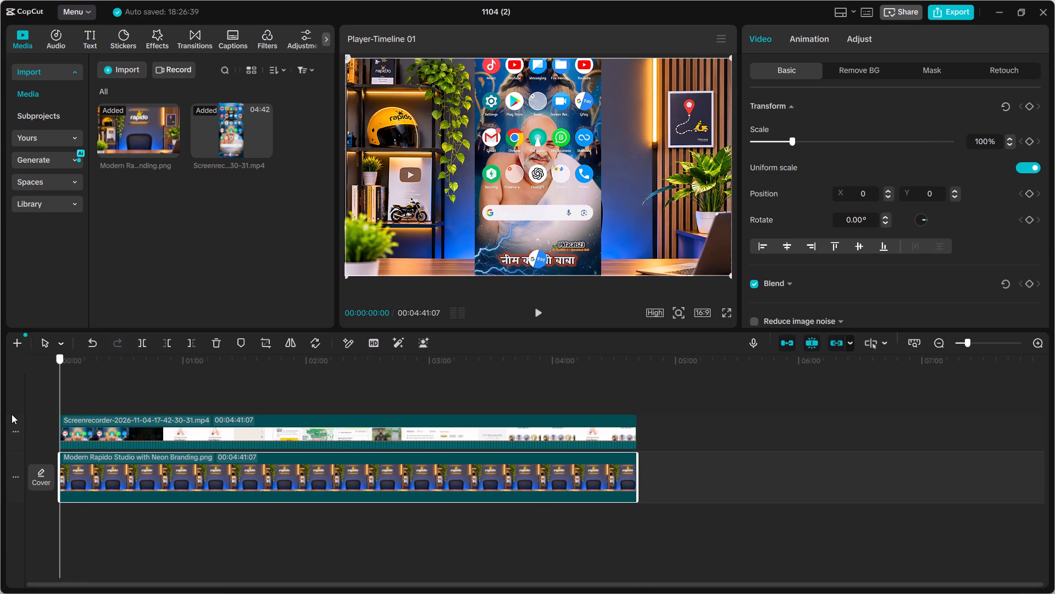
drag(12, 414, 10, 414)
key(space)
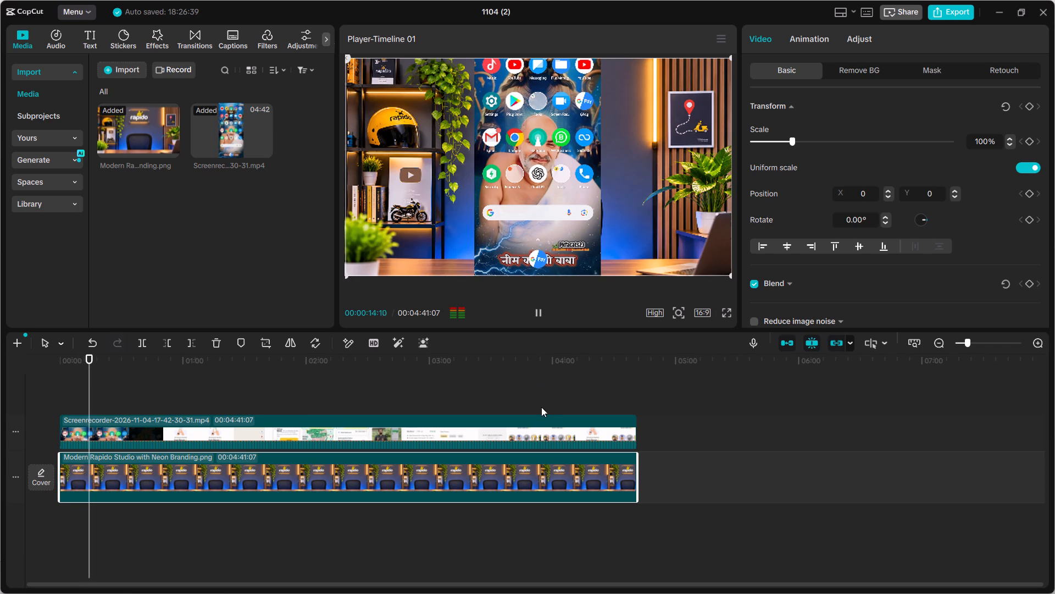
Move the screen recording to position X -68, Y -187, scale it up to 139%, and preview it.
click(537, 424)
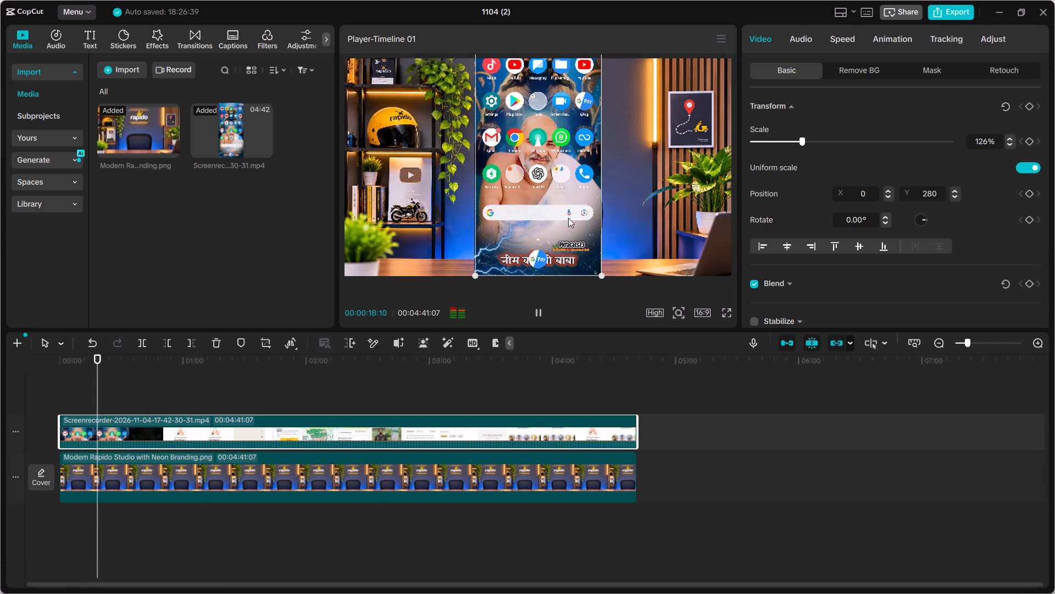
drag(556, 182, 548, 241)
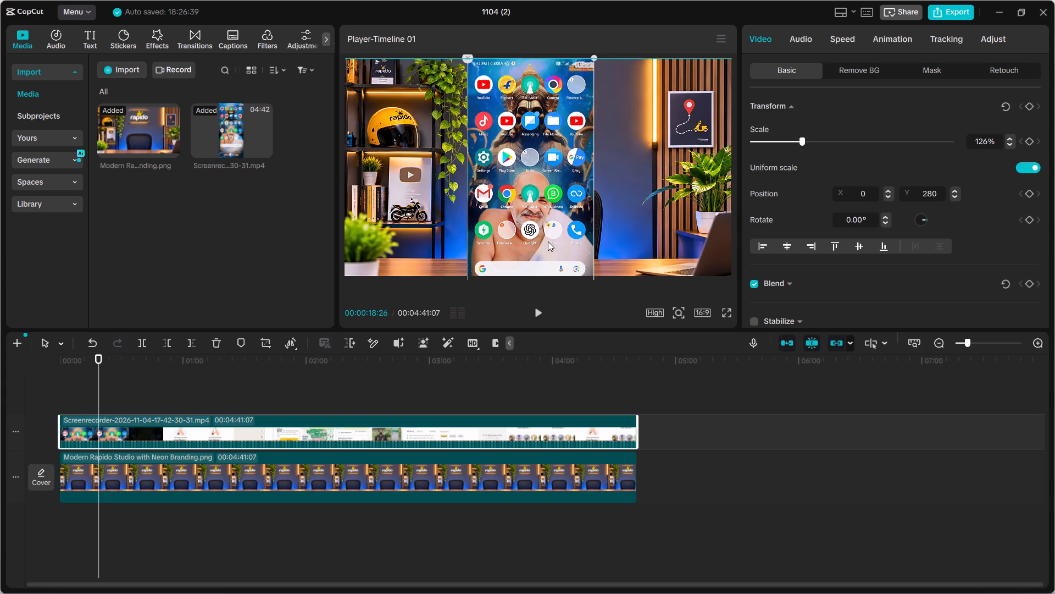
drag(548, 241, 551, 228)
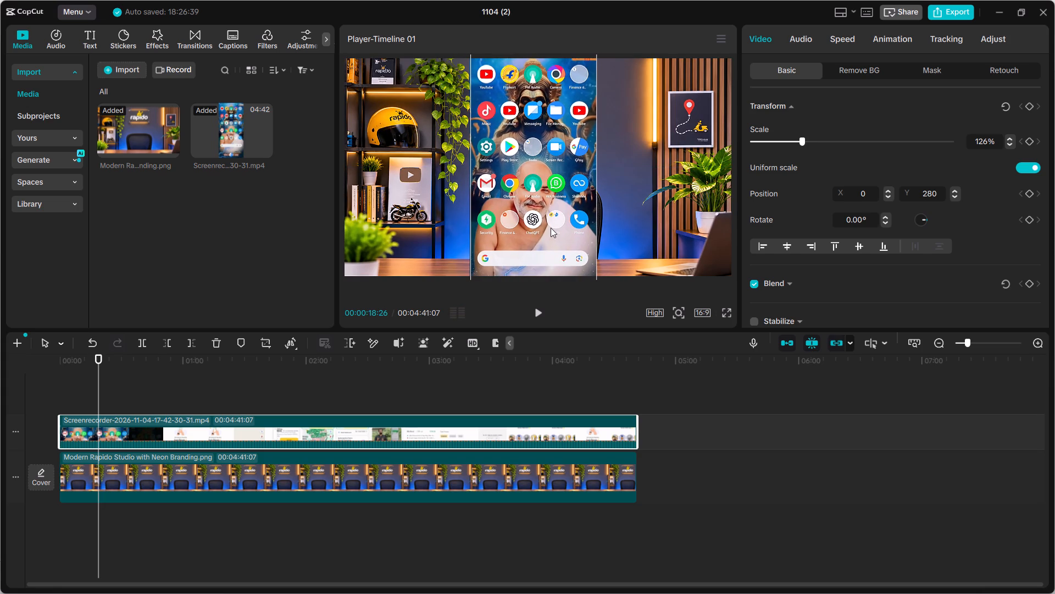
drag(551, 228, 549, 229)
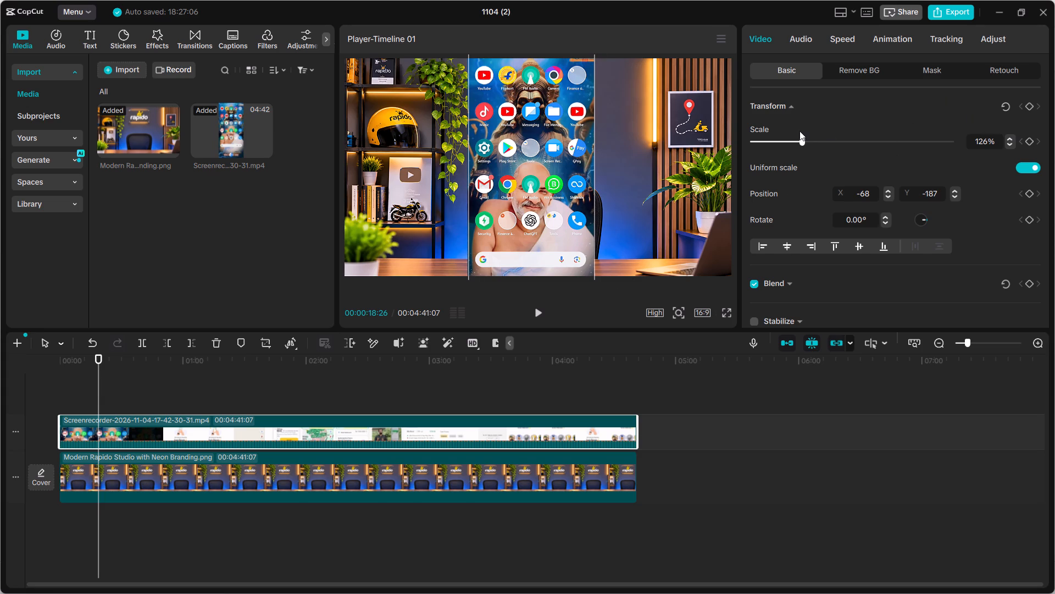
click(1009, 138)
triple_click(1009, 138)
triple_click(1009, 138)
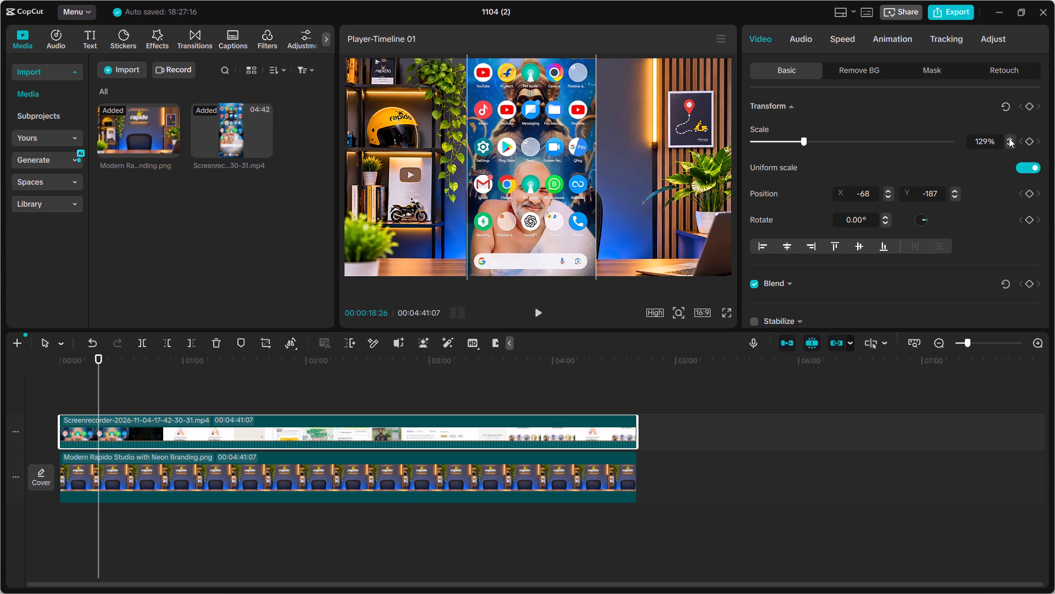
triple_click(1009, 138)
triple_click(1009, 138)
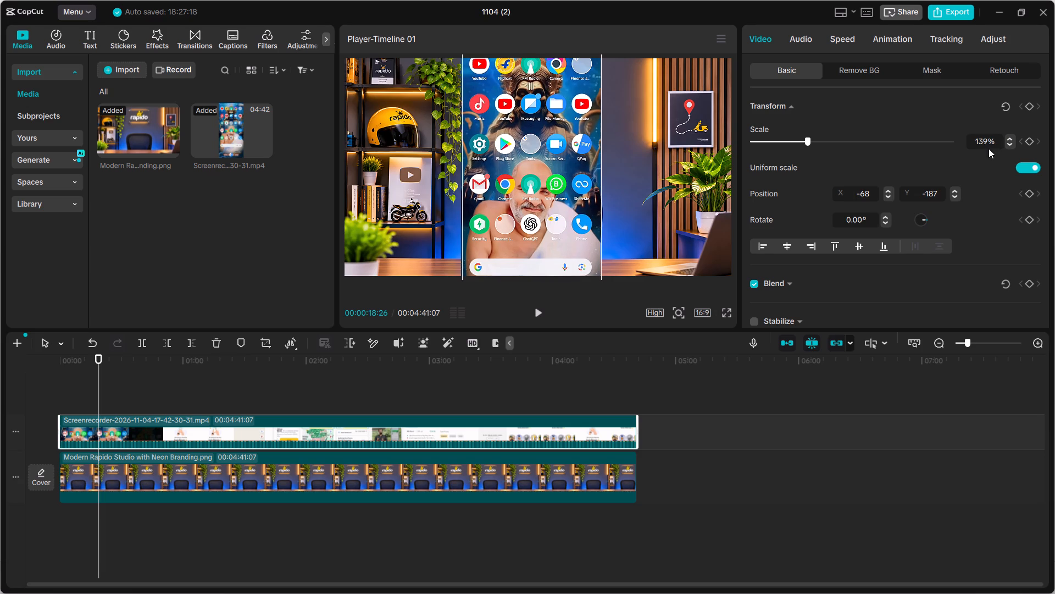
key(space)
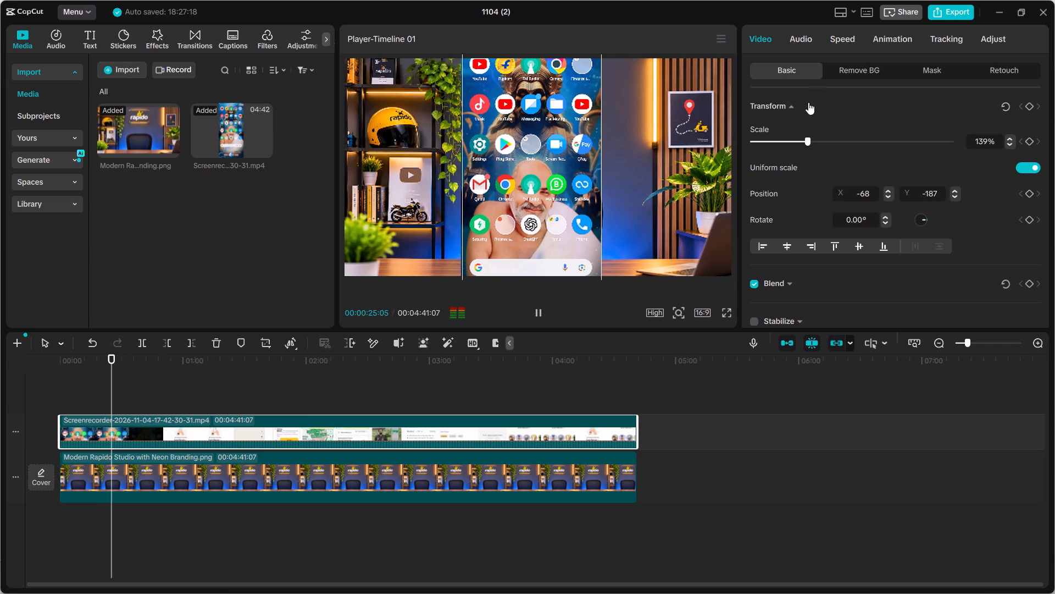
Increase the screen recording's standard playback speed to 1.20x, previewing the result.
click(840, 37)
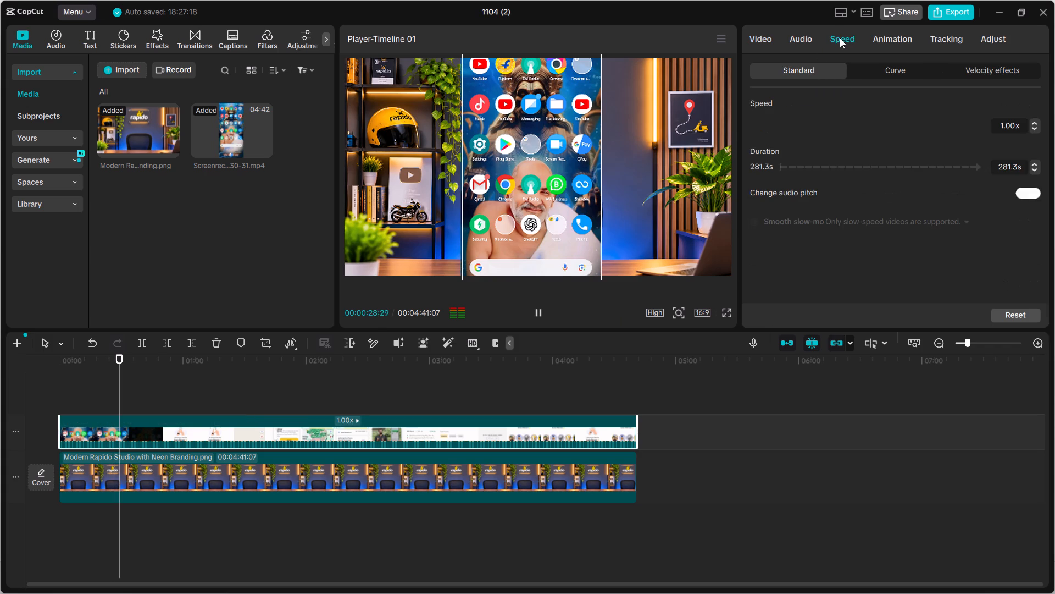
click(1032, 122)
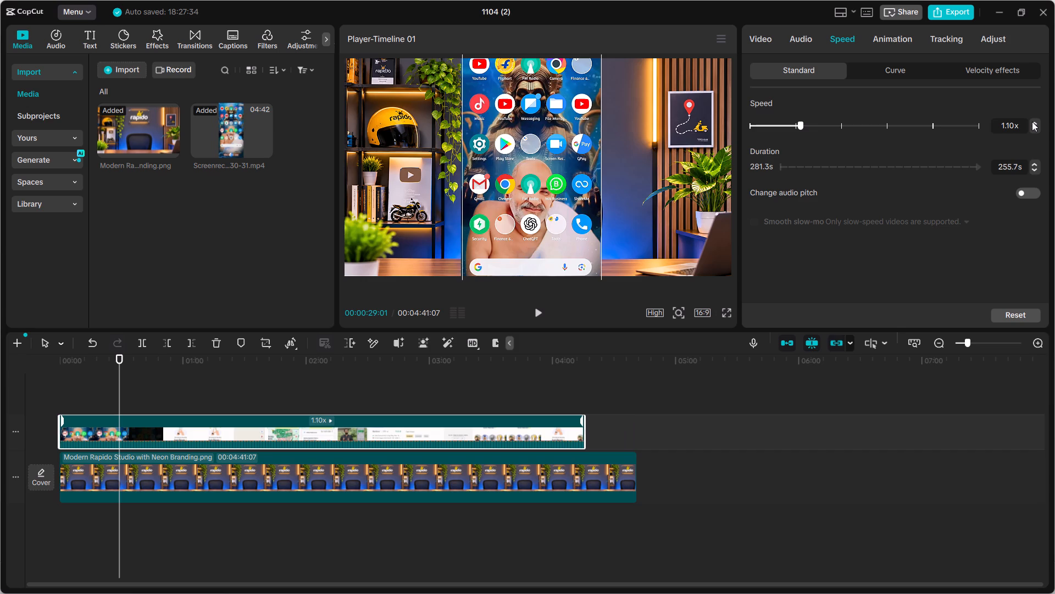
key(space)
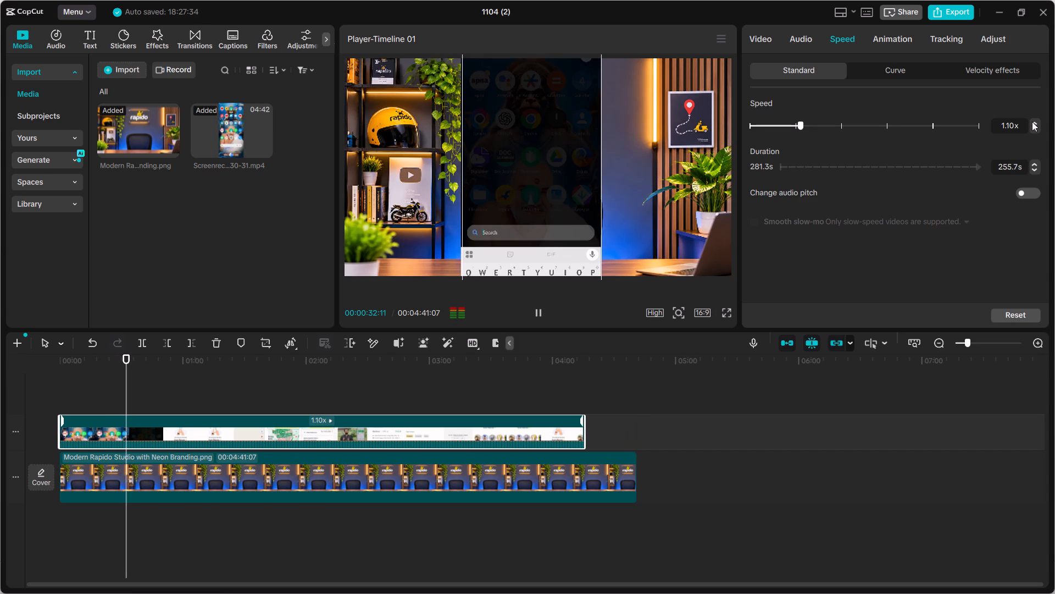
click(1032, 122)
key(space)
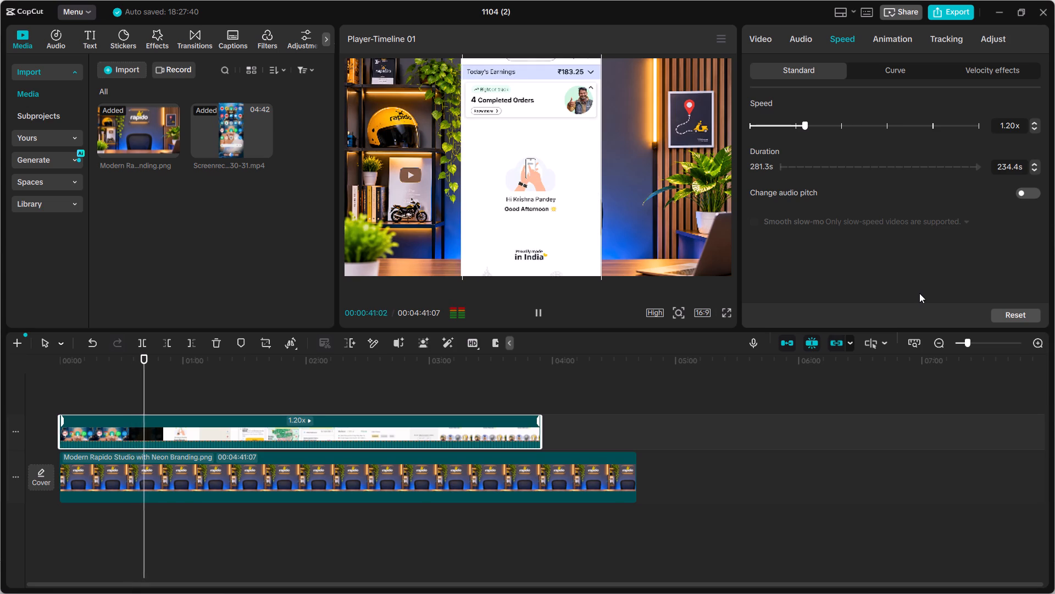
Centre the screen recording horizontally and lower it so the app's header row sits just inside the frame's top edge.
drag(575, 210, 580, 235)
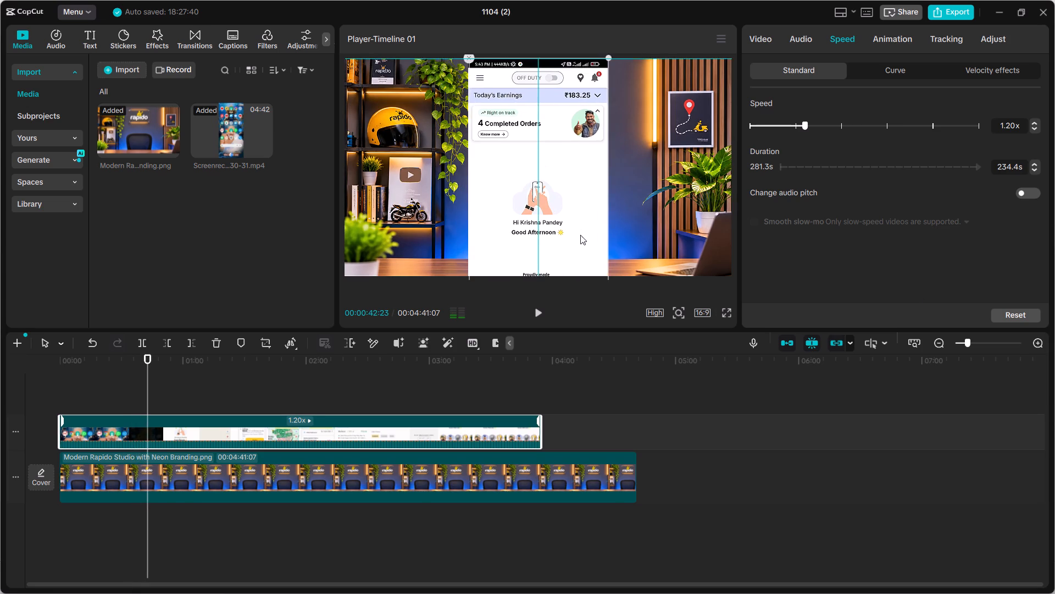
drag(580, 235, 579, 224)
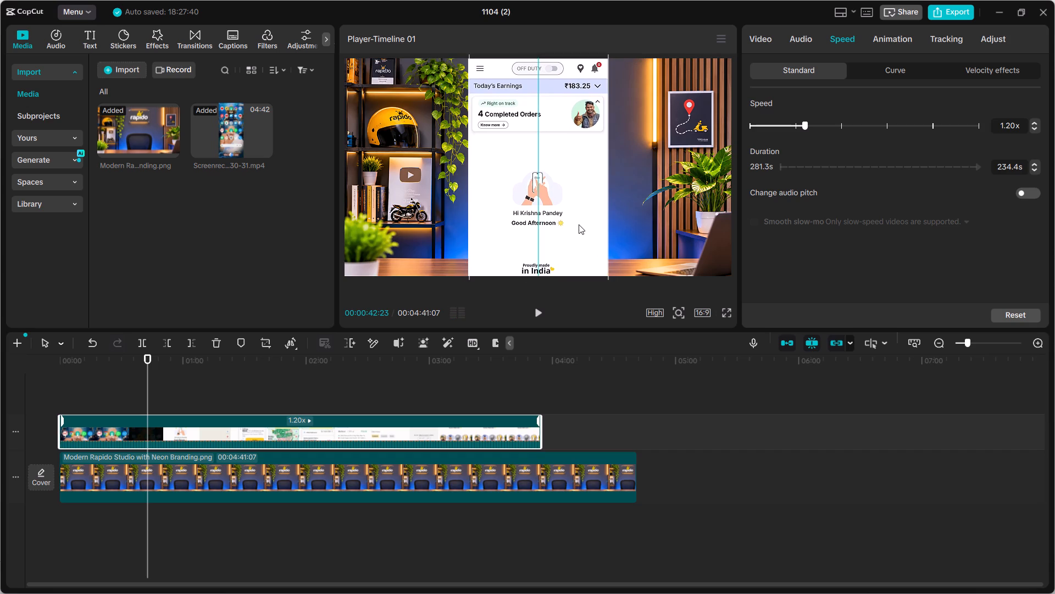
drag(579, 224, 582, 224)
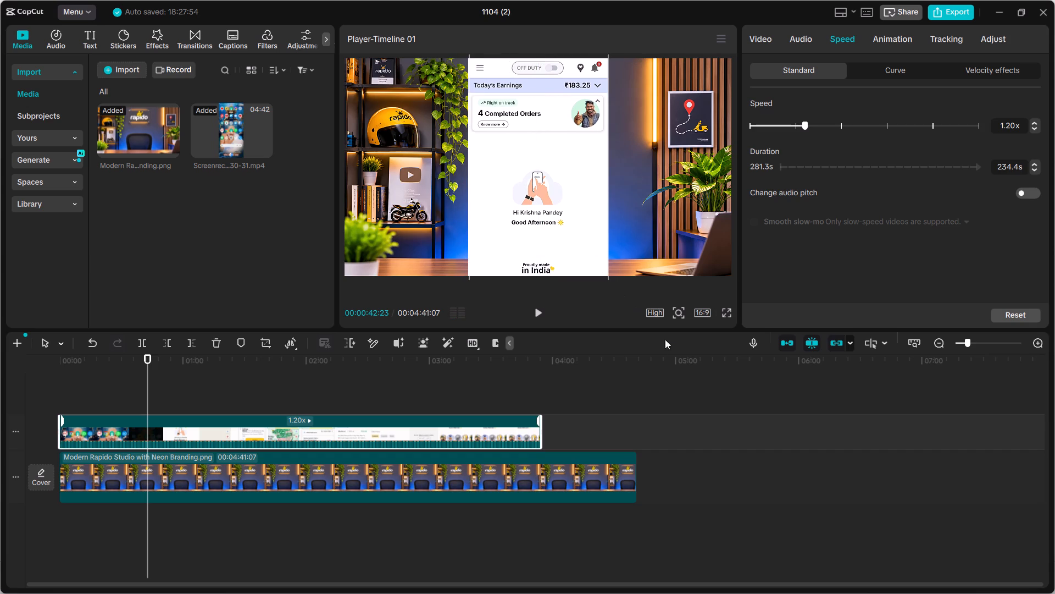
key(space)
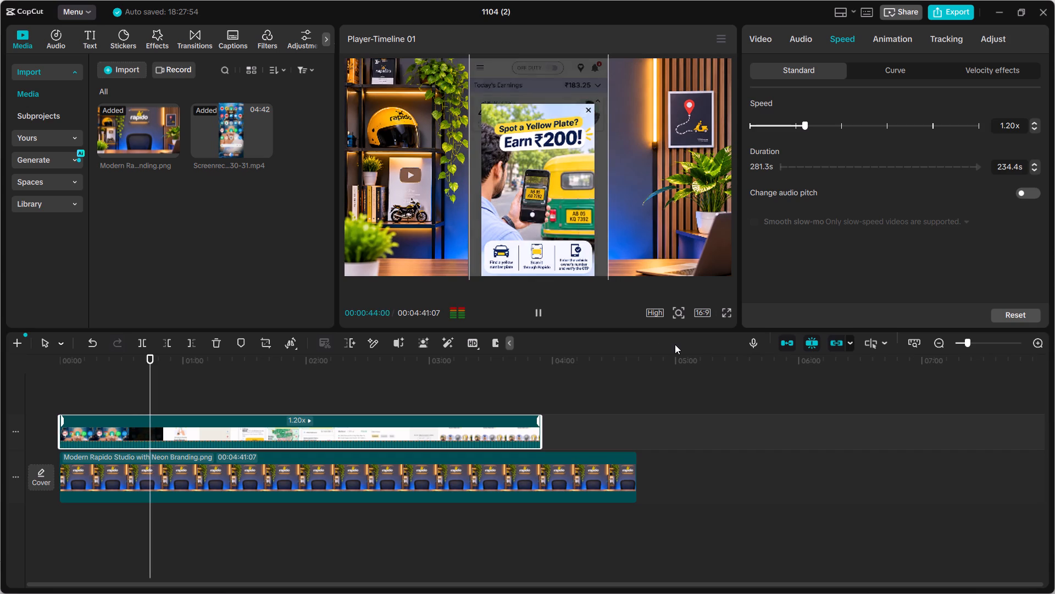
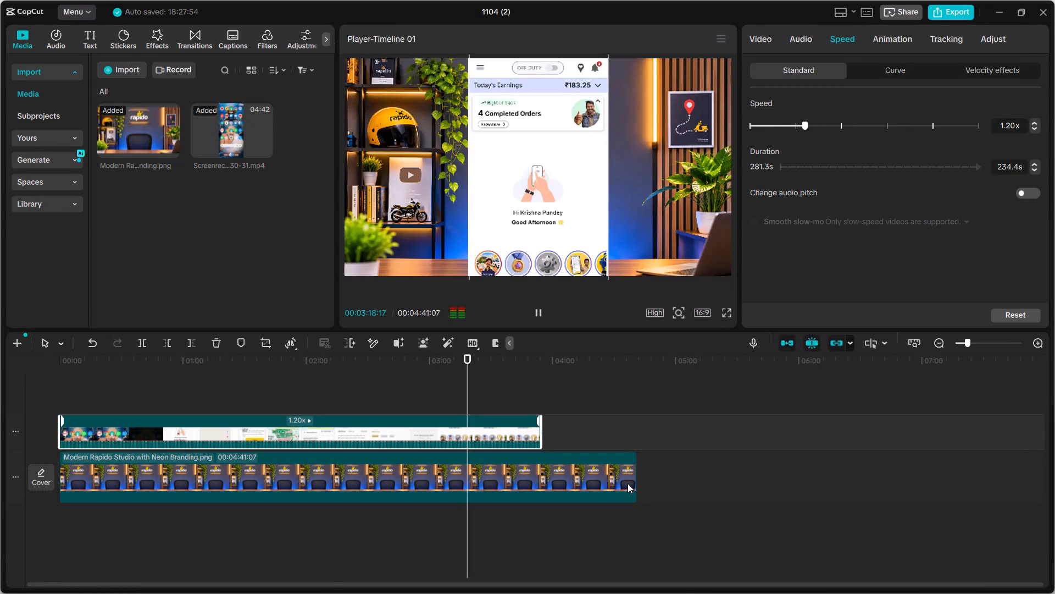
Trim the Rapido studio background image to the screen recording's end at 00:03:54:11 and resume playback to preview it.
click(629, 479)
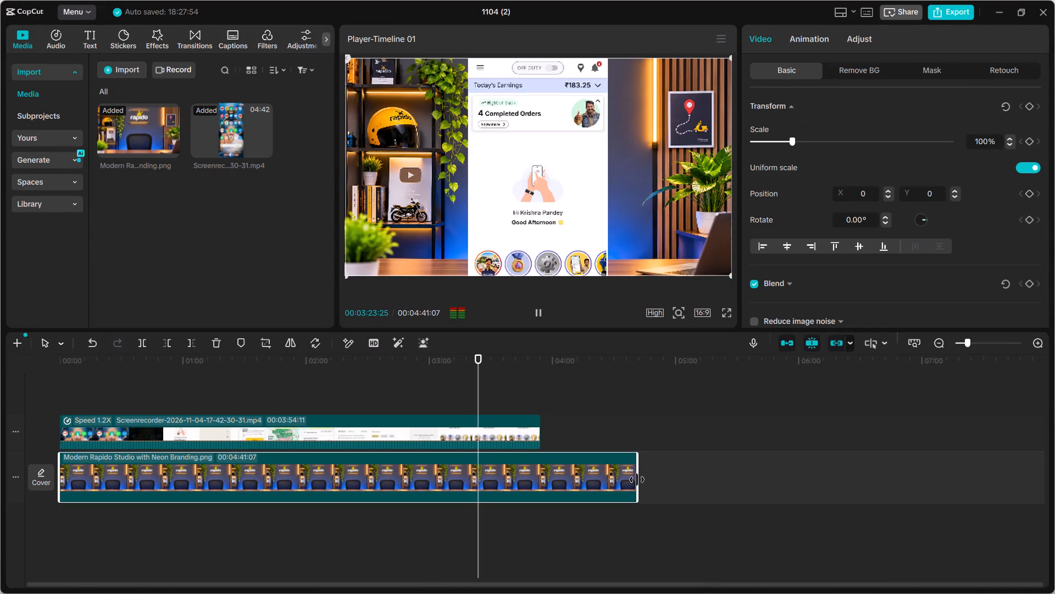
drag(637, 480, 538, 478)
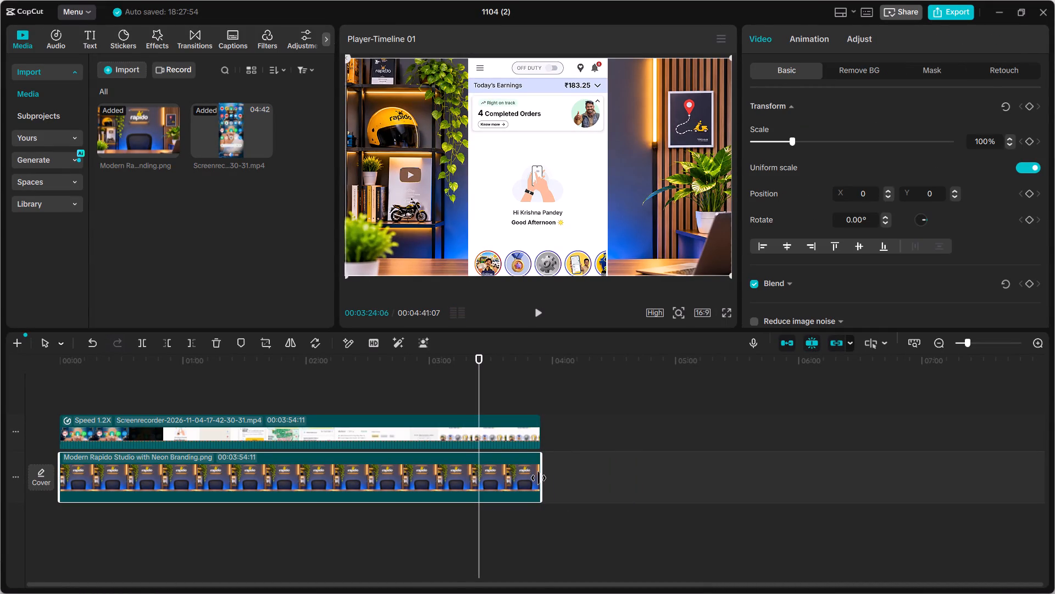
key(space)
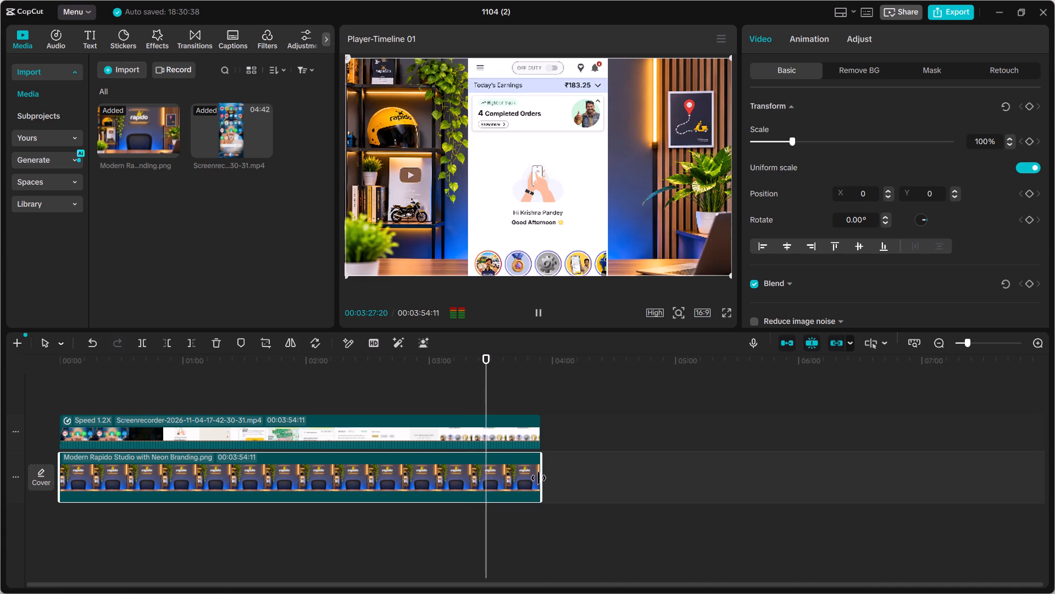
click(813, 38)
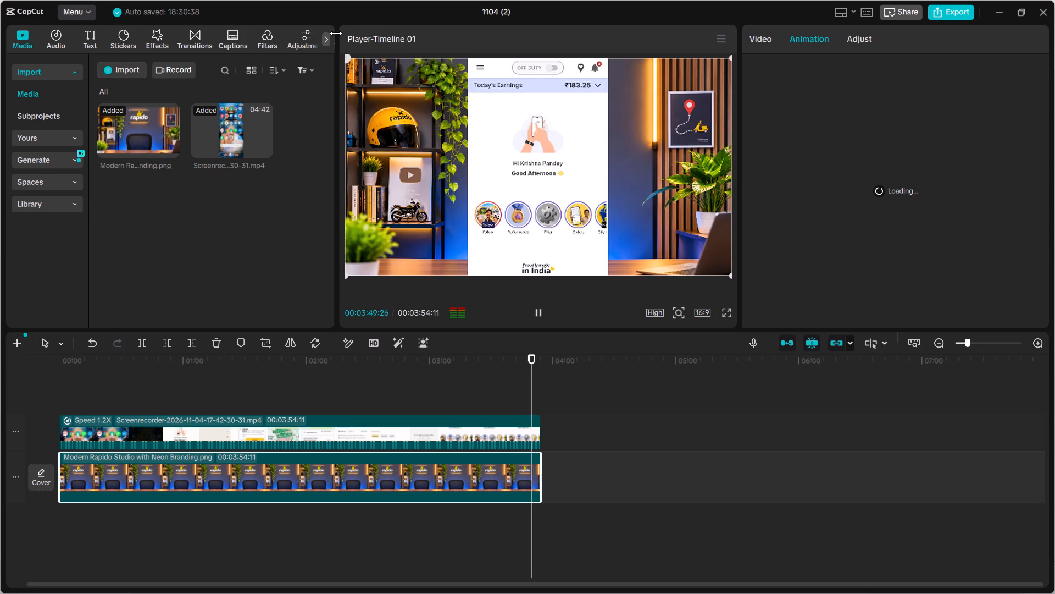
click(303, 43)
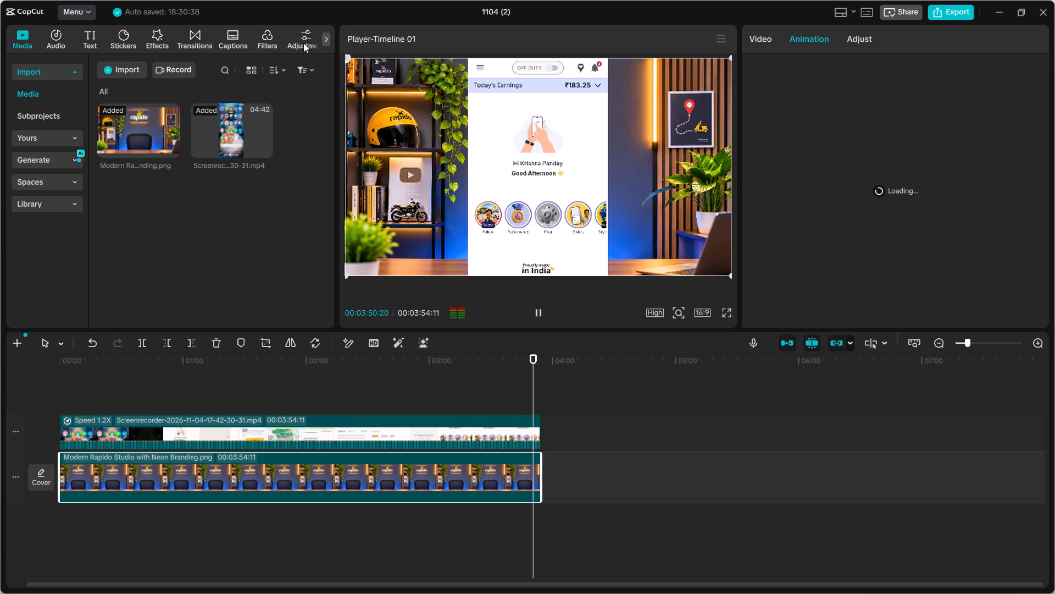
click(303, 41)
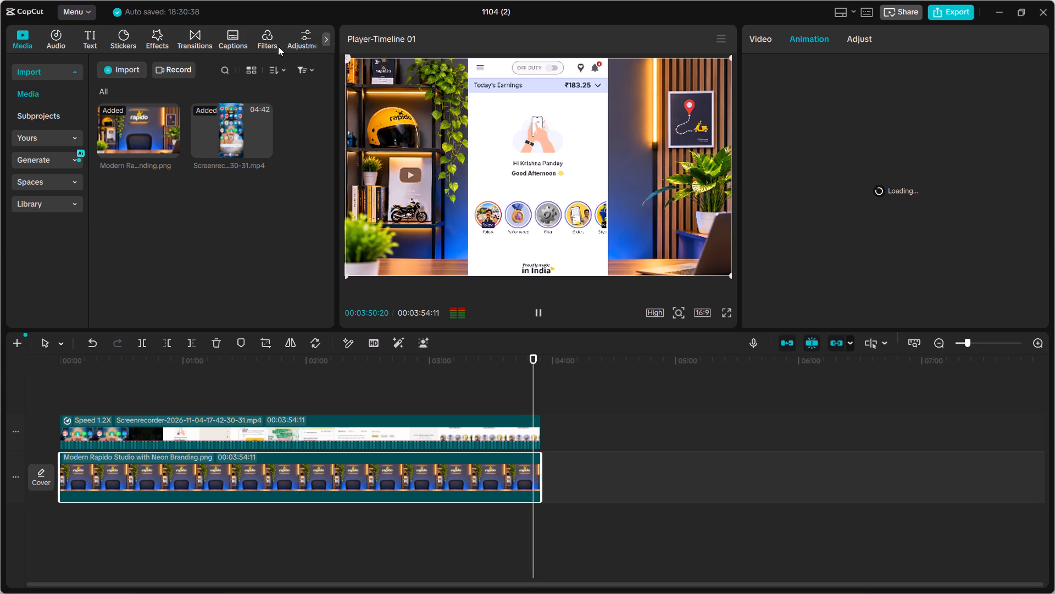
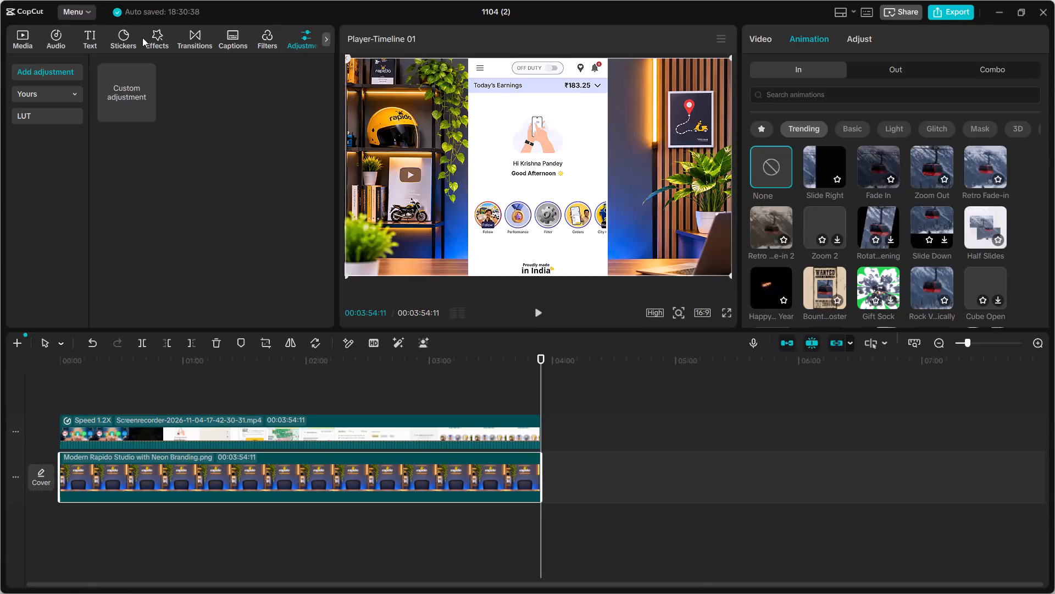
Browse the trending video effects and search the effects library for "blur".
click(152, 40)
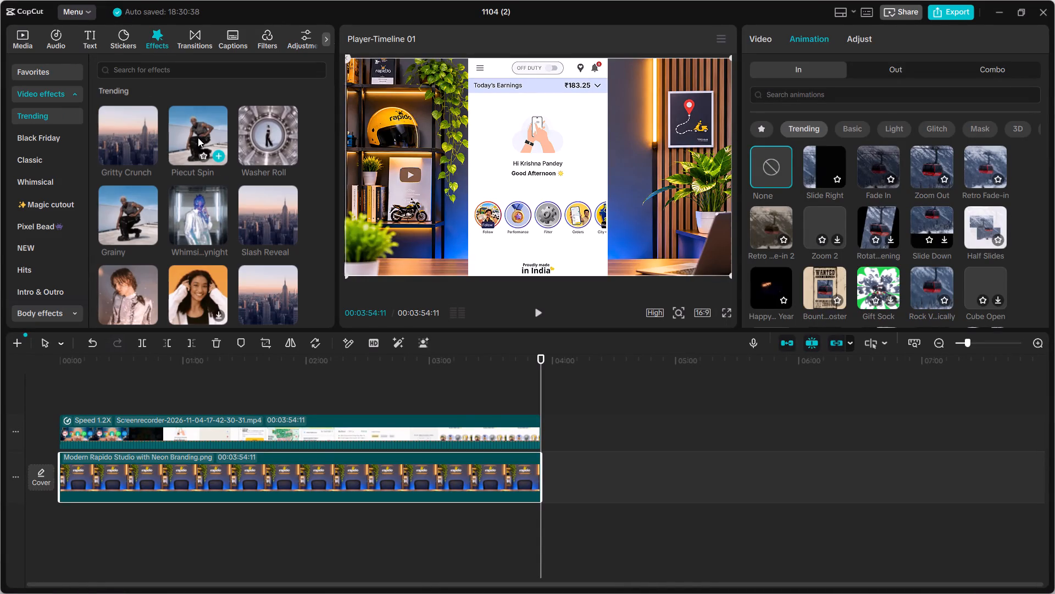
scroll(239, 241, down, 1)
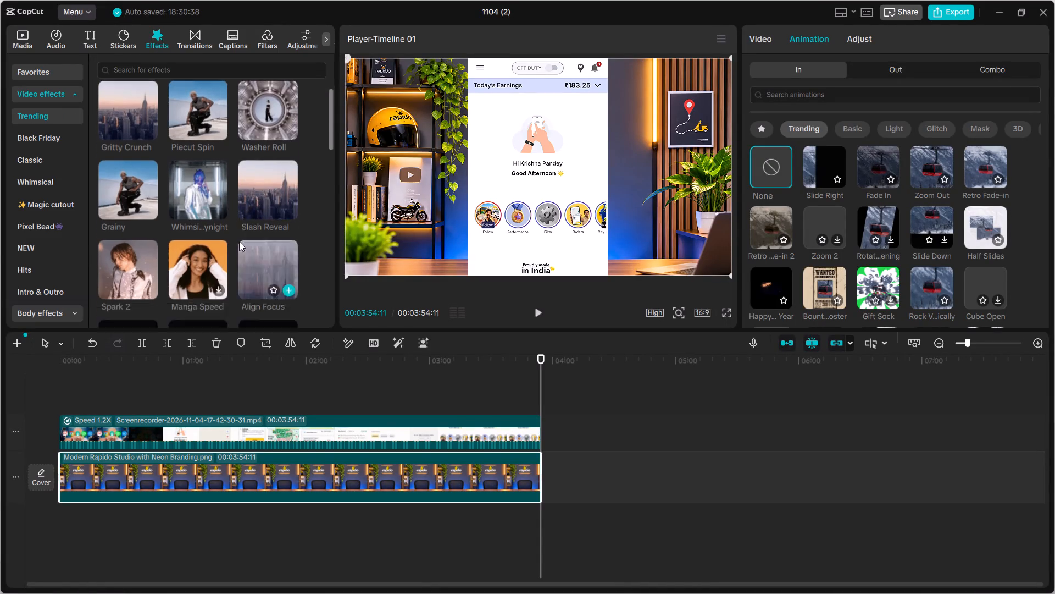
scroll(239, 241, down, 1)
scroll(174, 233, down, 1)
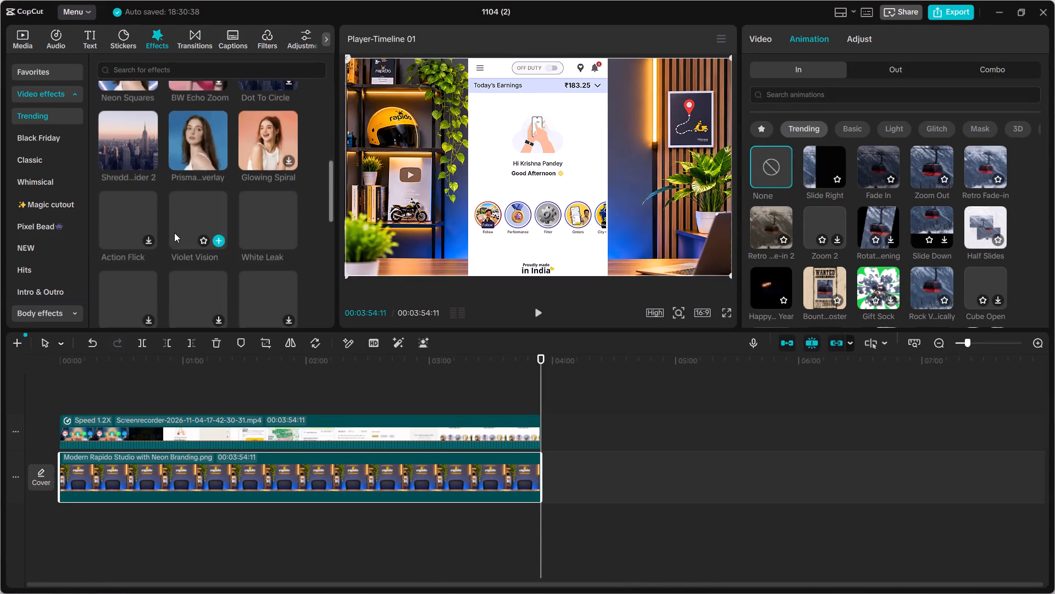
scroll(174, 233, down, 1)
click(158, 72)
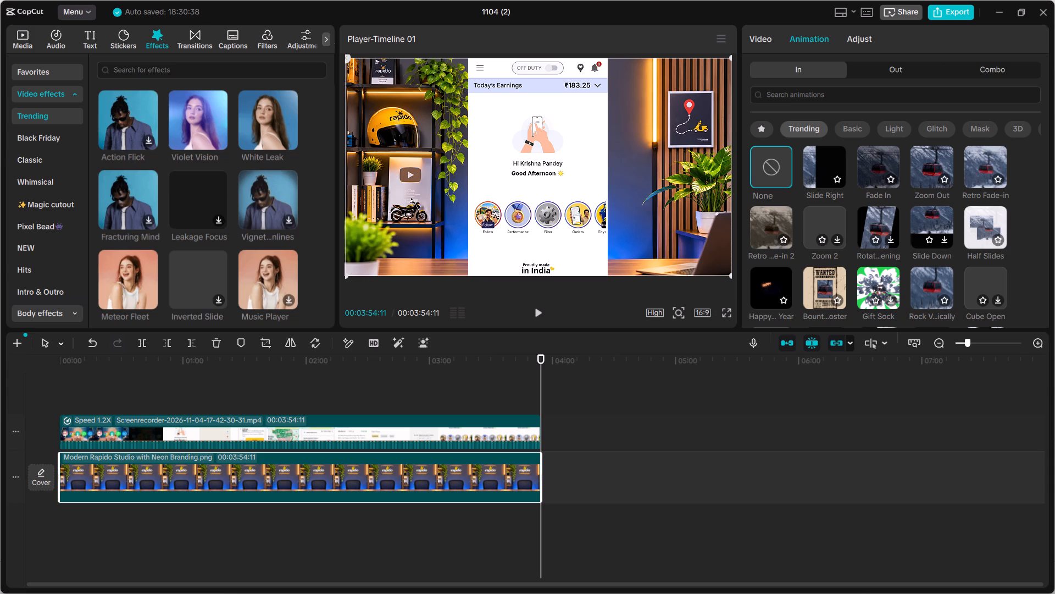
text(bl)
key(u)
key(r)
key(Return)
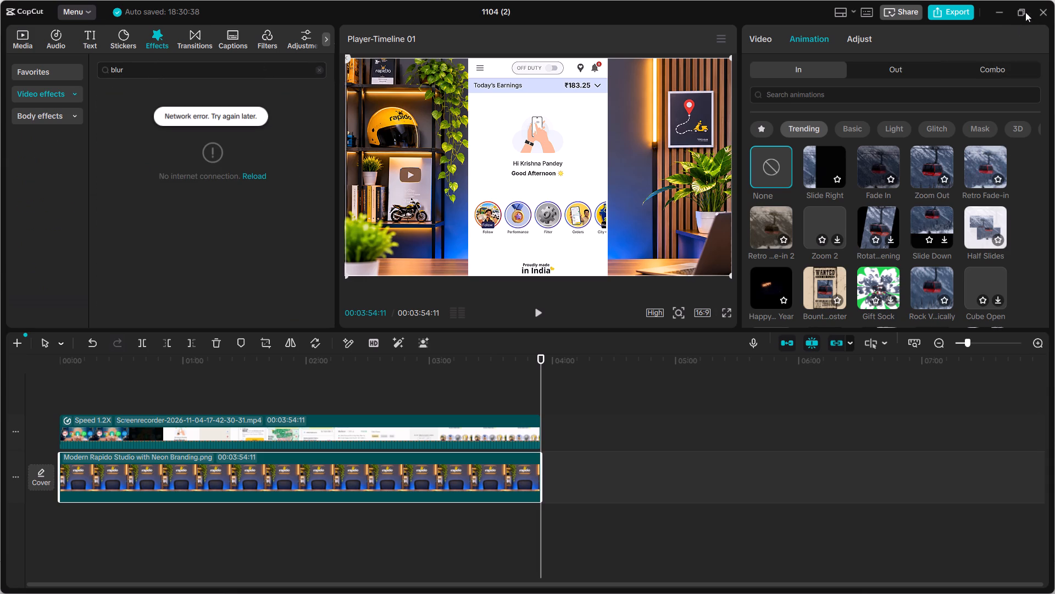
Close the editor window of the 1104 (2) project.
triple_click(1045, 5)
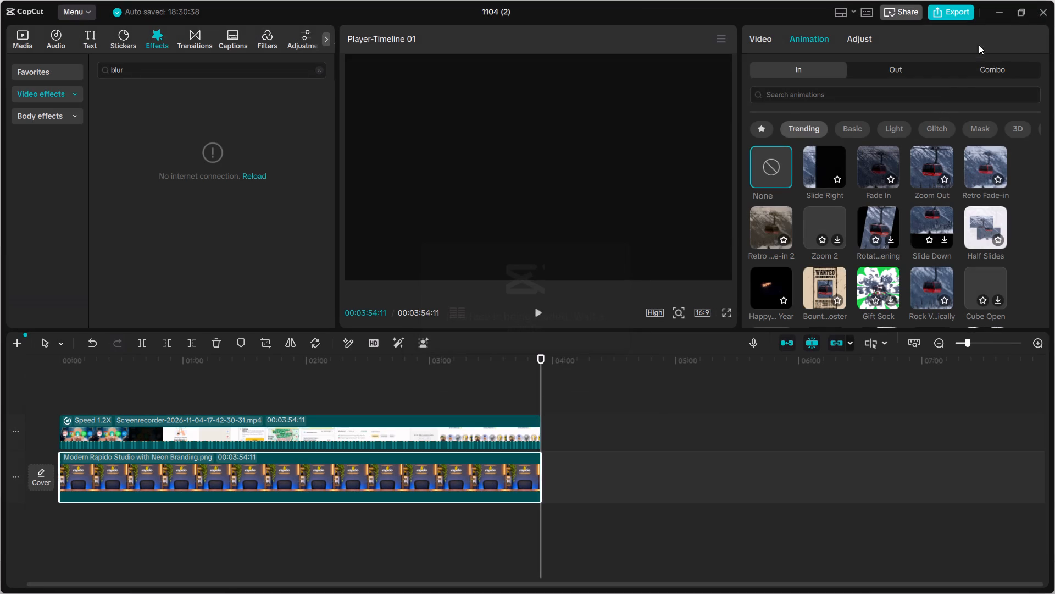
triple_click(1044, 11)
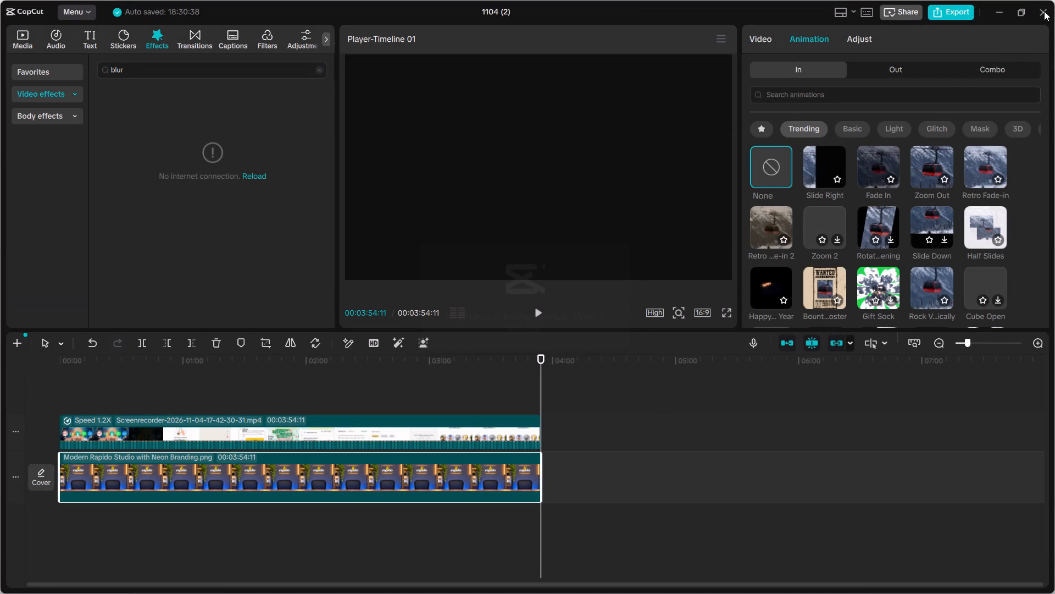
triple_click(1038, 13)
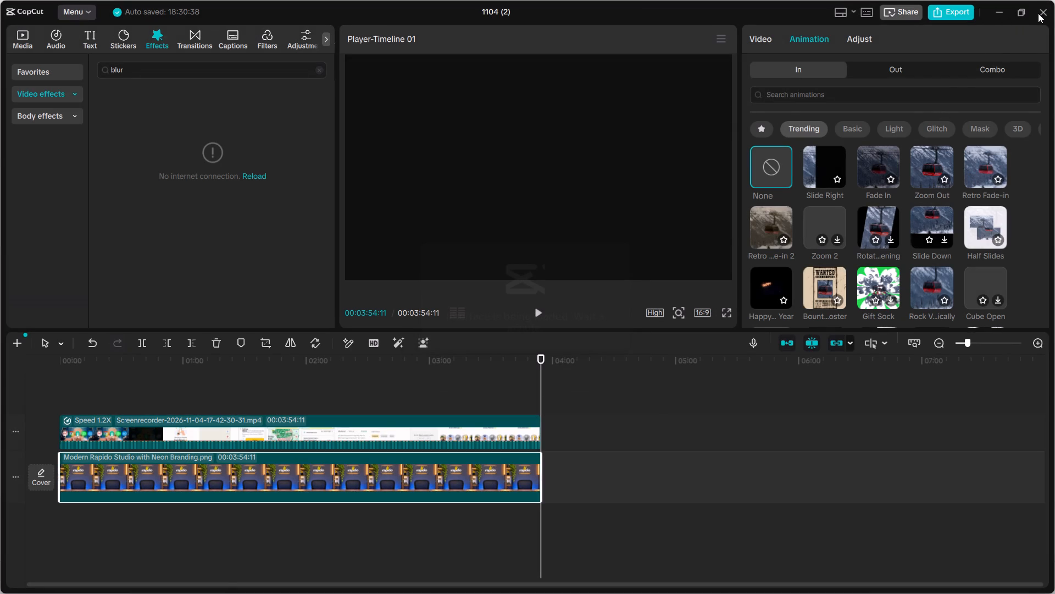
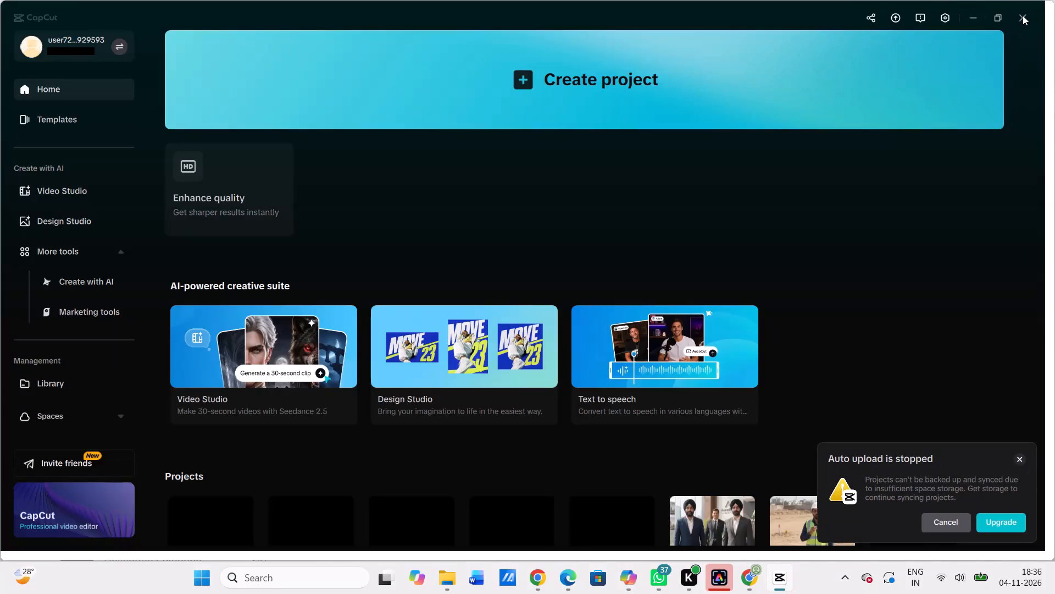
Close the home window to exit the video editor.
triple_click(1023, 15)
triple_click(1021, 20)
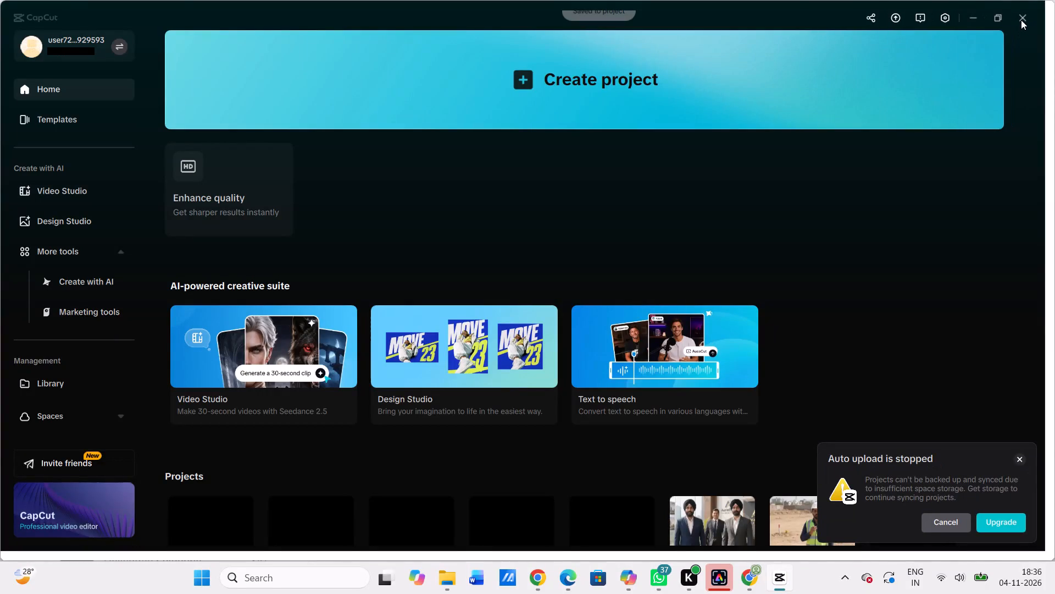
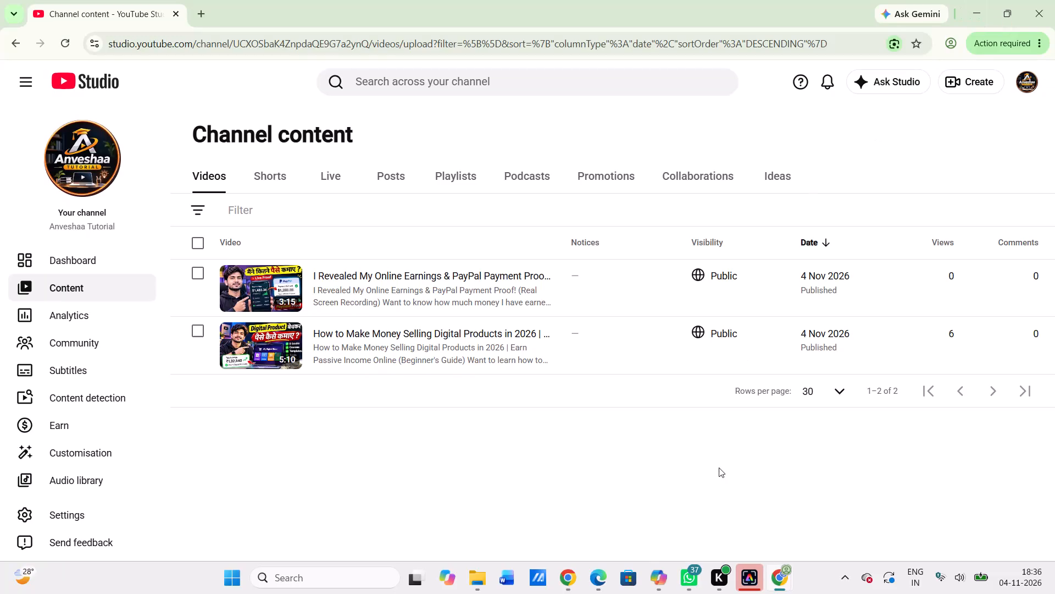
Search the computer for CapCut and launch the video editor.
click(370, 579)
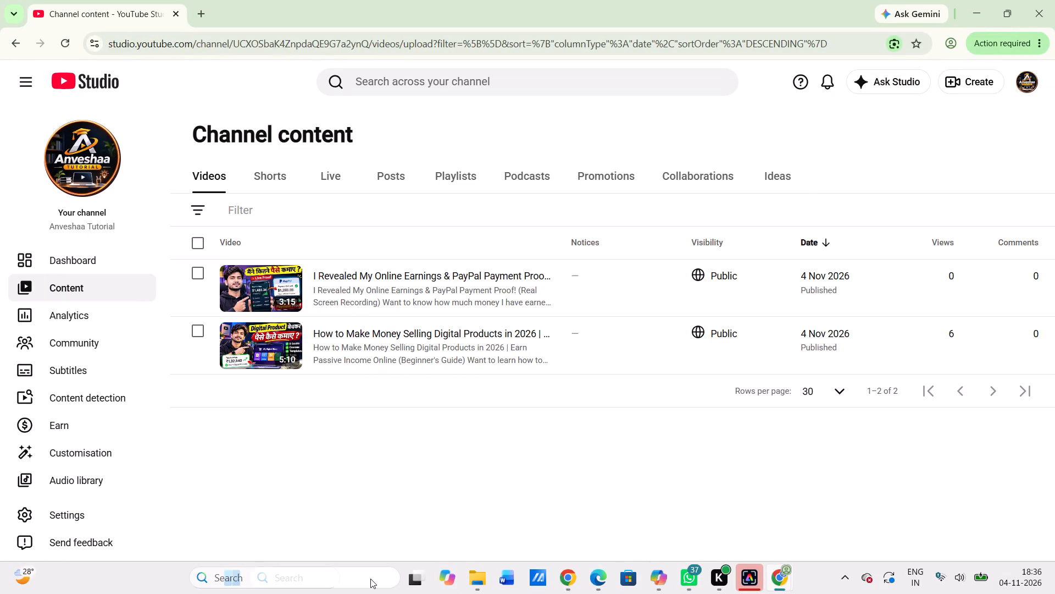
text(ca)
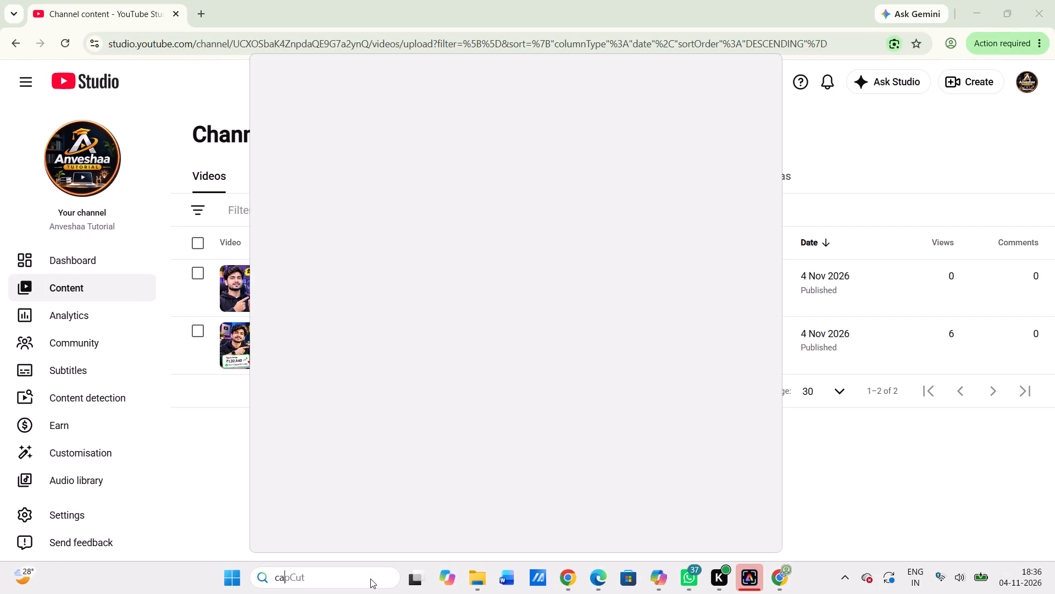
click(392, 151)
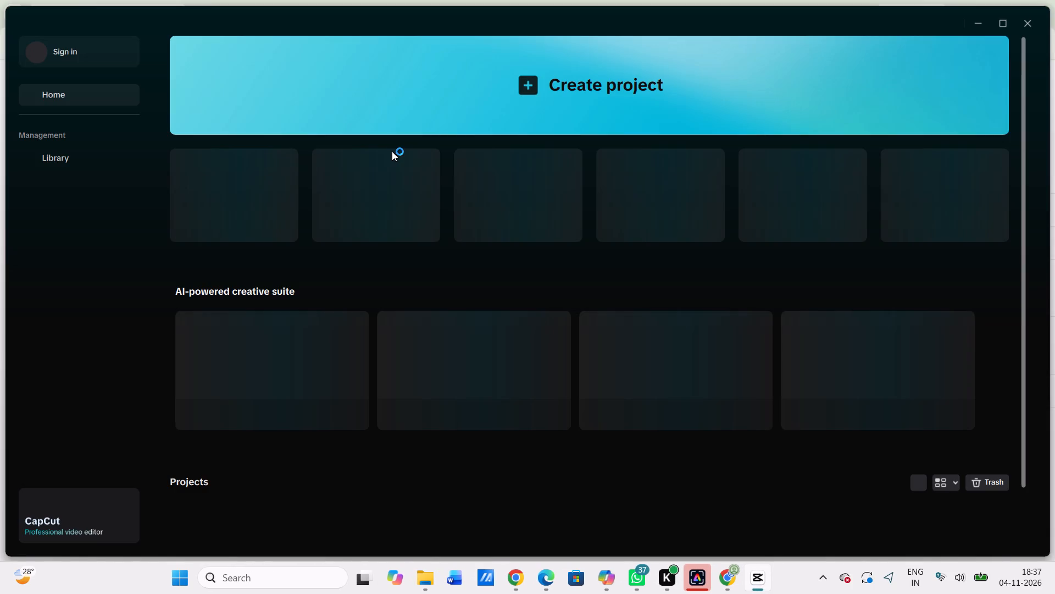
Open the existing project with the phone screen recording over the Rapido studio background, dismissing the version update.
click(563, 93)
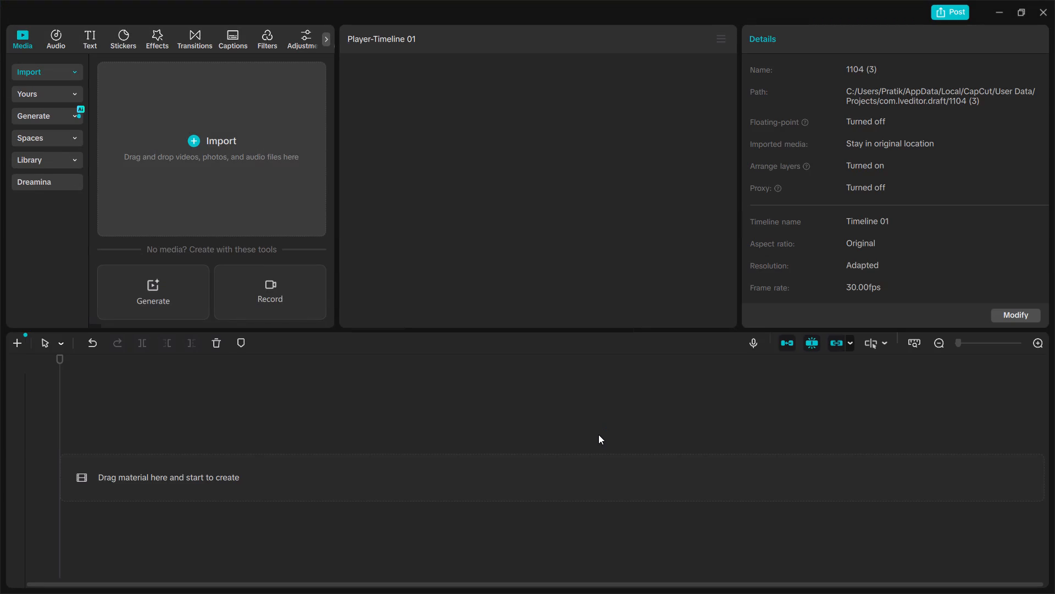
click(1037, 14)
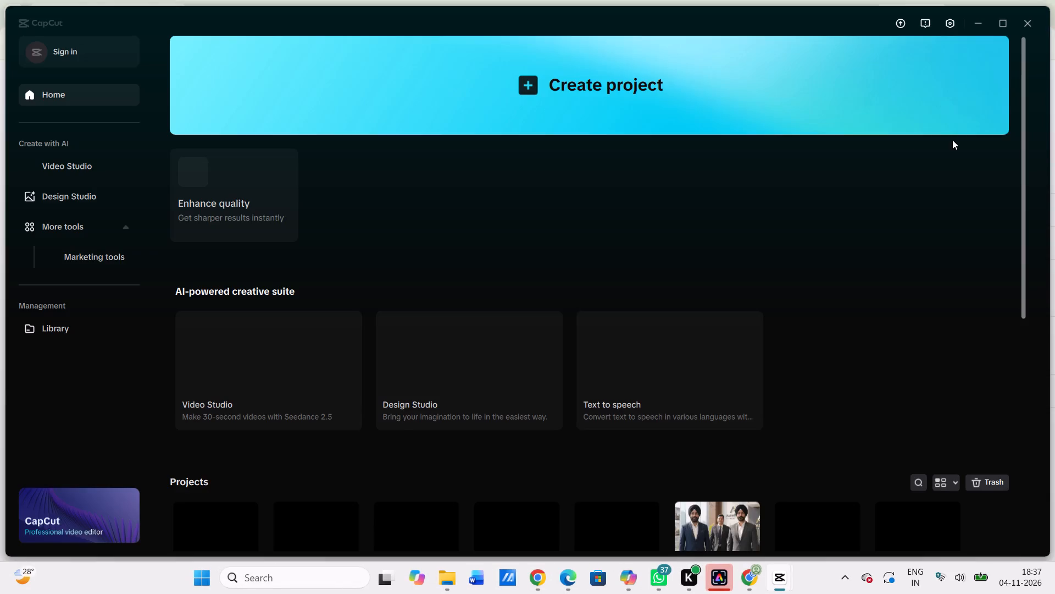
scroll(431, 434, down, 1)
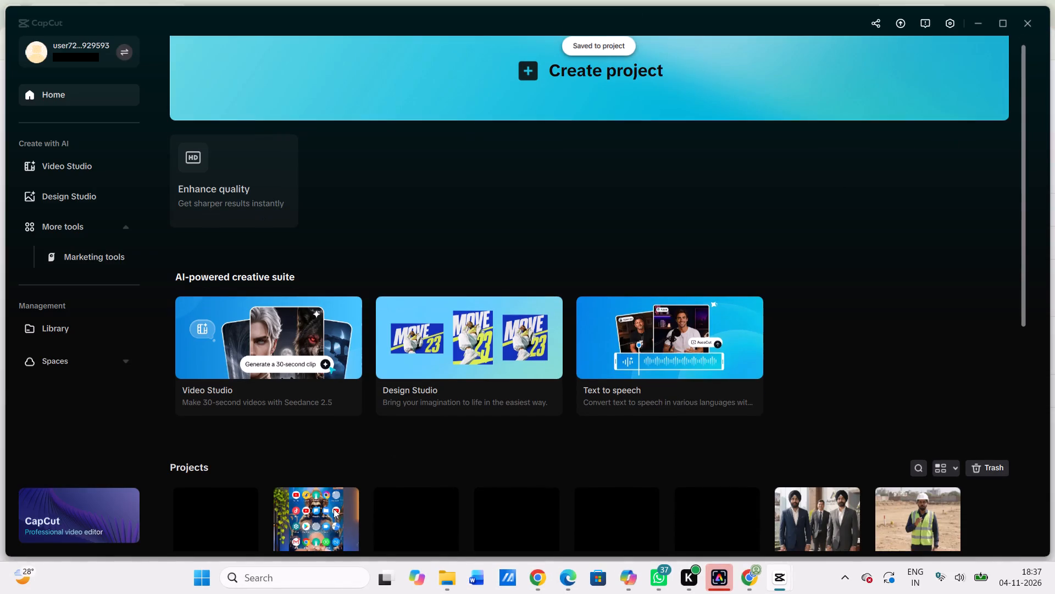
click(331, 513)
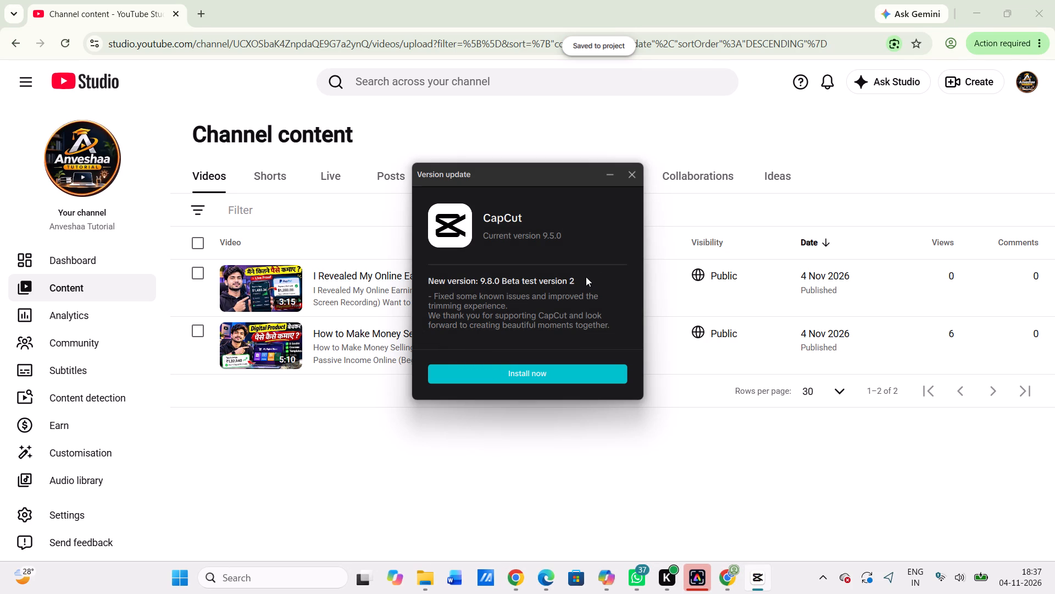
click(636, 174)
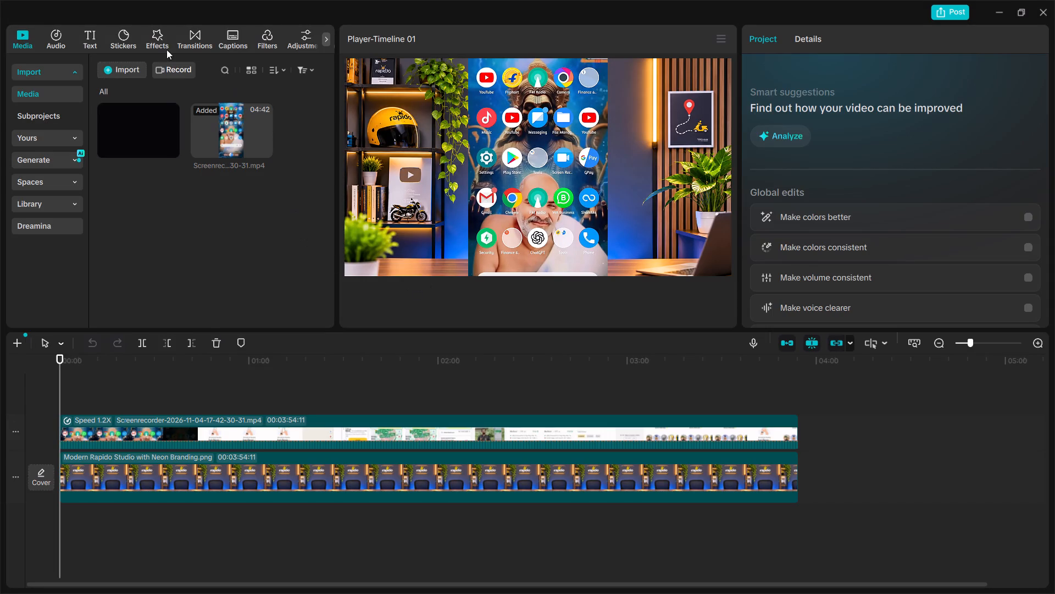
Search the video effects for blur.
click(153, 42)
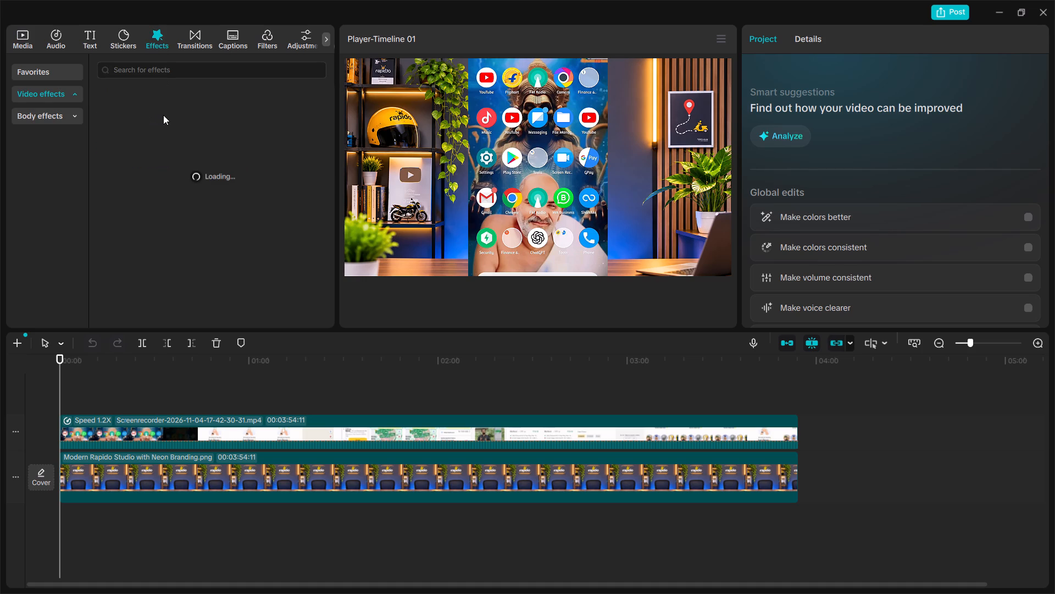
click(163, 71)
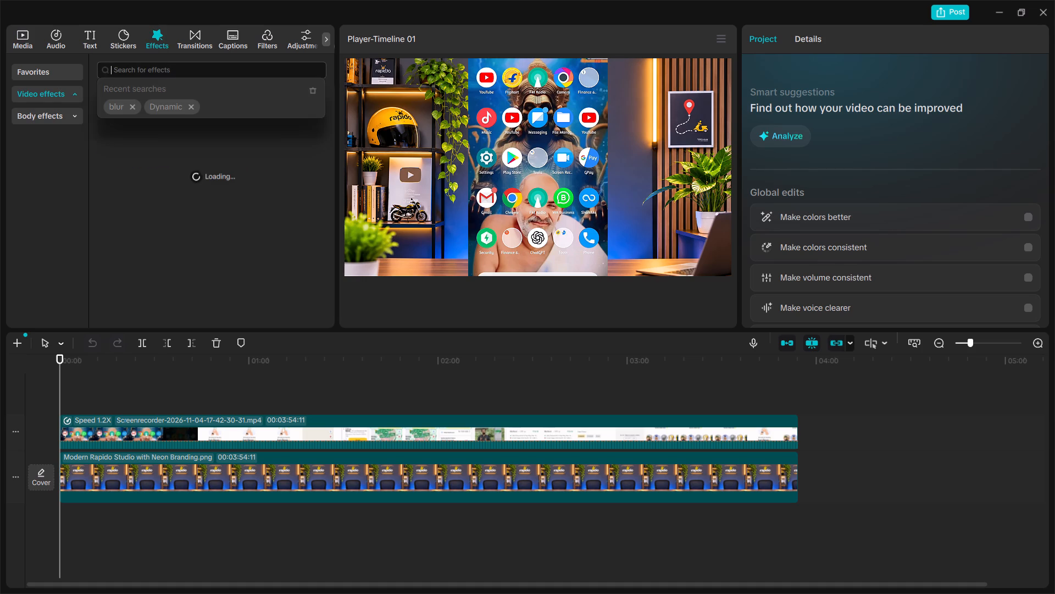
click(113, 108)
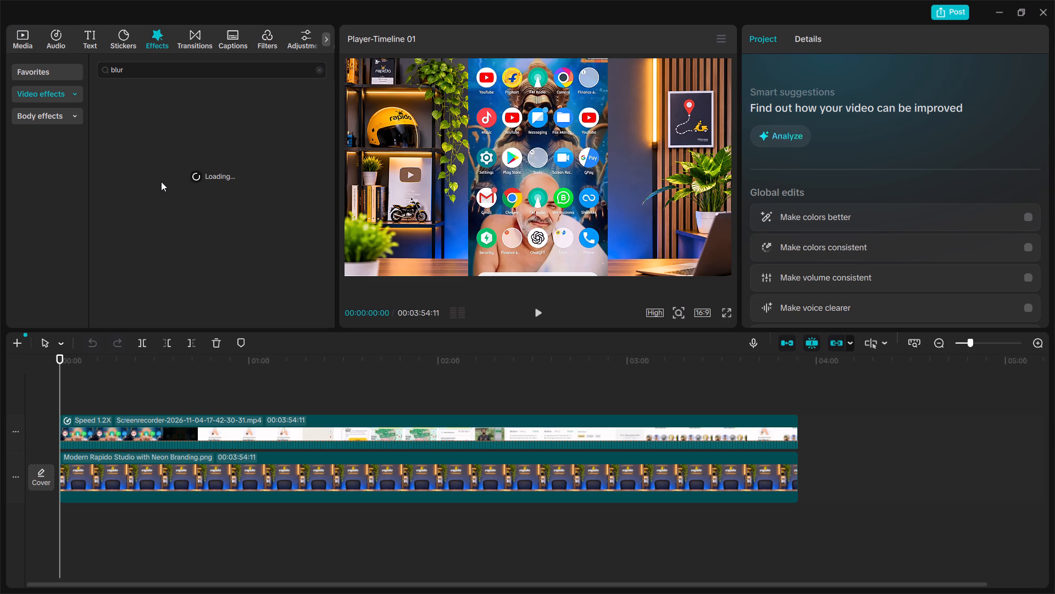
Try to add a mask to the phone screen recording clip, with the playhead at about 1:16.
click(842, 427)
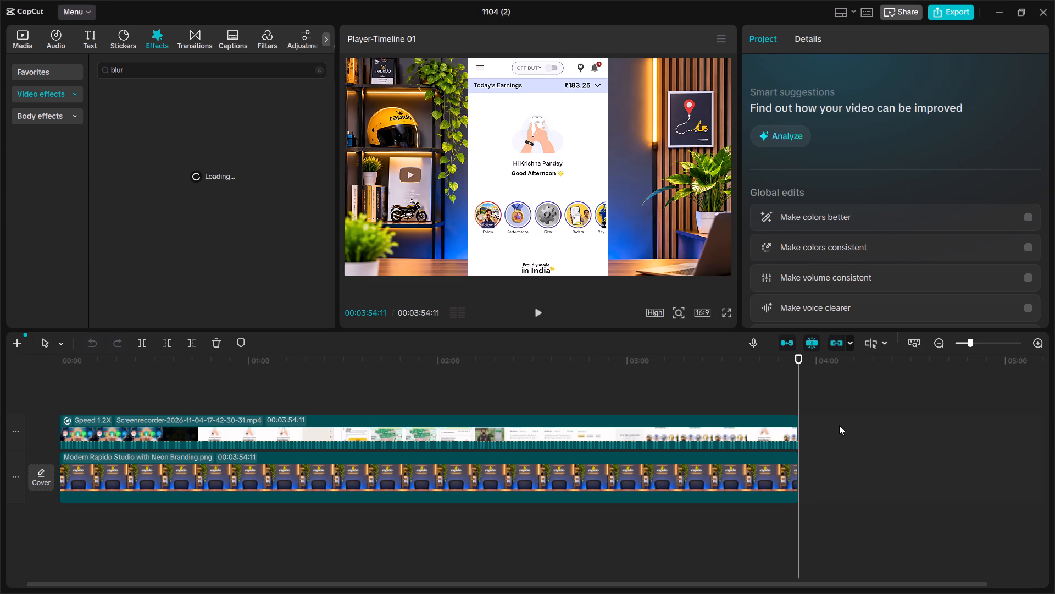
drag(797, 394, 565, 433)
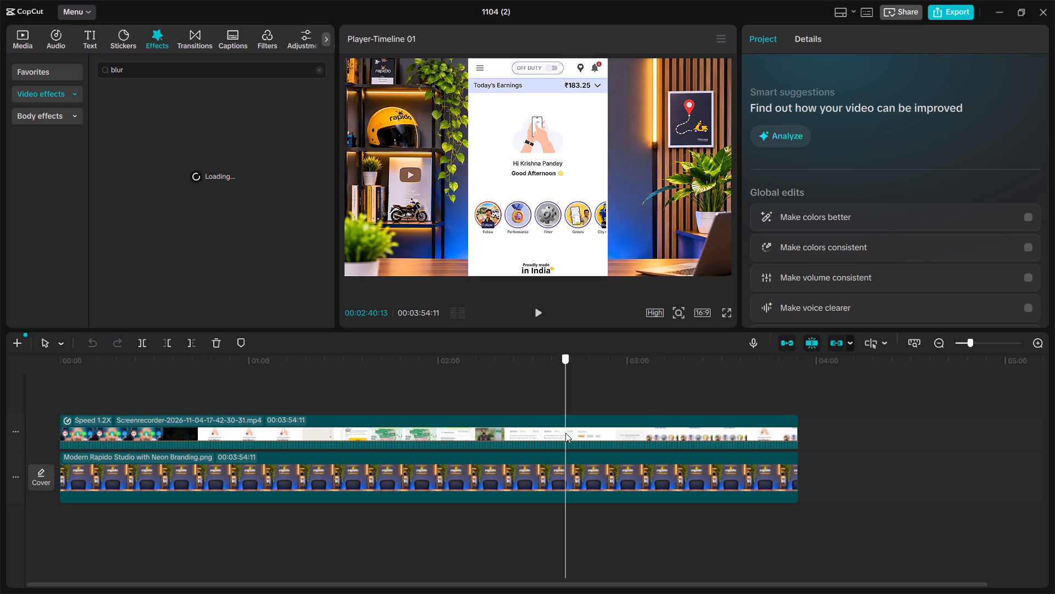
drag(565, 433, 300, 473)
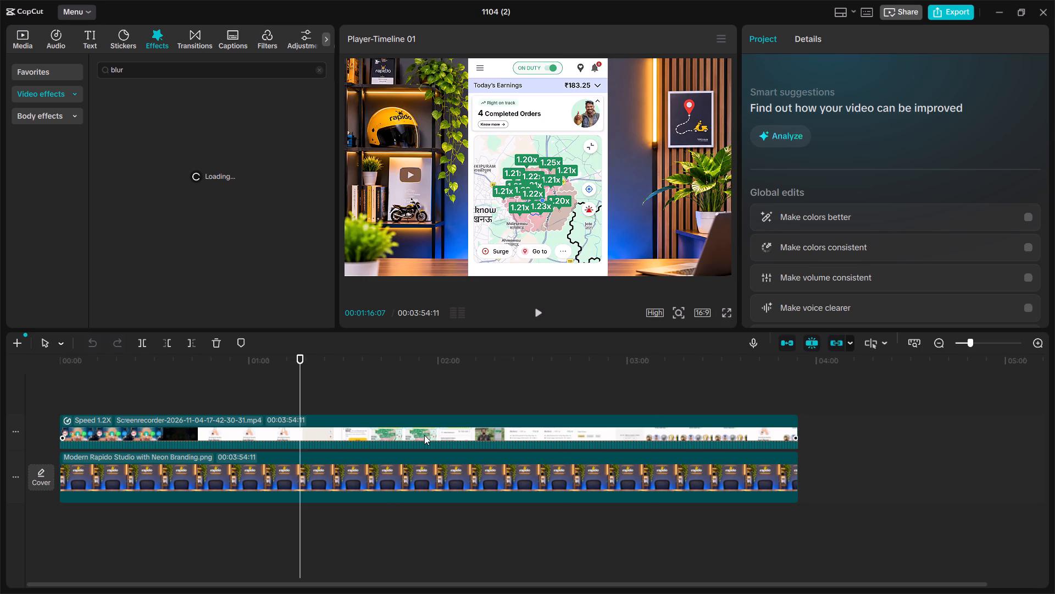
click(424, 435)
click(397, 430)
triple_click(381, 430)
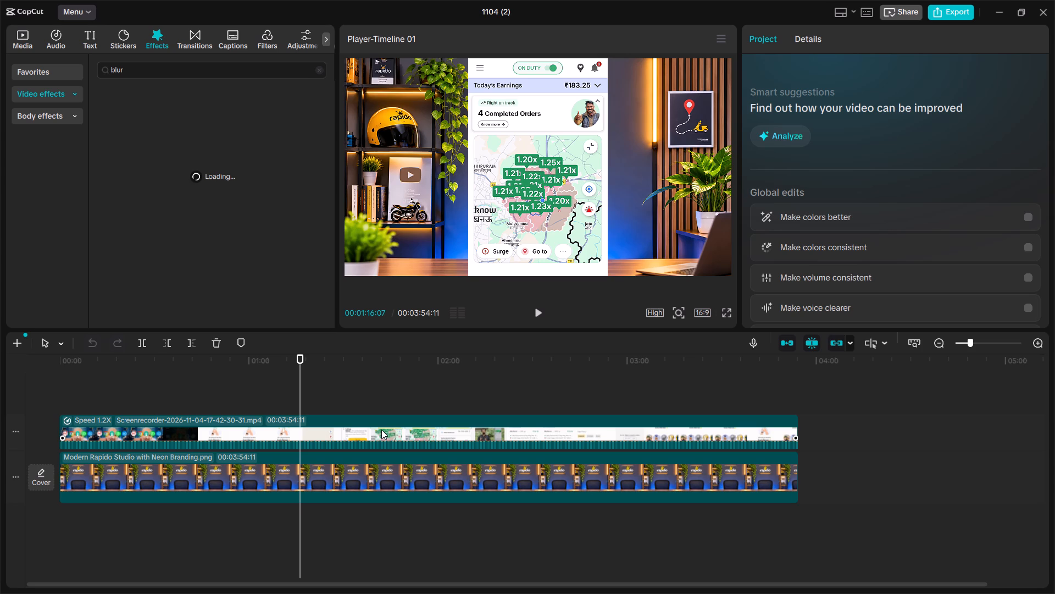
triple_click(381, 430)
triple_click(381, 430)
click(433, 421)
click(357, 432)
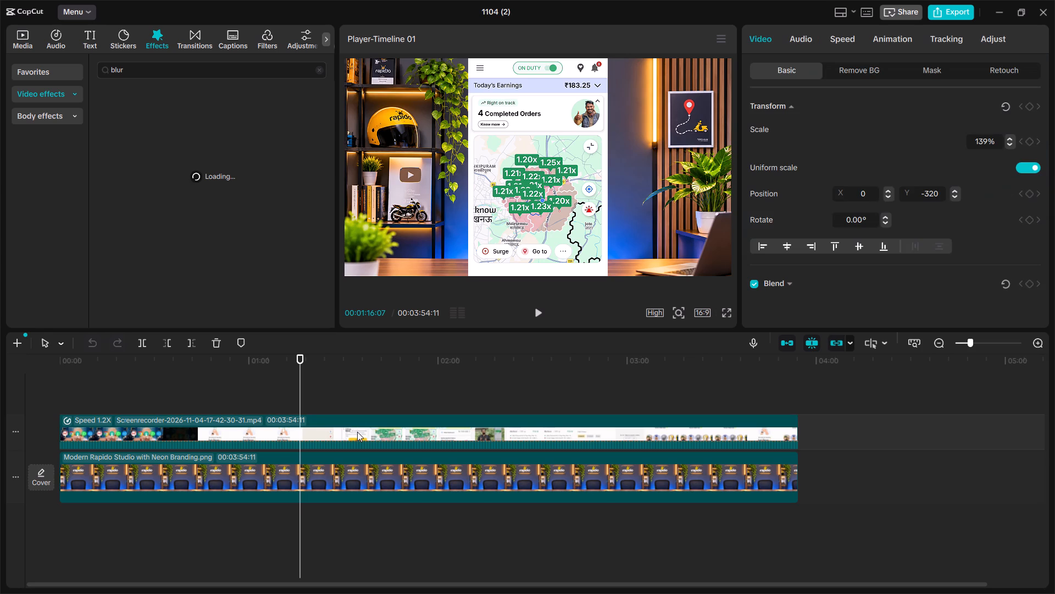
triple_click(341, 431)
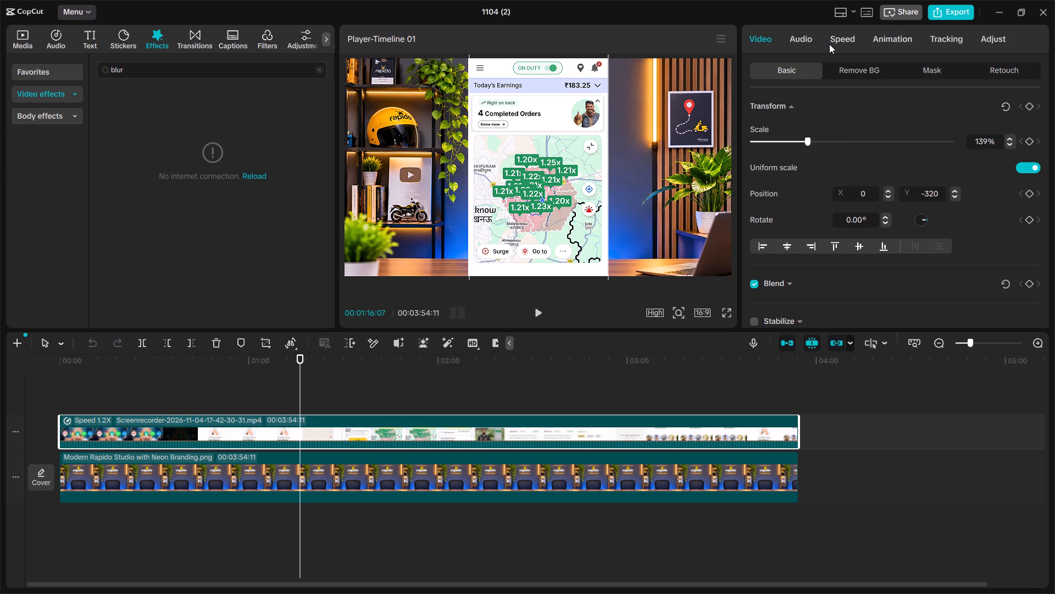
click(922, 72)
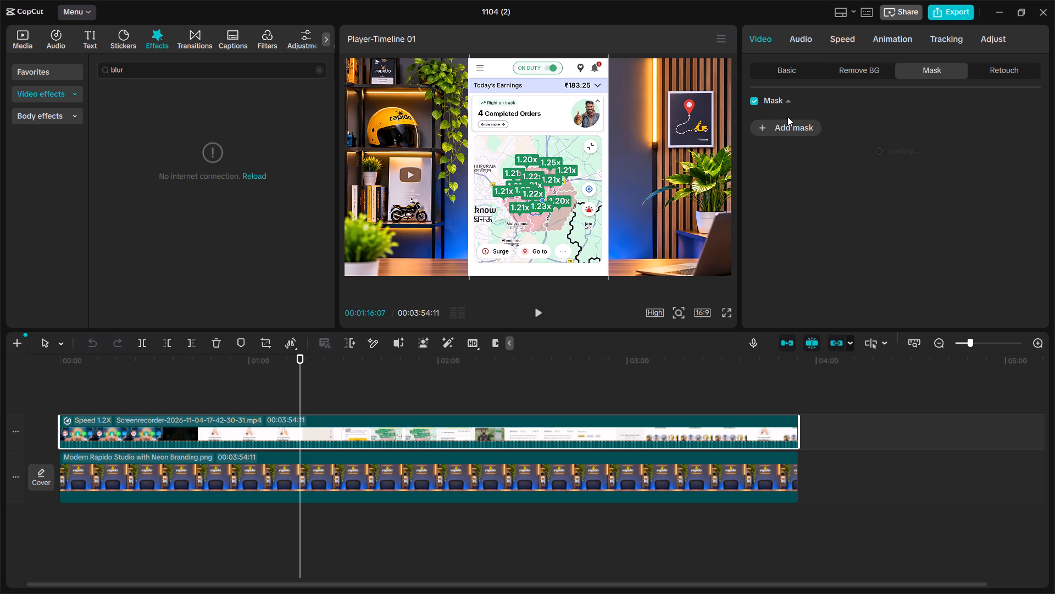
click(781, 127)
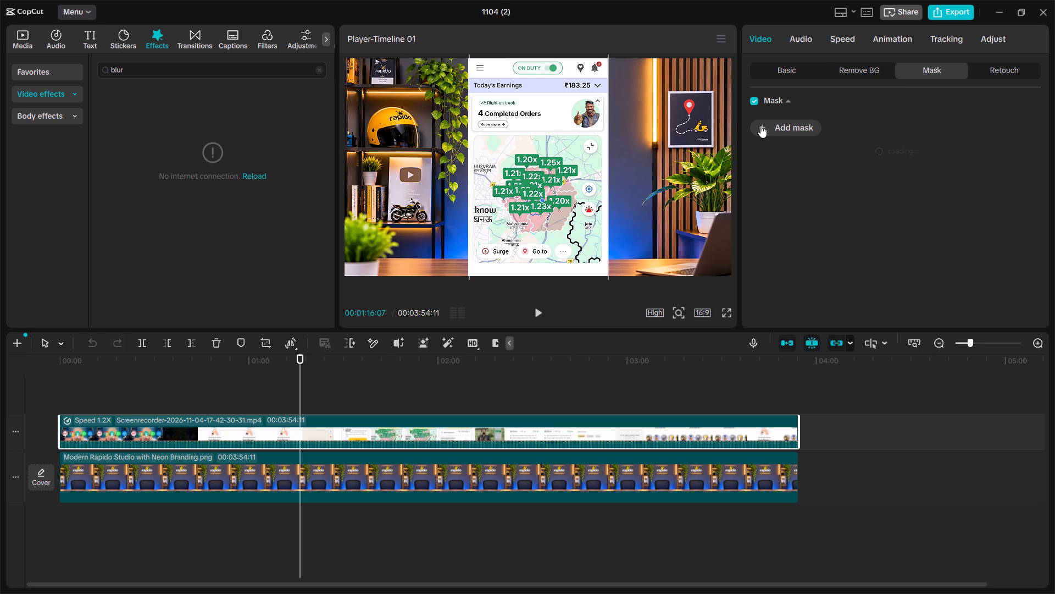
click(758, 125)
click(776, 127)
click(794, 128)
Look through the face retouch options for the screen recording clip.
click(995, 66)
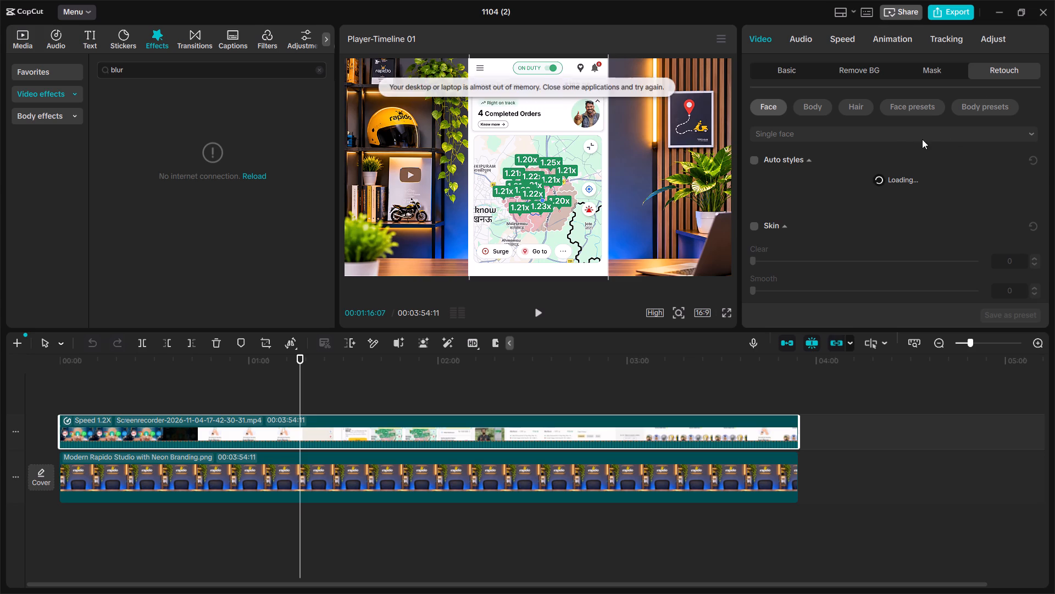
scroll(849, 180, down, 2)
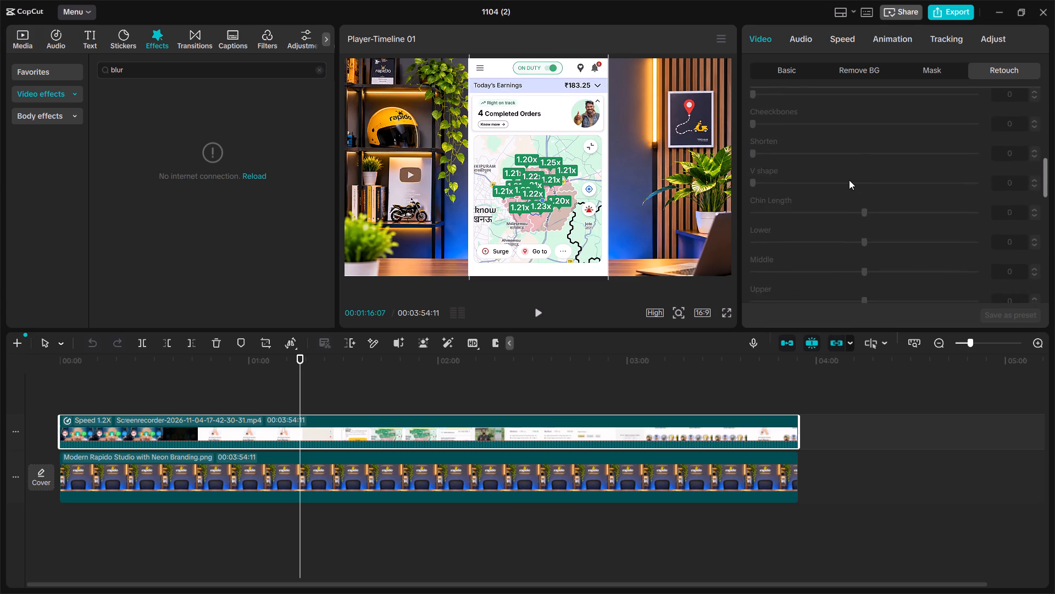
scroll(849, 180, down, 2)
scroll(849, 180, up, 4)
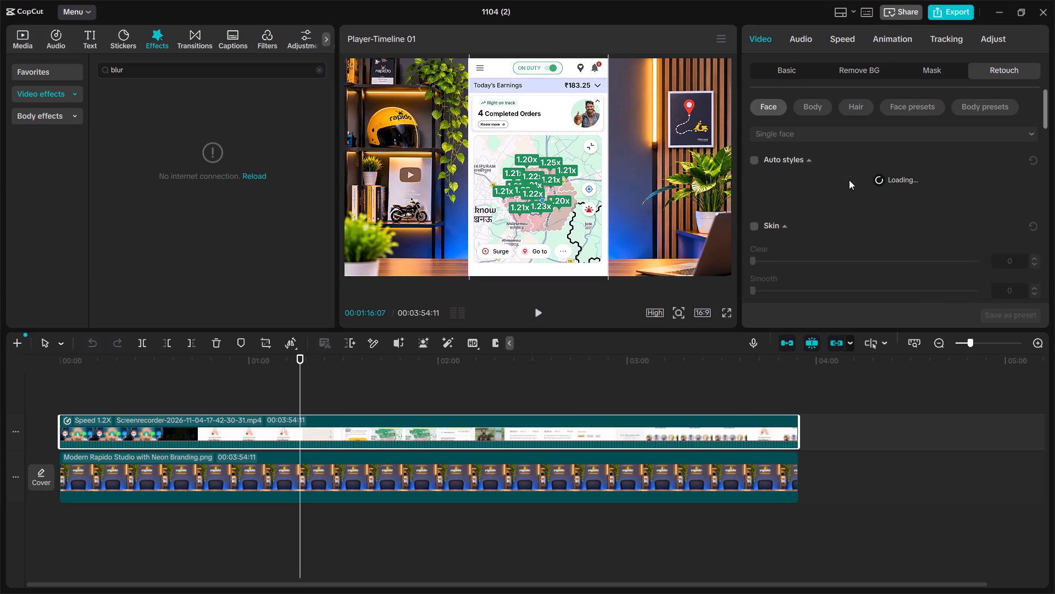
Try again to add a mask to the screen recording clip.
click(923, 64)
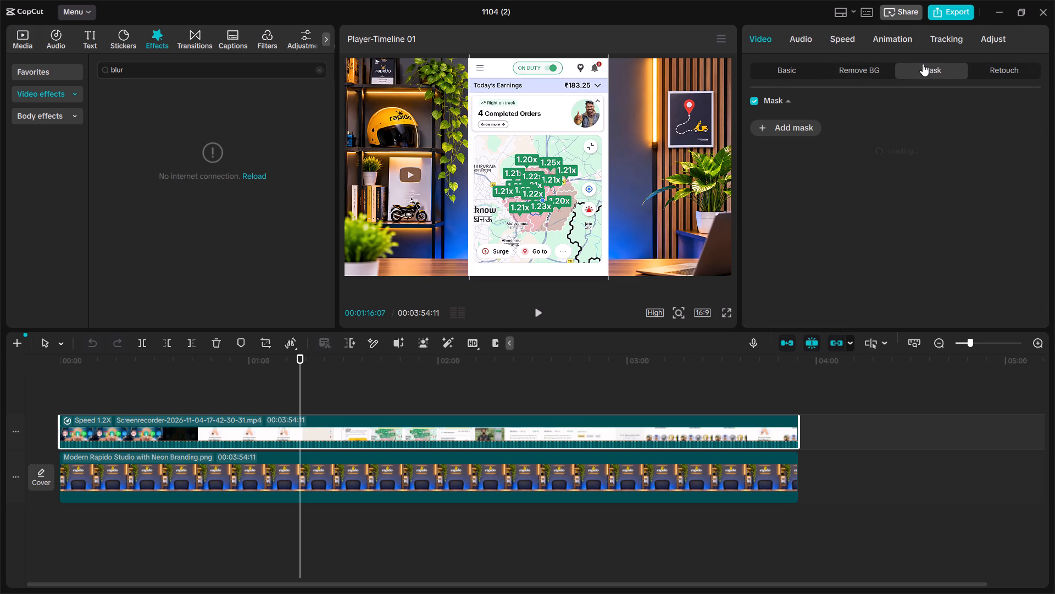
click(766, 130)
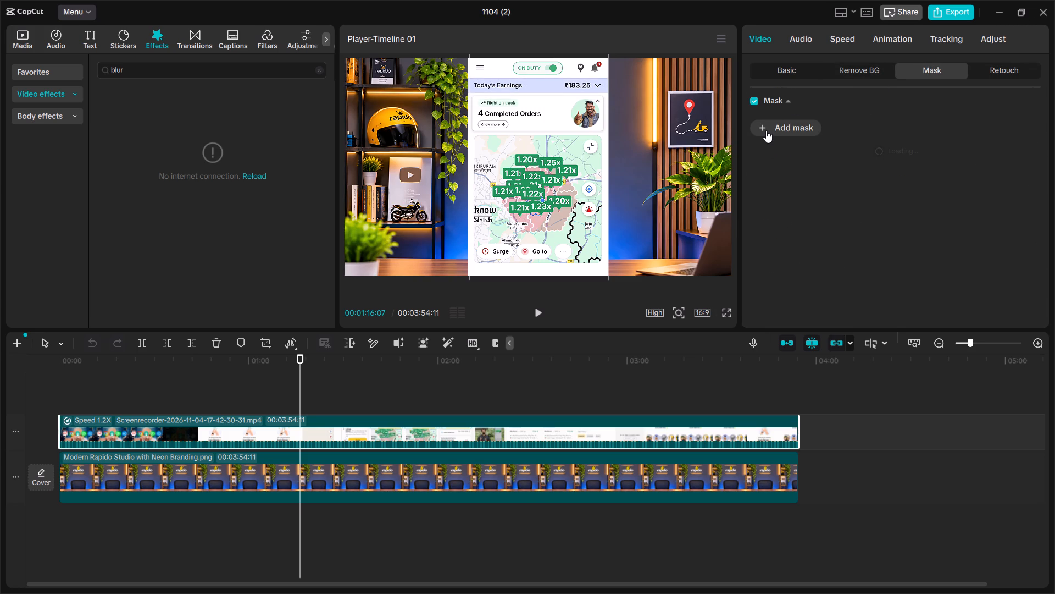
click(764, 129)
Reload the blur search results in the video effects library.
click(257, 175)
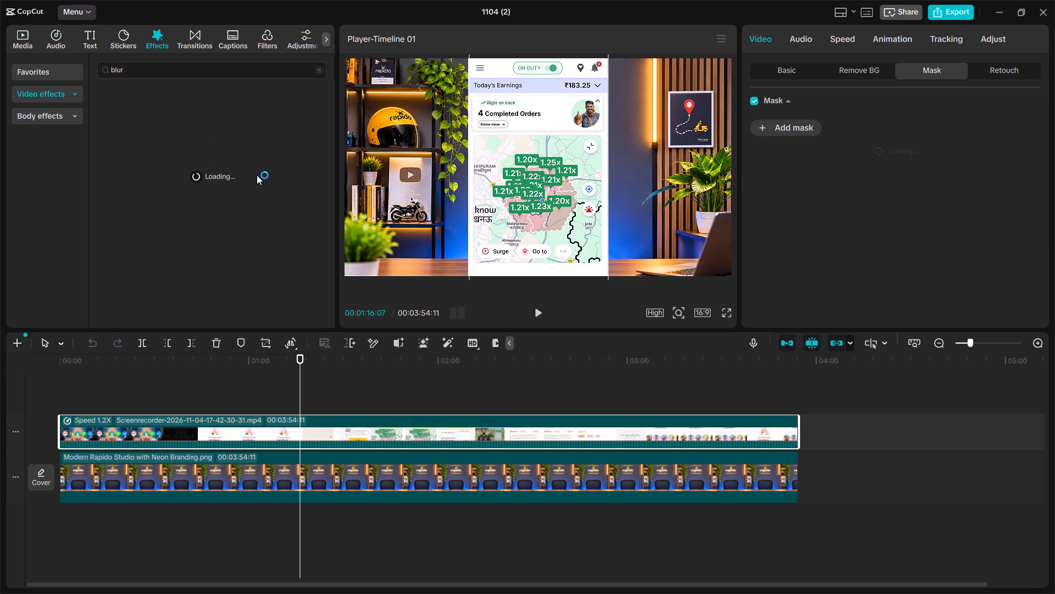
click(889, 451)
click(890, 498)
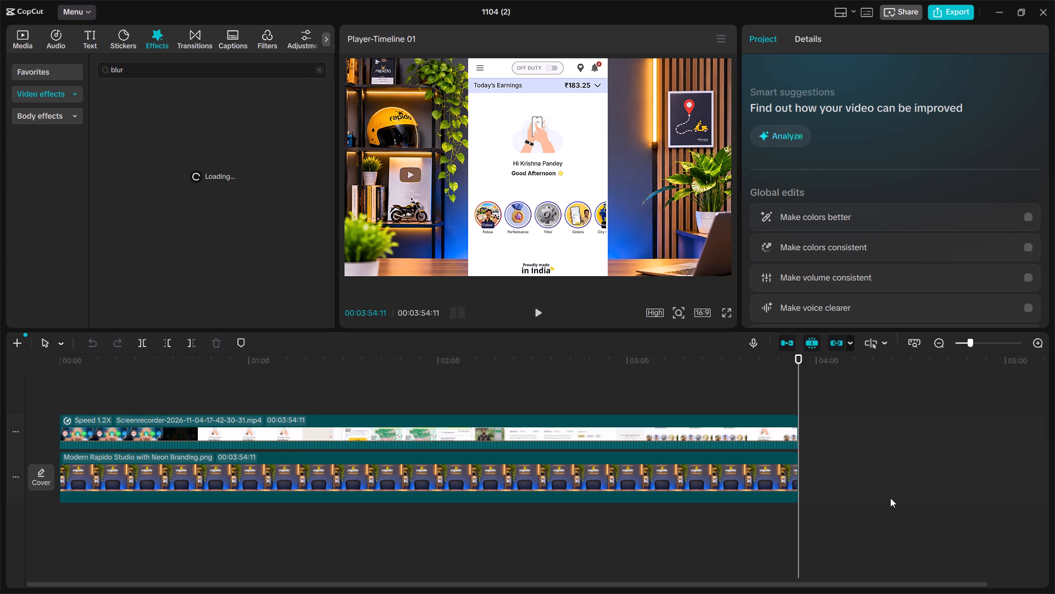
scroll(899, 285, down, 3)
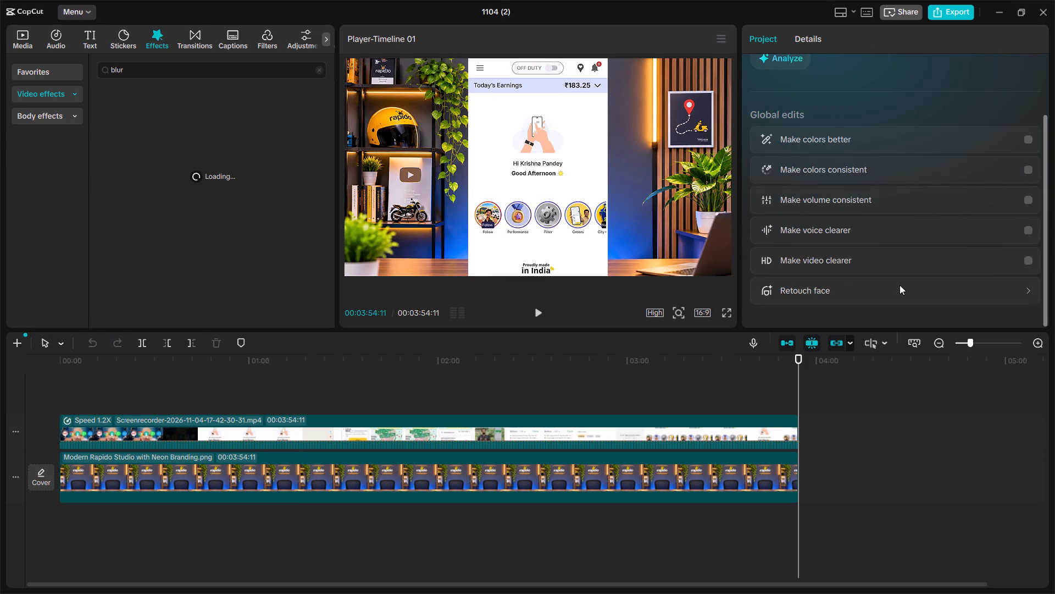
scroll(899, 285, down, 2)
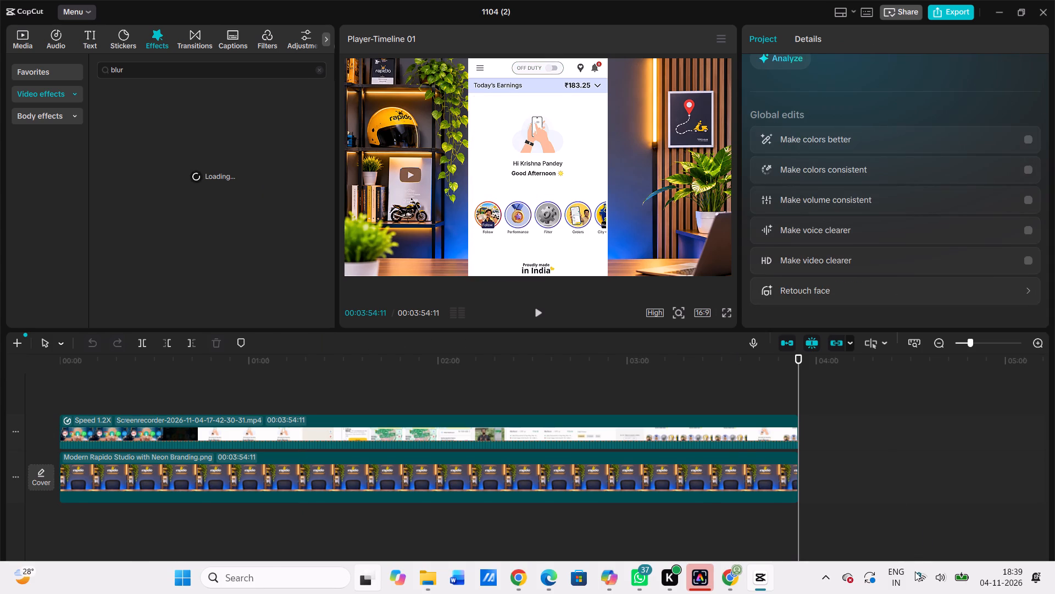
Disconnect the VPN connection named 1 in the Windows quick settings and return to CapCut.
click(919, 587)
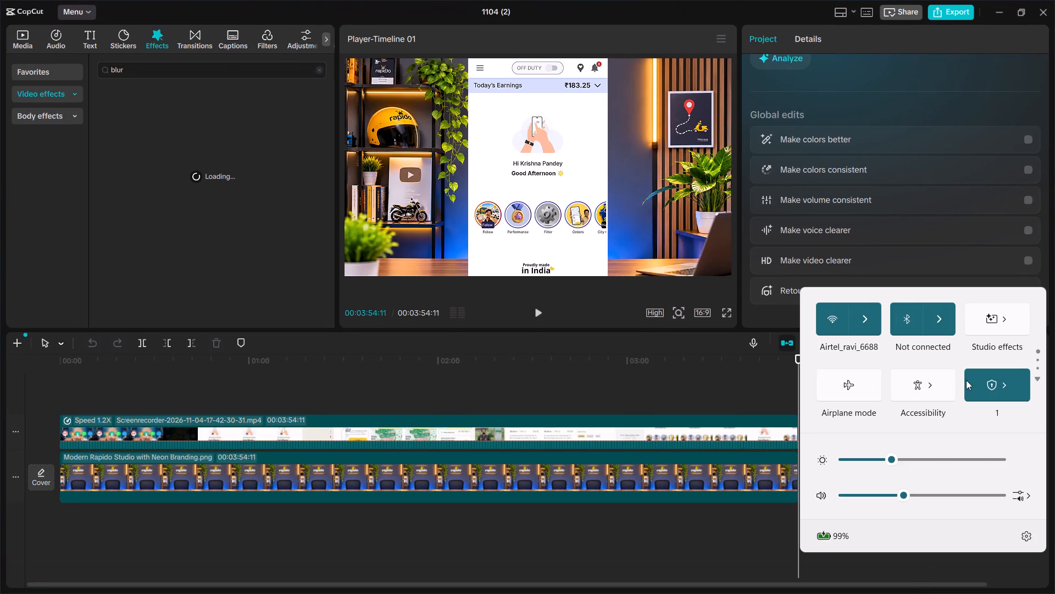
click(1004, 379)
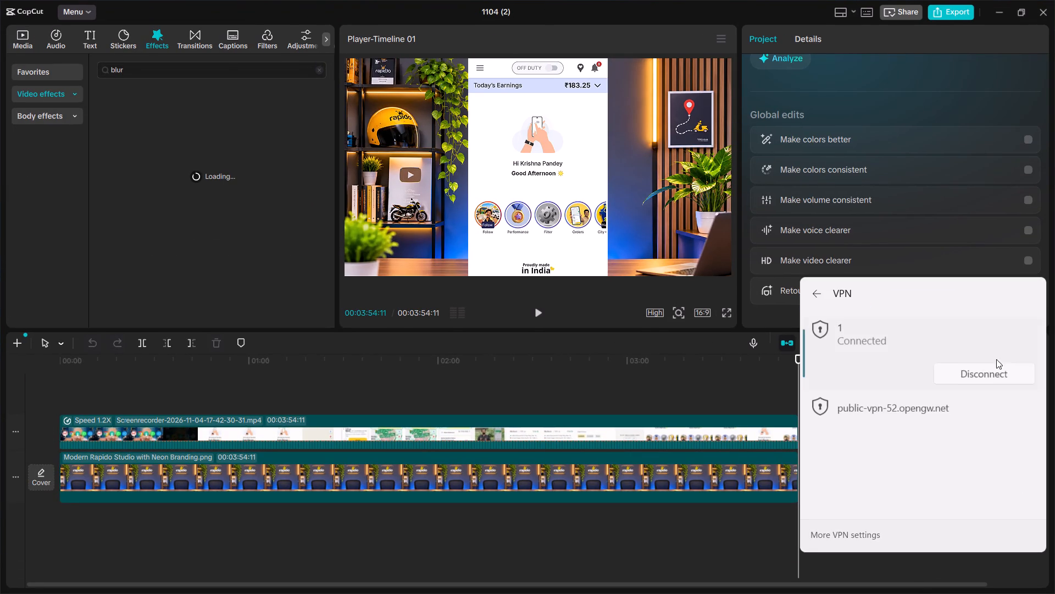
click(982, 373)
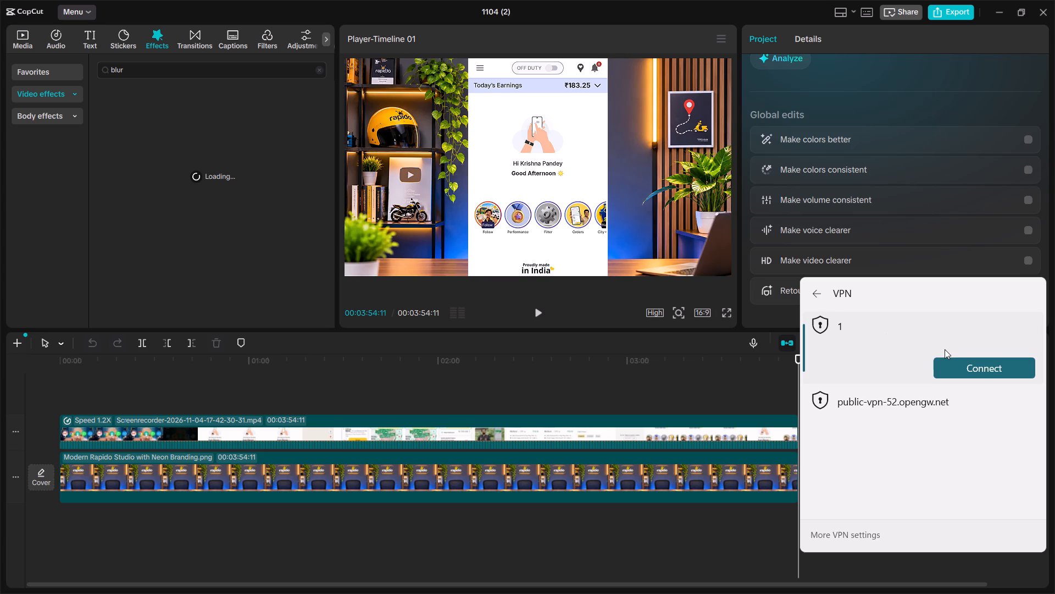
click(275, 183)
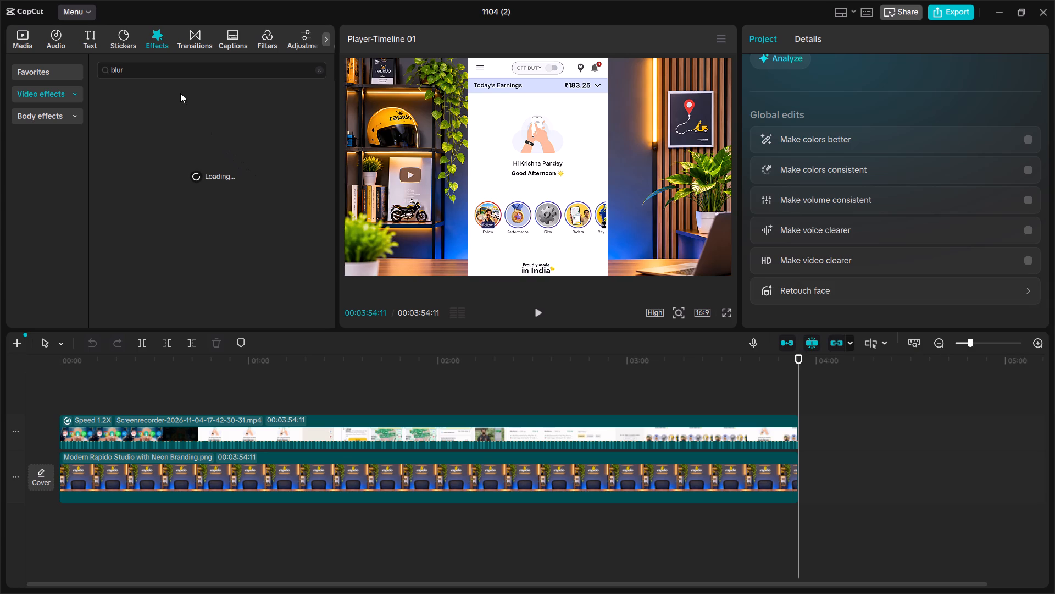
Bring up the search suggestions for blur in the video effects.
click(138, 65)
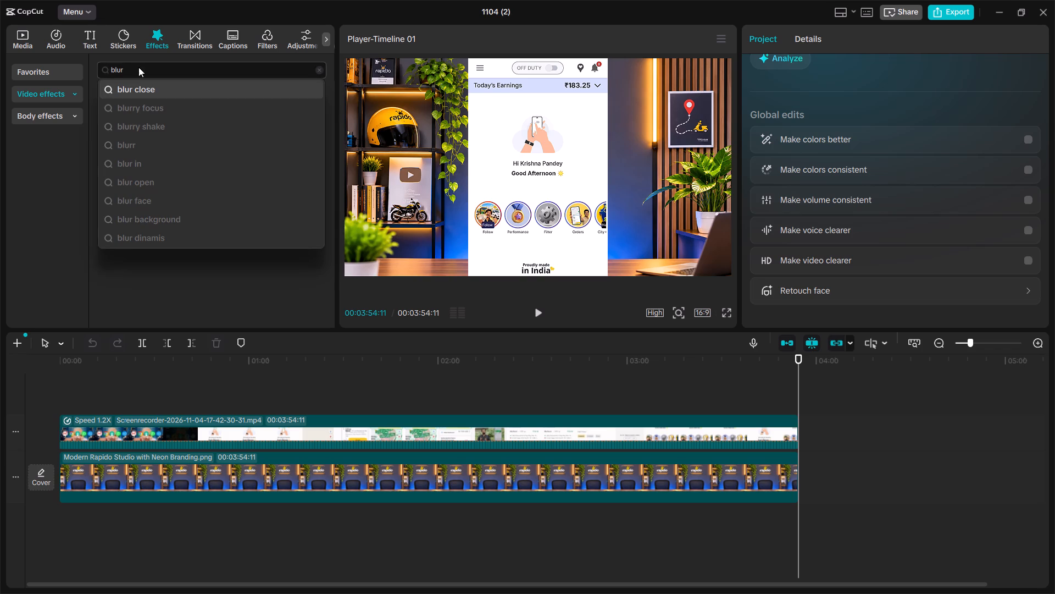
Search the effects for blur and place the Blur video effect on a new track above the screen recording at about 1:40.
key(Return)
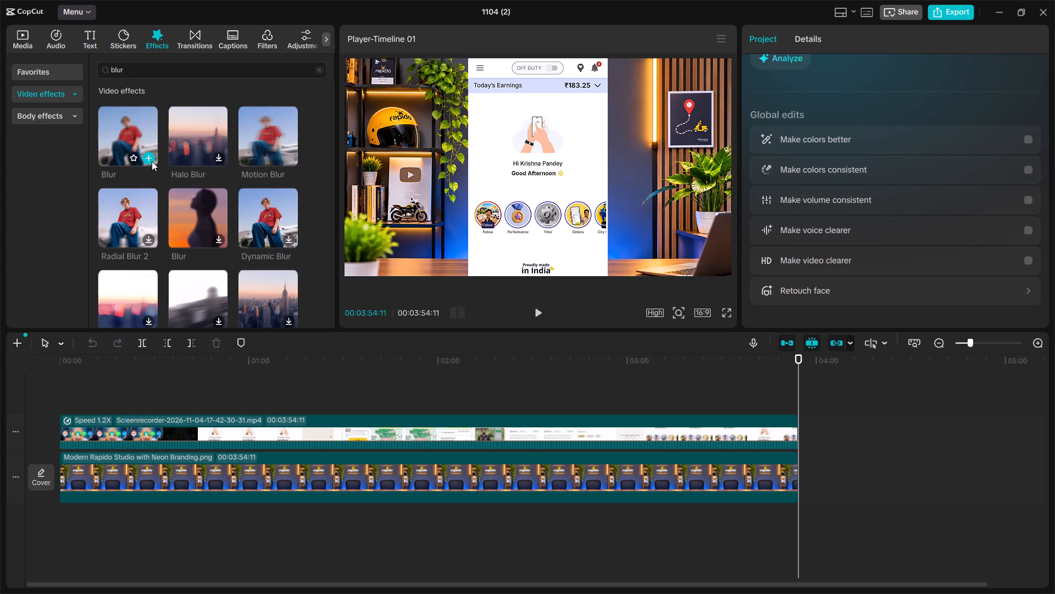
drag(136, 135, 351, 353)
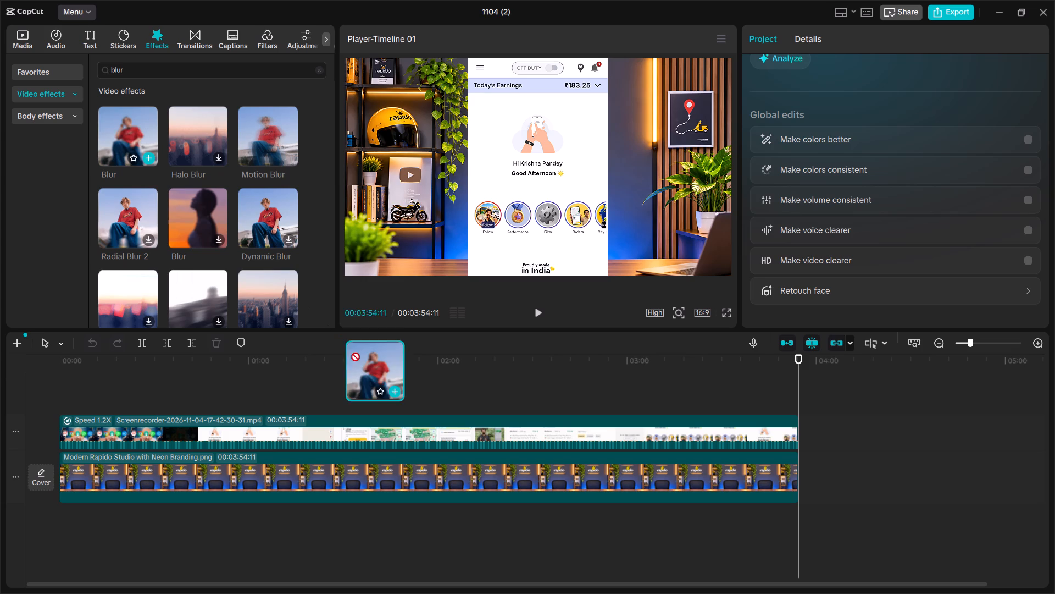
drag(351, 353, 373, 393)
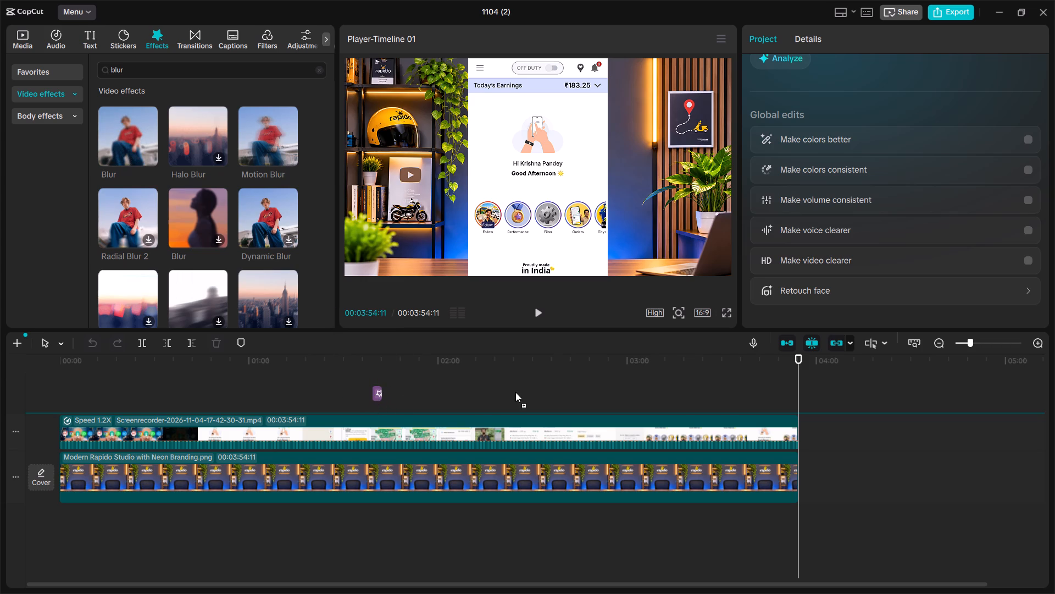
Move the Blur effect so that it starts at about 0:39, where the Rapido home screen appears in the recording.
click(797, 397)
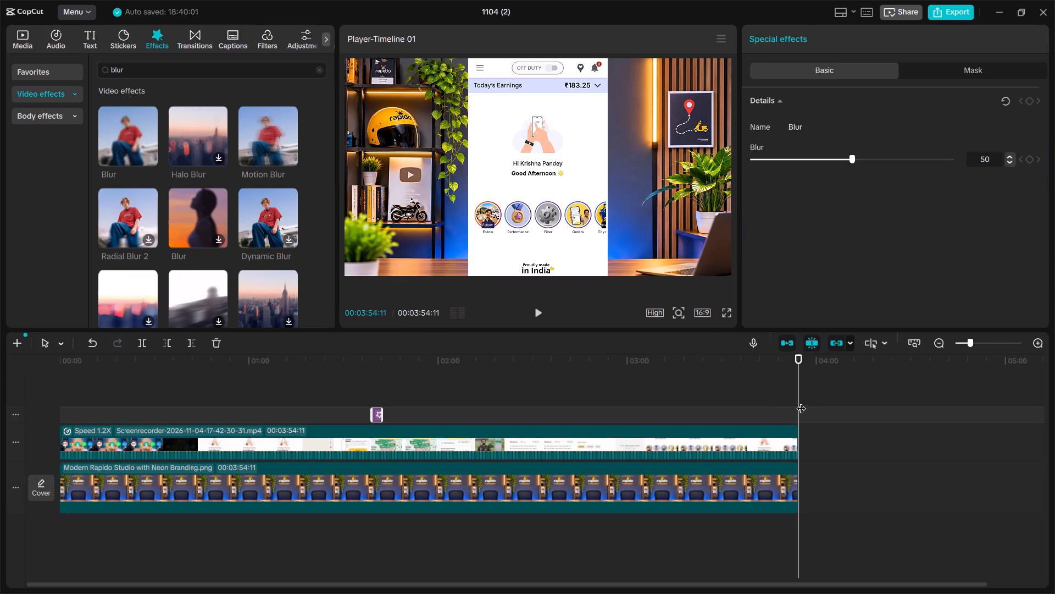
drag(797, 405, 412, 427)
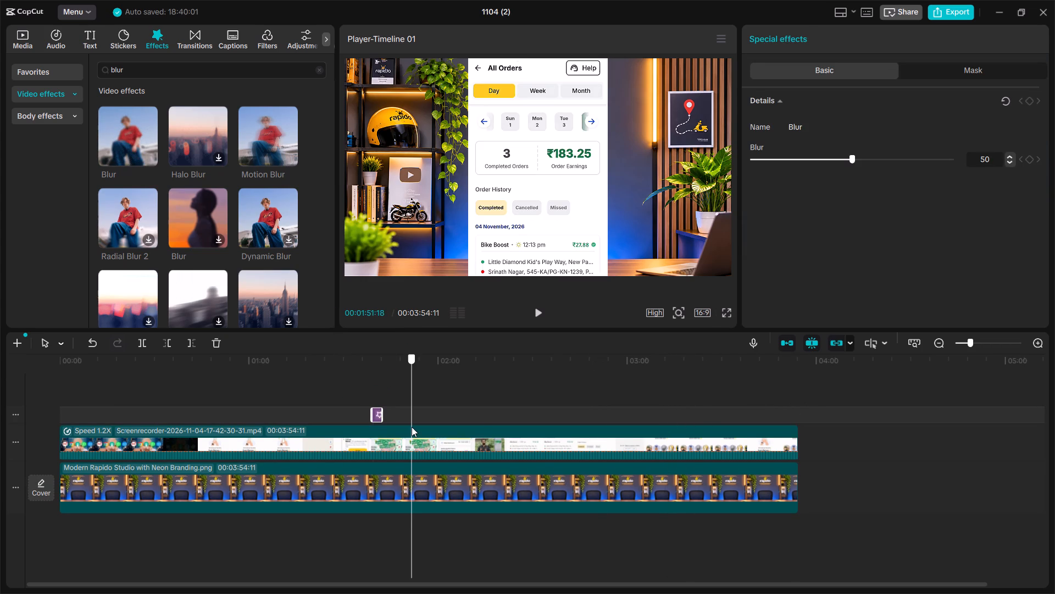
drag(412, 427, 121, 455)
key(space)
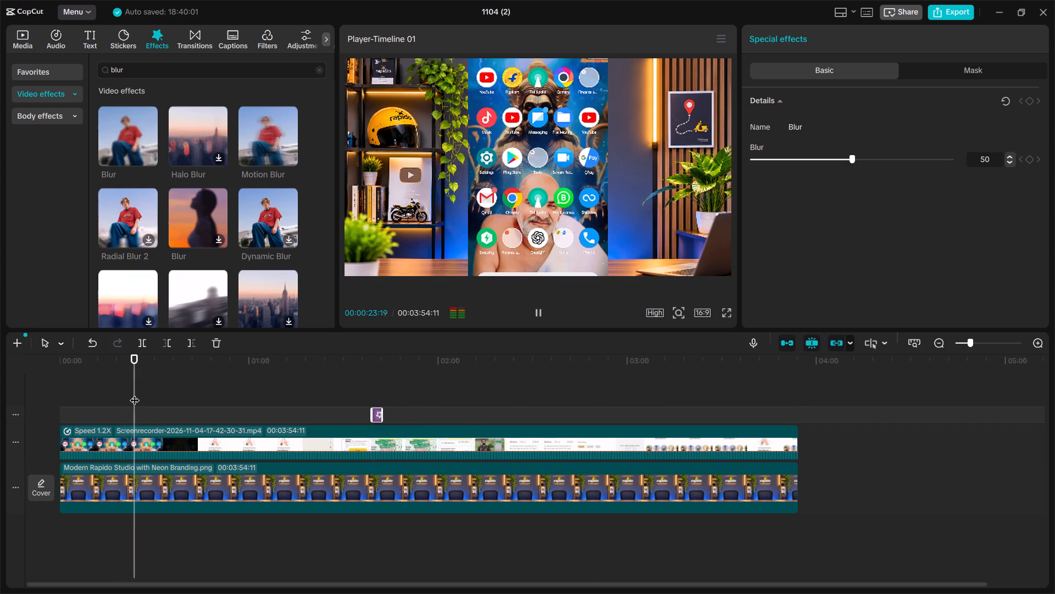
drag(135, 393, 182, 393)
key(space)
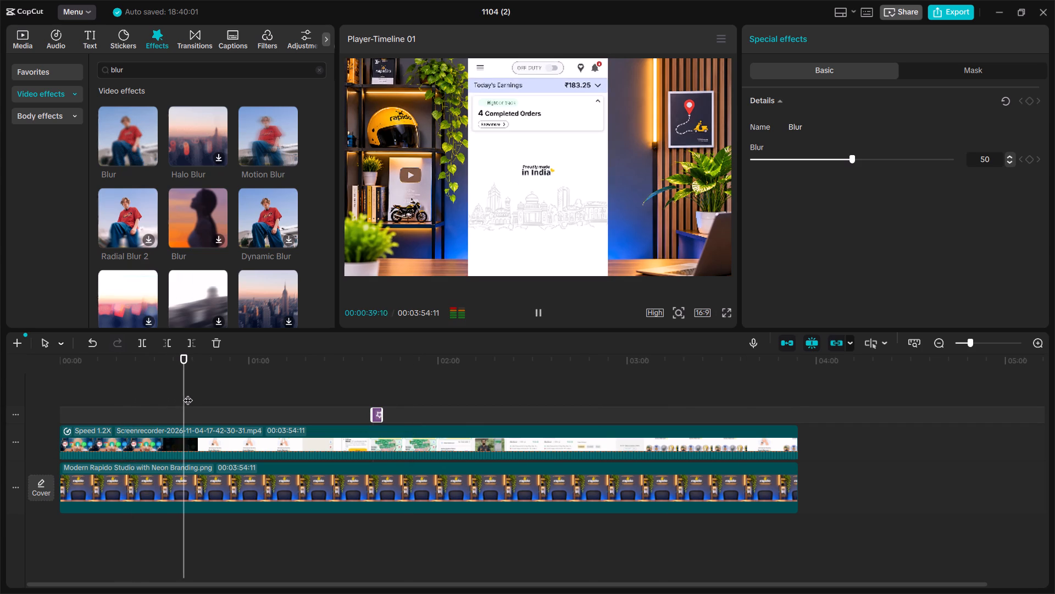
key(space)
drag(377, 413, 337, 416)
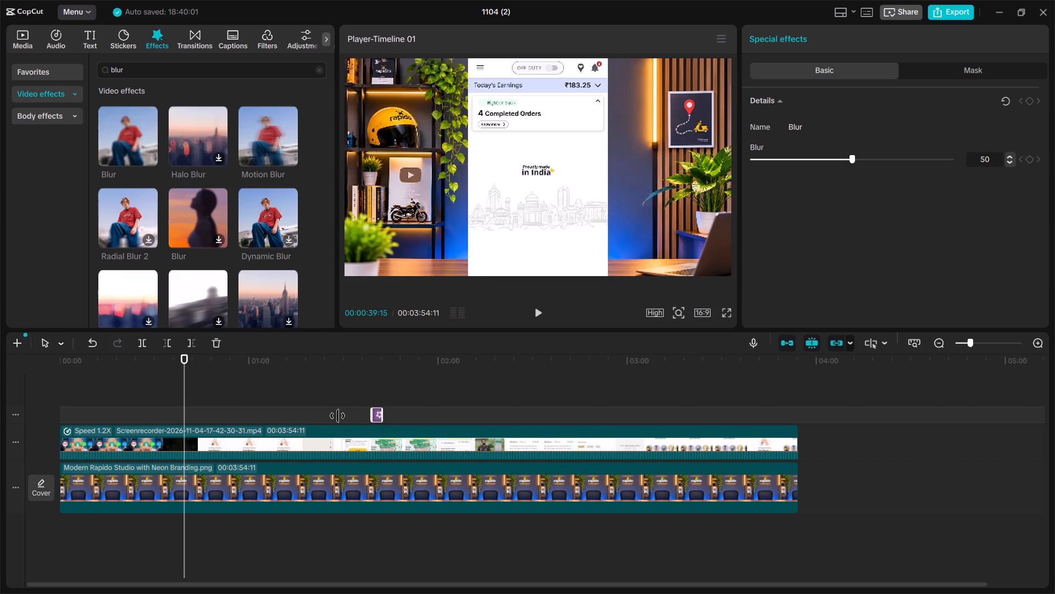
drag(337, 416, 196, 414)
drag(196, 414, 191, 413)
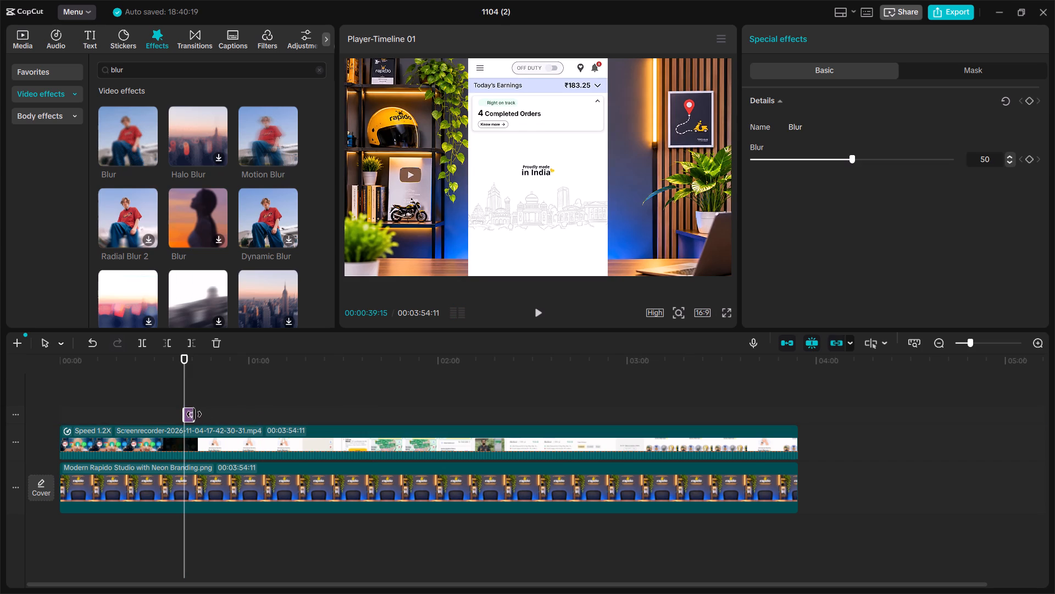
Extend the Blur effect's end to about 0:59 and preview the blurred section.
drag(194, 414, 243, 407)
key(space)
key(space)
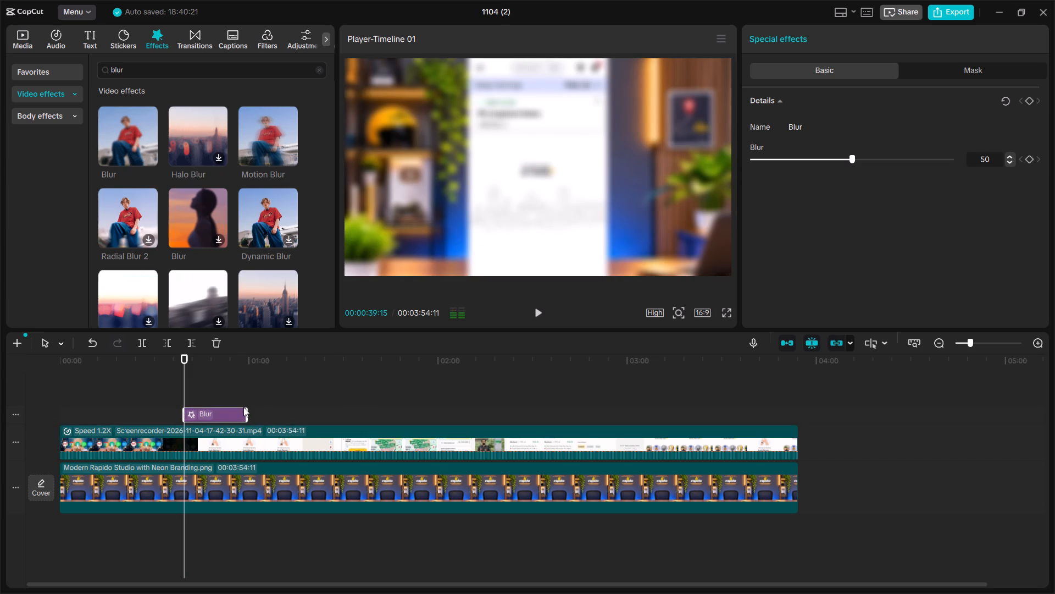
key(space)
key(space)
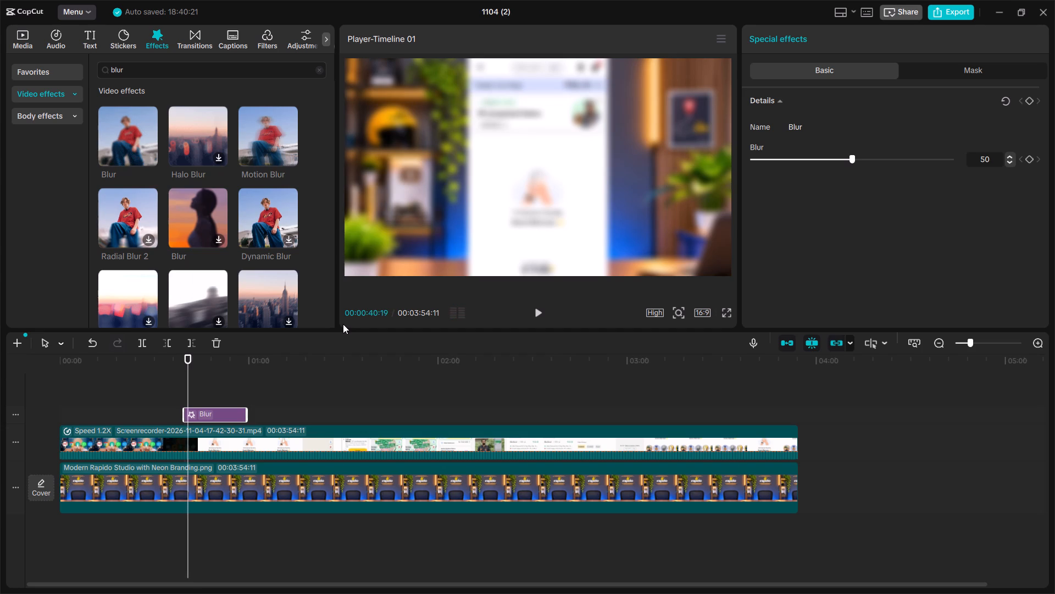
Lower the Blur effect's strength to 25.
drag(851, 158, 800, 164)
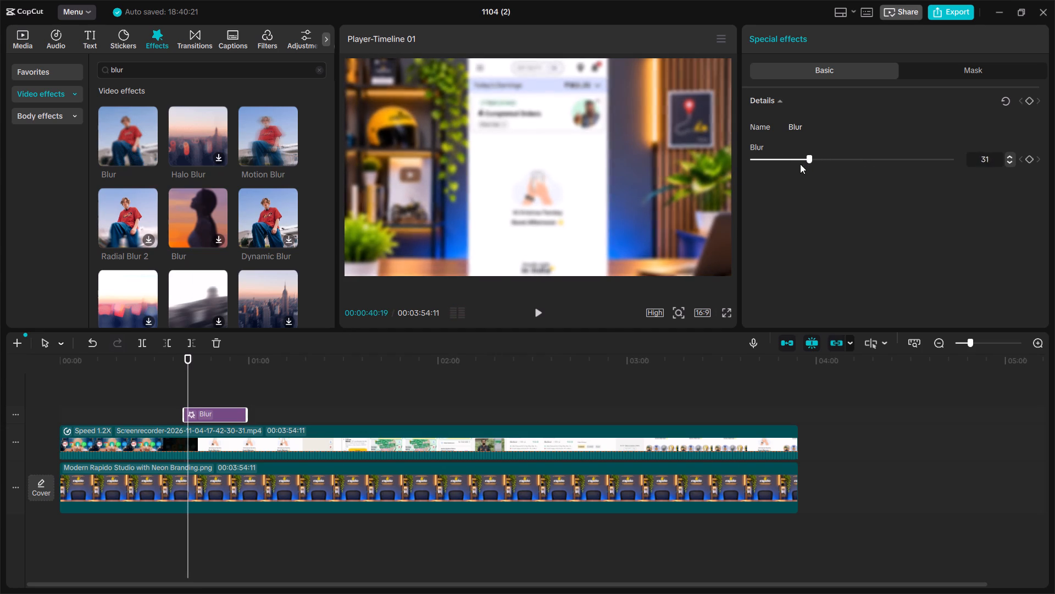
Shrink the studio background image to a small rectangle and move it over the completed orders card of the phone screen.
click(639, 173)
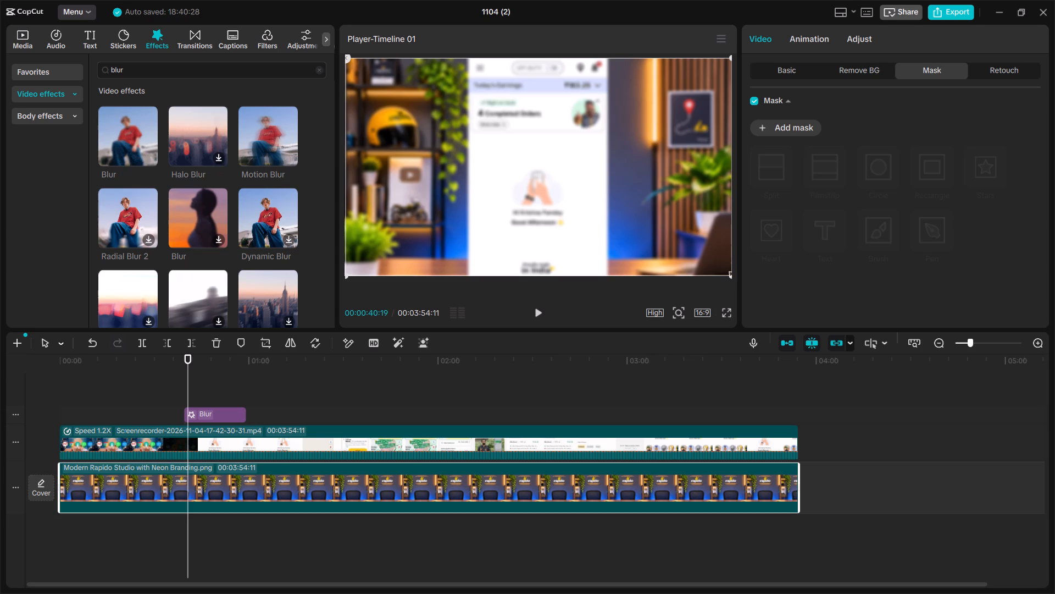
drag(730, 276, 532, 182)
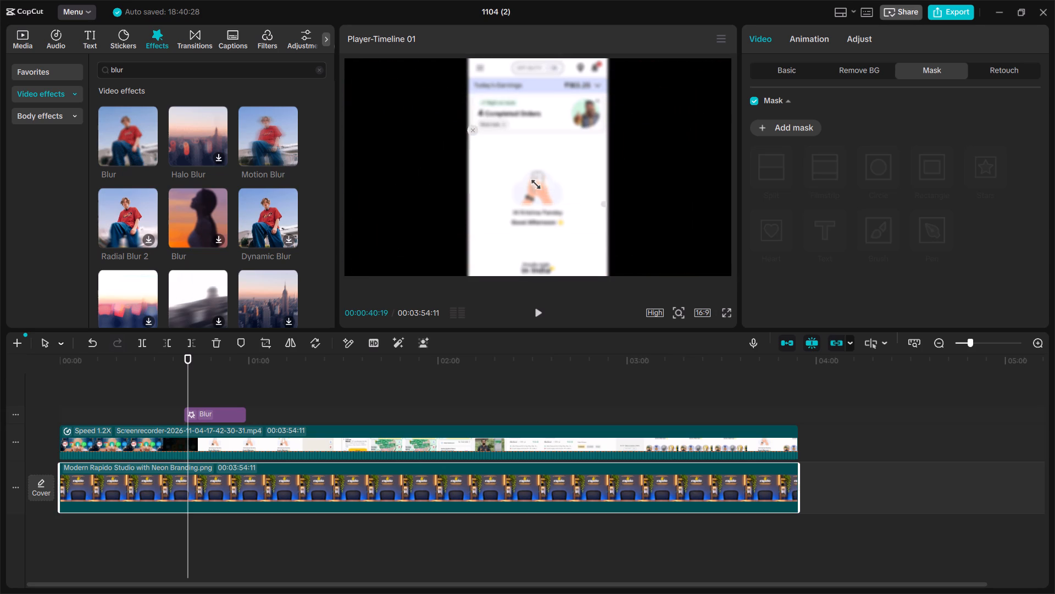
drag(532, 182, 513, 140)
key(space)
key(space)
key(space)
key(space)
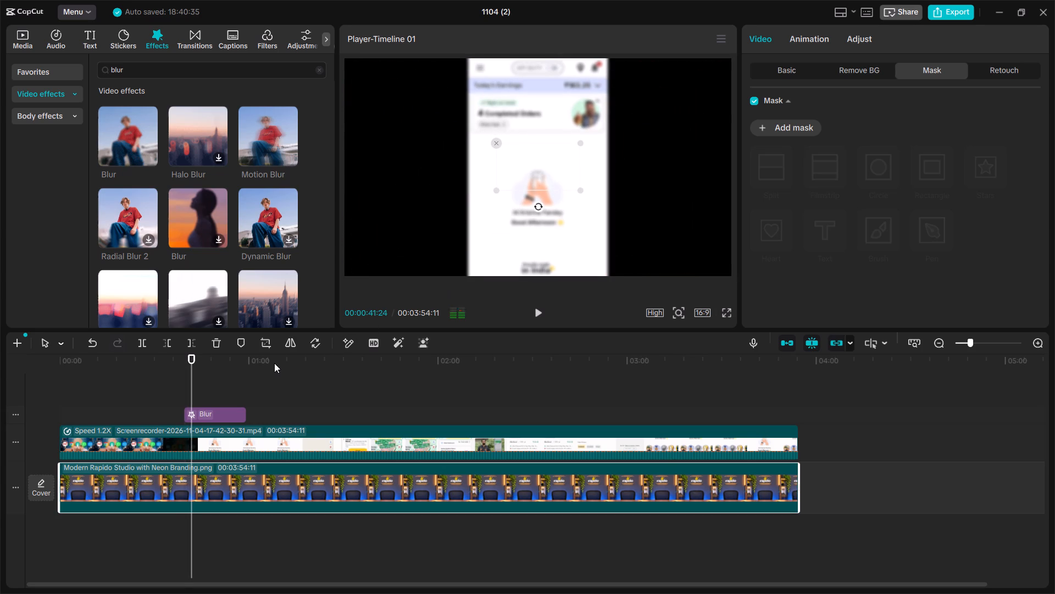
drag(555, 151, 552, 122)
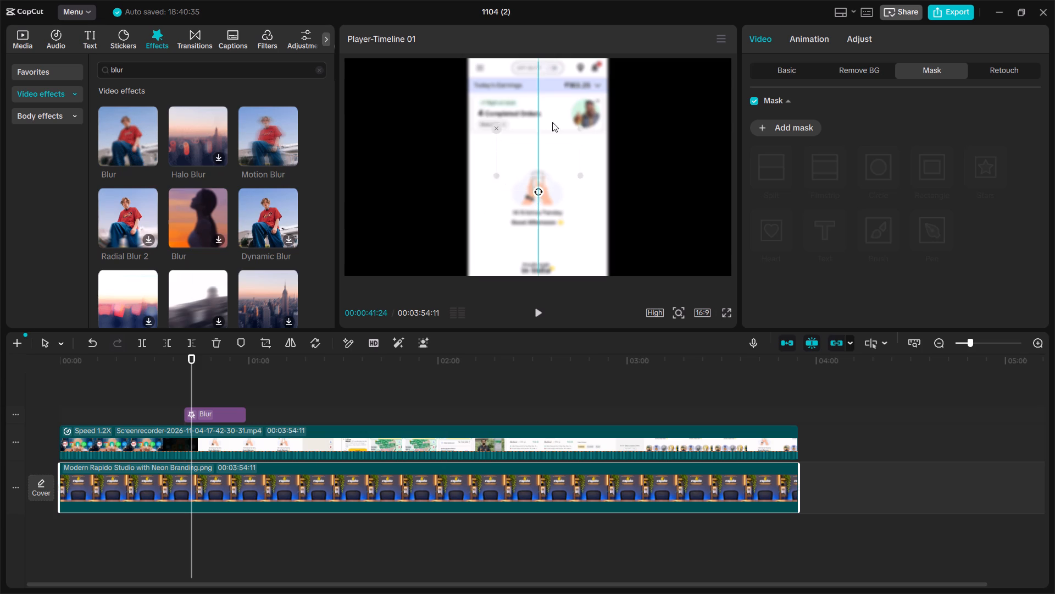
drag(552, 122, 550, 87)
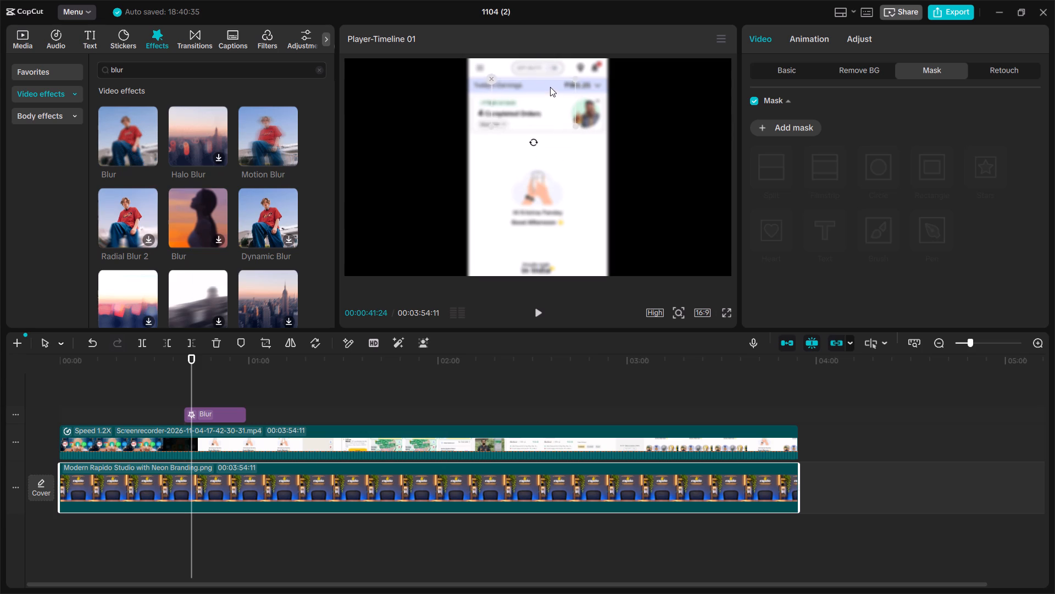
drag(550, 87, 545, 97)
key(space)
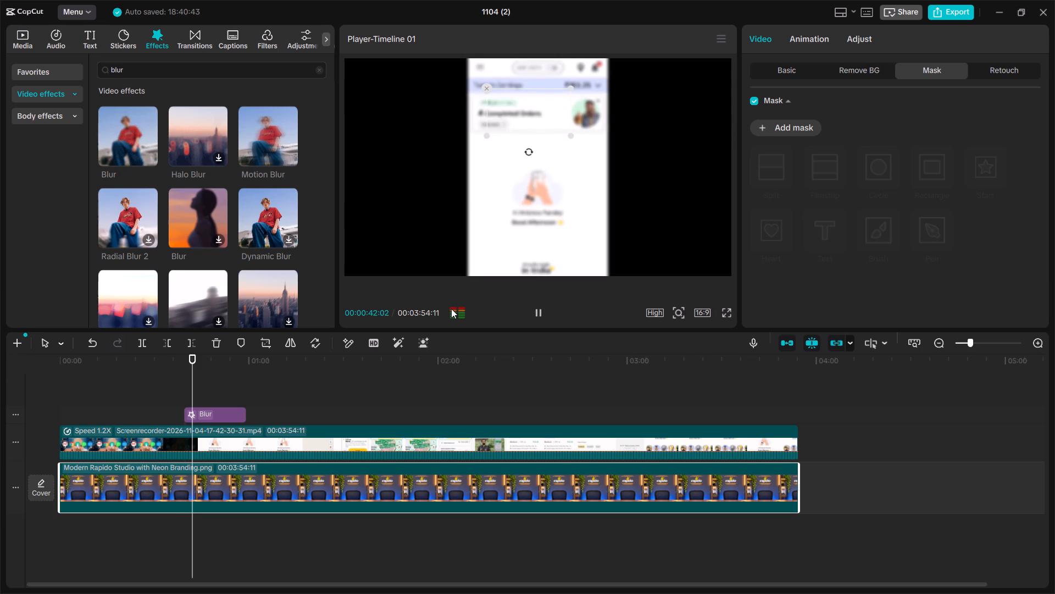
key(space)
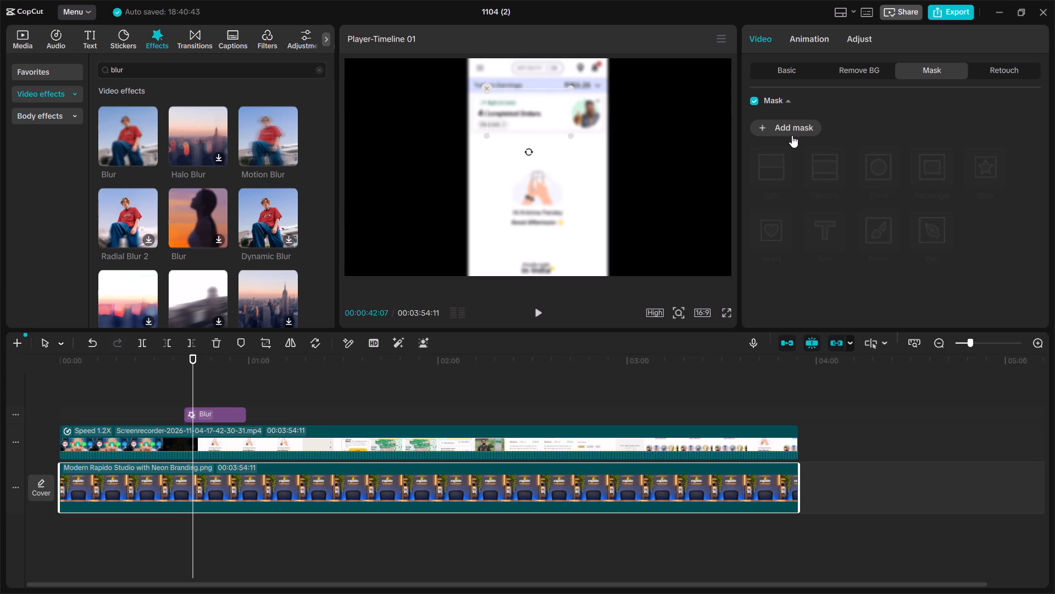
Add a Rectangle mask to the shrunken background image, then rotate it, shrink it and adjust its edge handle.
click(792, 124)
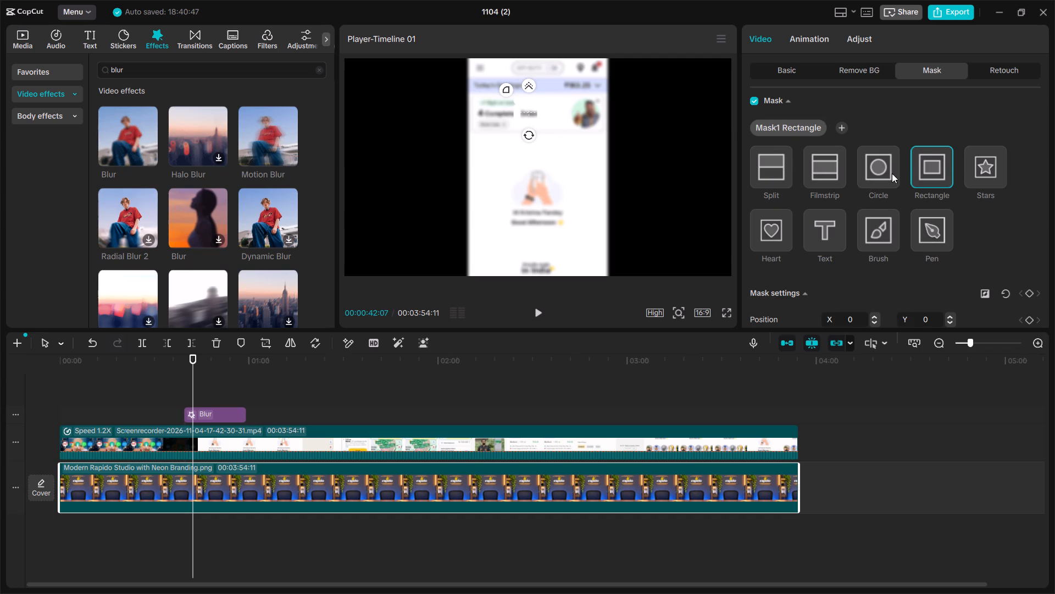
click(781, 168)
drag(526, 136, 578, 128)
drag(578, 128, 568, 139)
key(space)
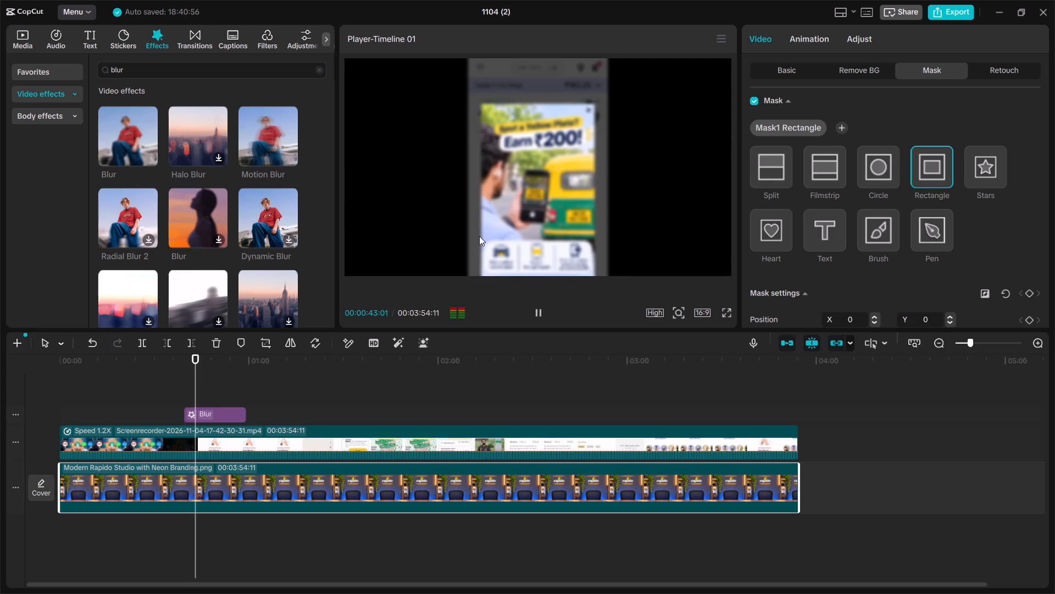
key(space)
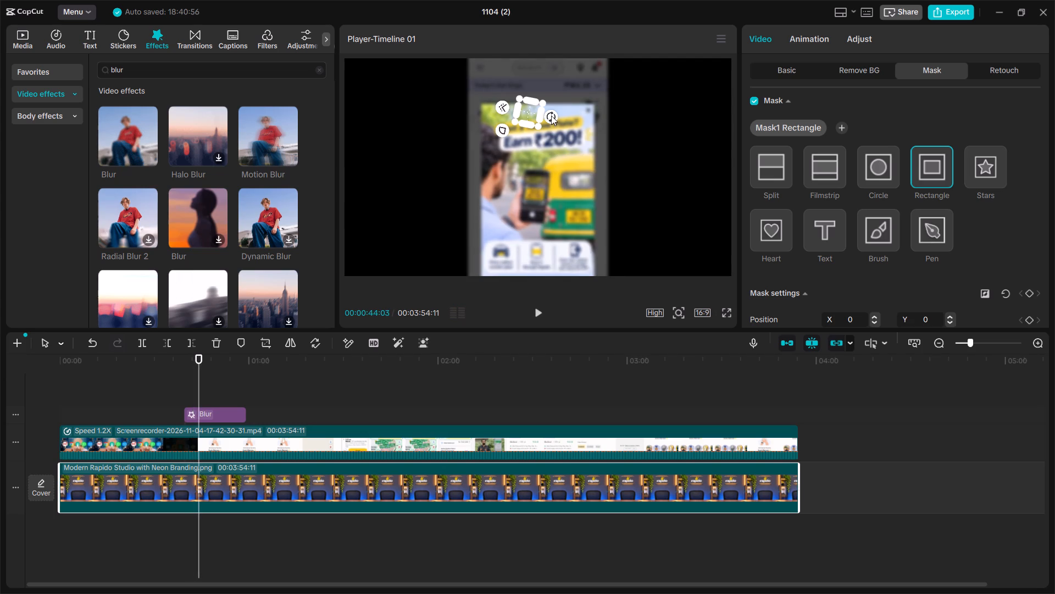
drag(504, 104, 469, 109)
click(469, 109)
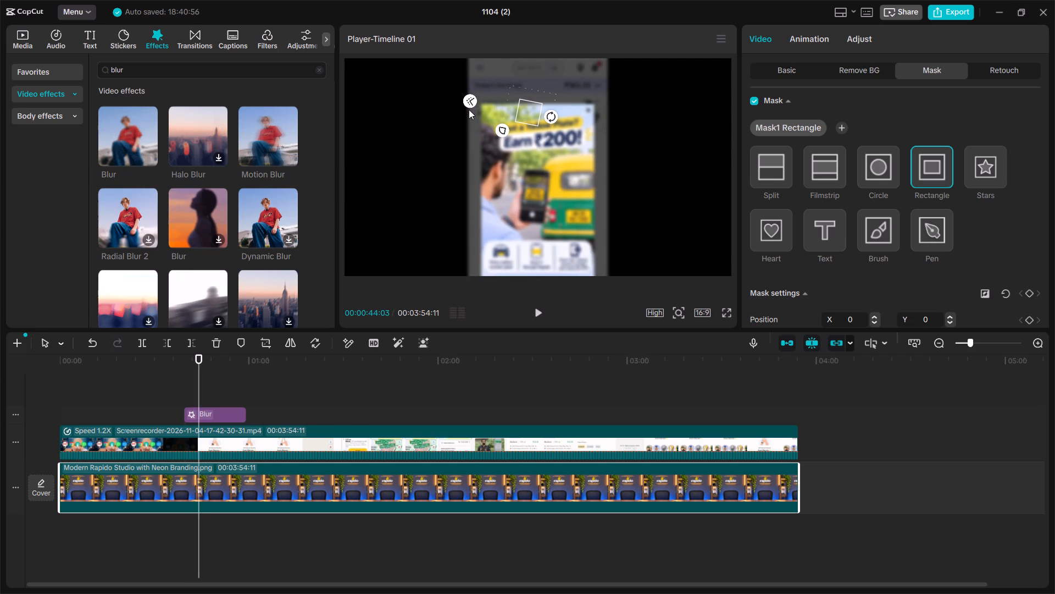
drag(538, 125, 492, 75)
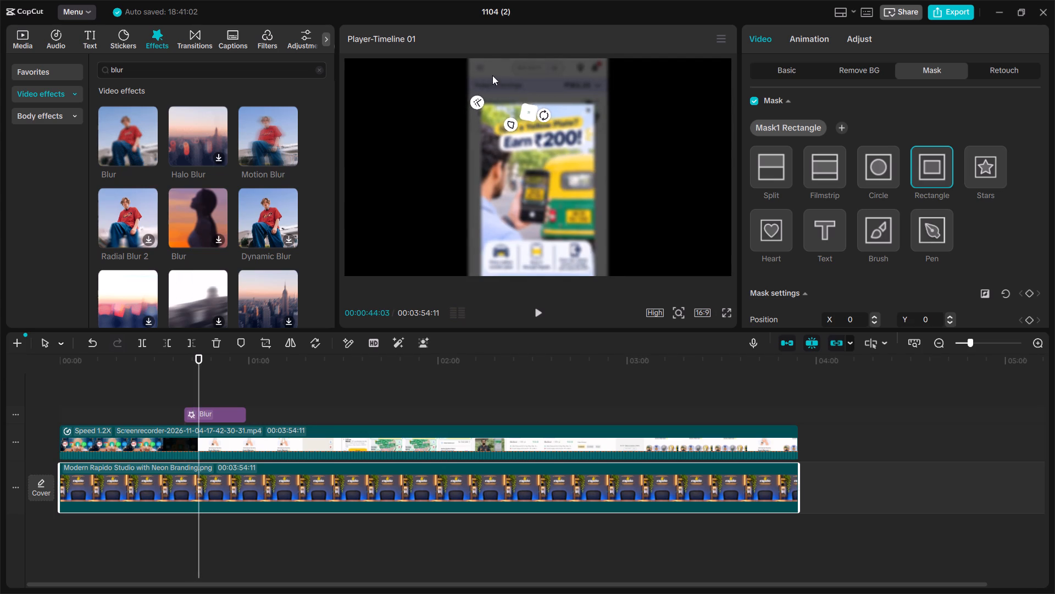
drag(492, 75, 458, 38)
click(553, 188)
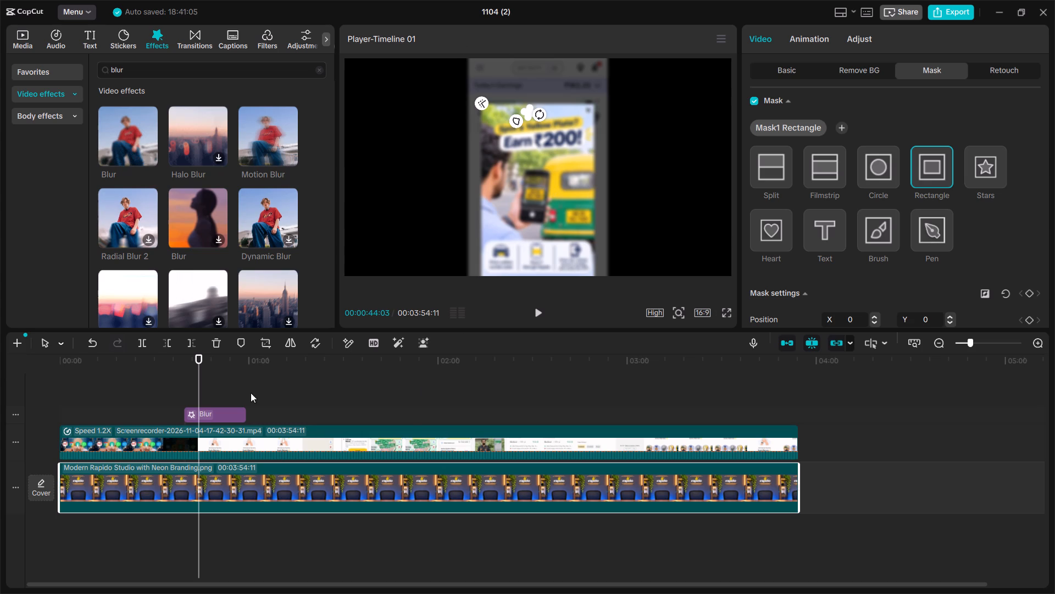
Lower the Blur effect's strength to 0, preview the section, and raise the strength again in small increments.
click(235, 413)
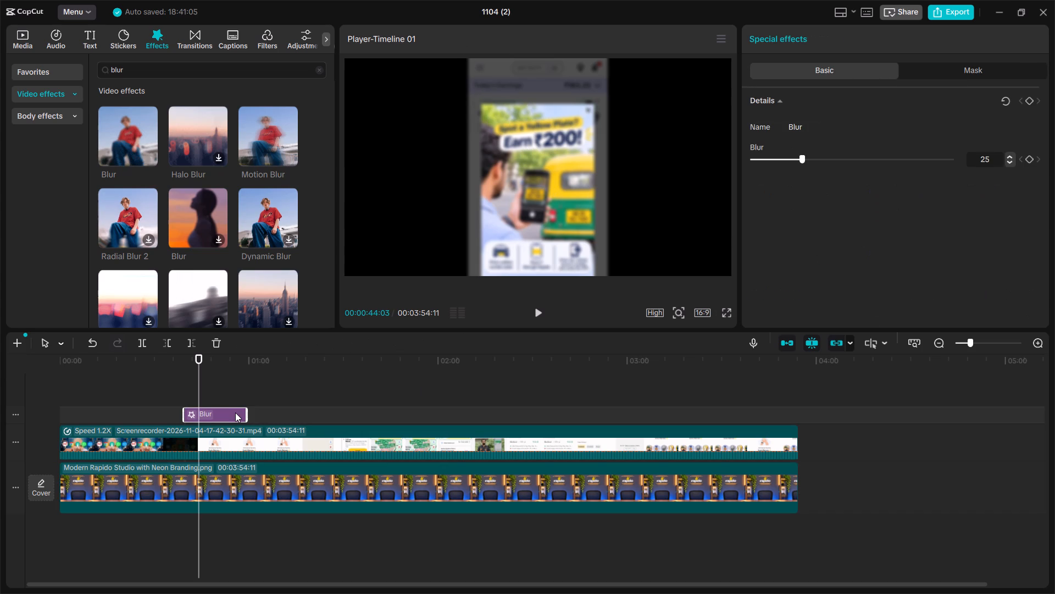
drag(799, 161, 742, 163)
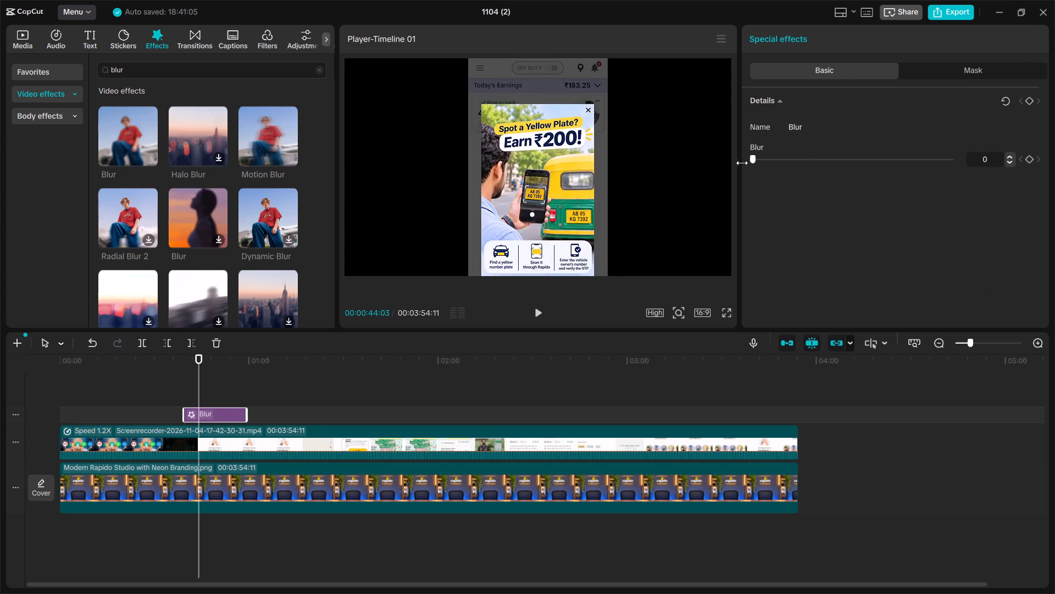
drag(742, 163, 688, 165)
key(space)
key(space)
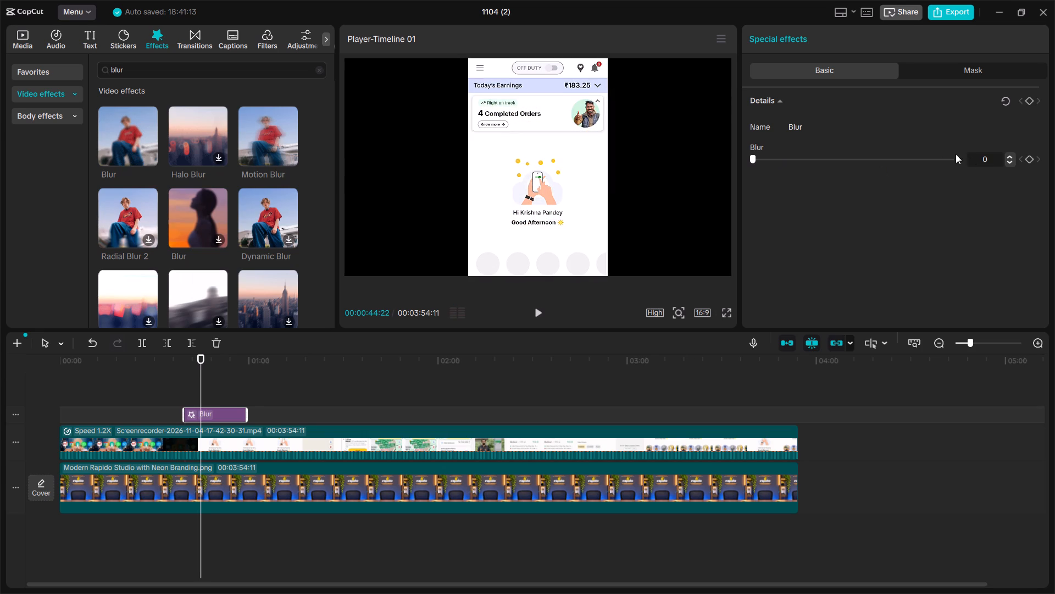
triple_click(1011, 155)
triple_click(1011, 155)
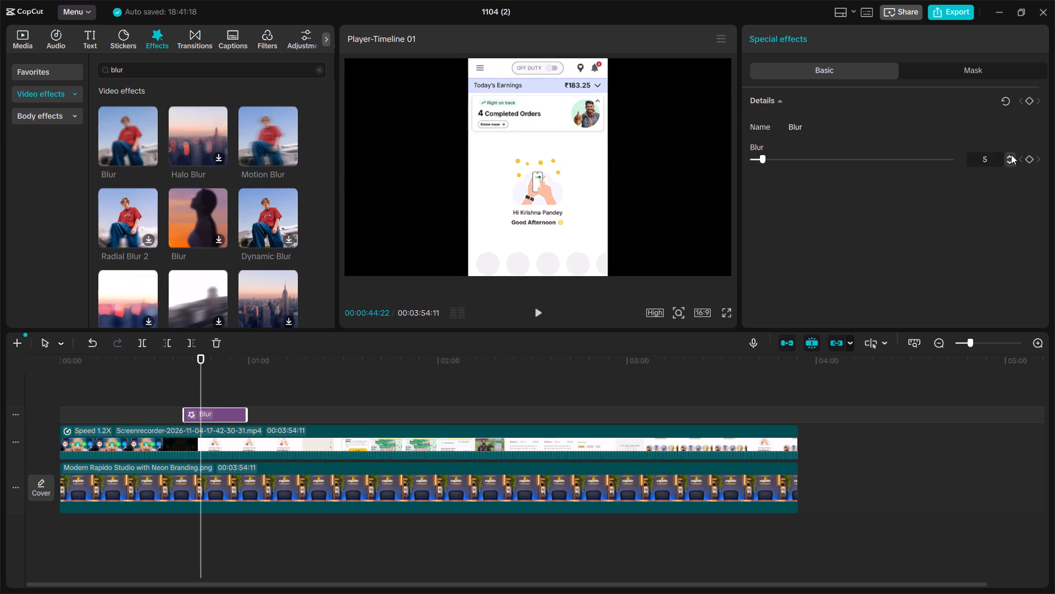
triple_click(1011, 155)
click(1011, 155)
Delete the Blur effect from the track above the screen recording.
click(591, 162)
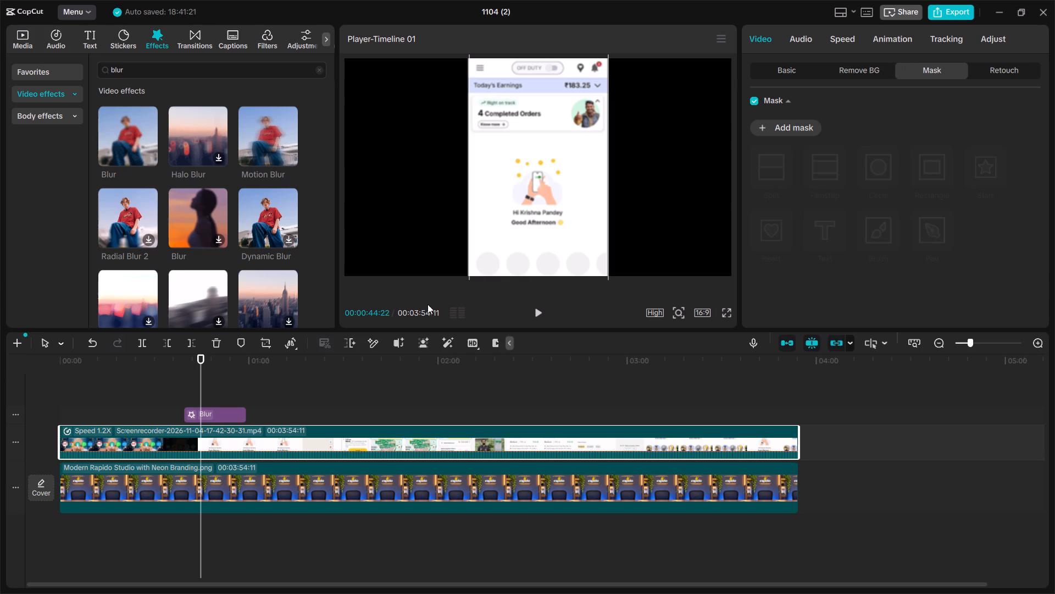
click(232, 413)
key(Delete)
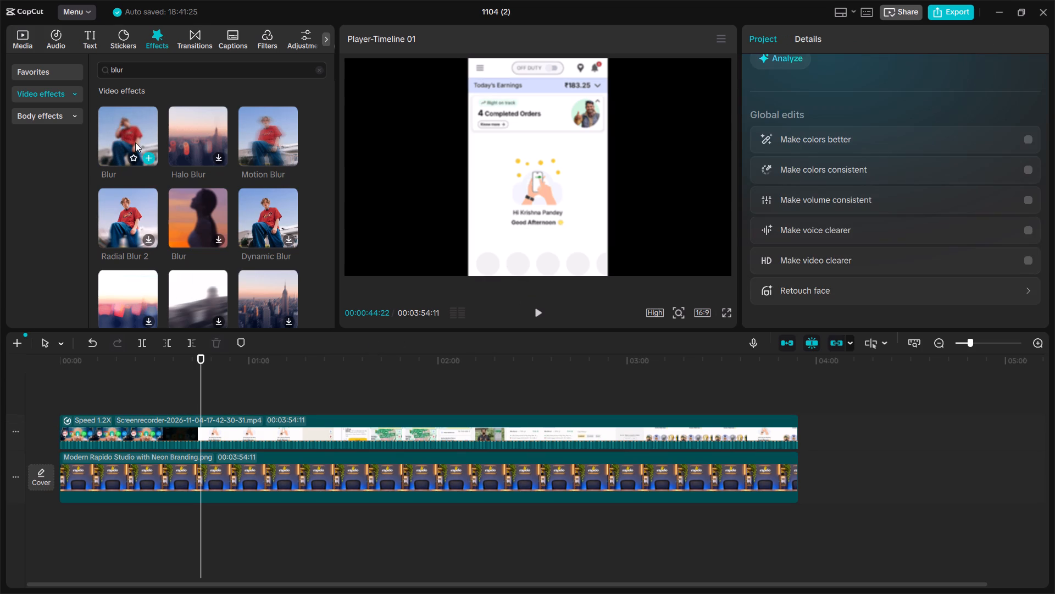
Place a new Blur effect above the screen recording at about 0:44 and extend it to about 1:34.
drag(135, 140, 204, 389)
drag(202, 379, 222, 377)
drag(208, 415, 325, 415)
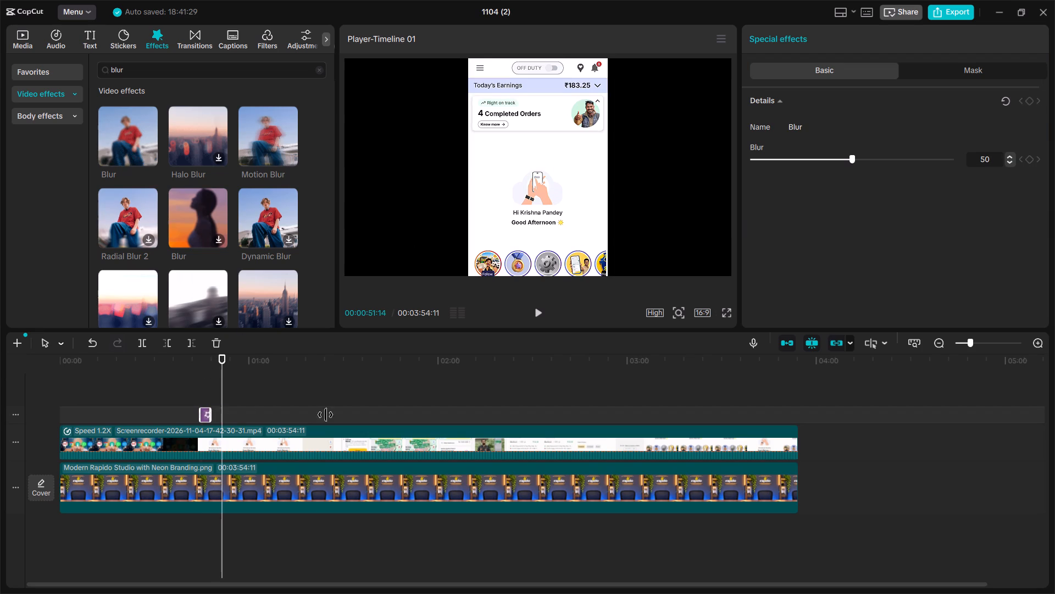
drag(325, 415, 356, 414)
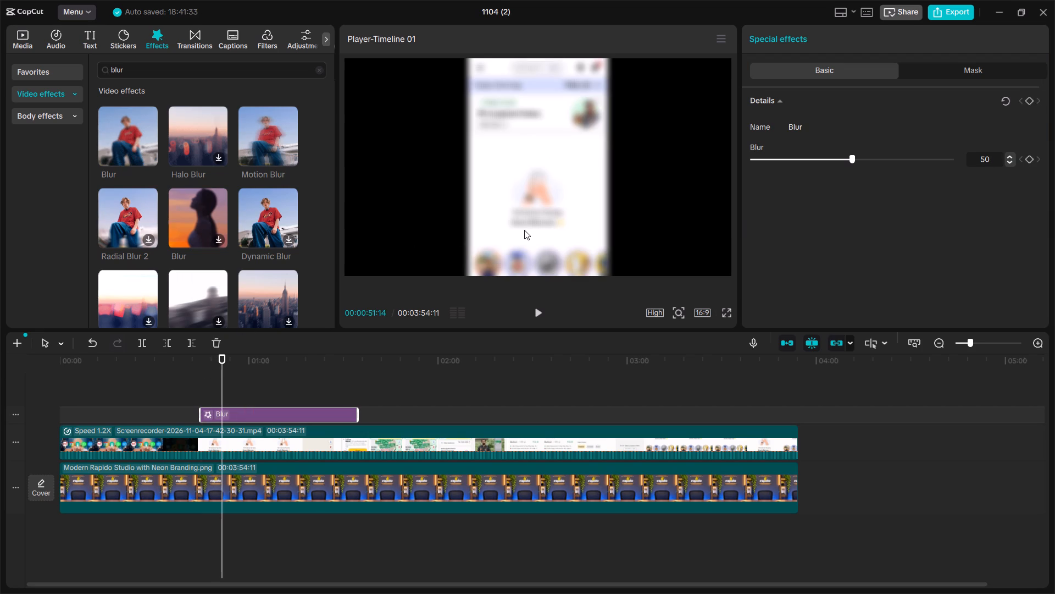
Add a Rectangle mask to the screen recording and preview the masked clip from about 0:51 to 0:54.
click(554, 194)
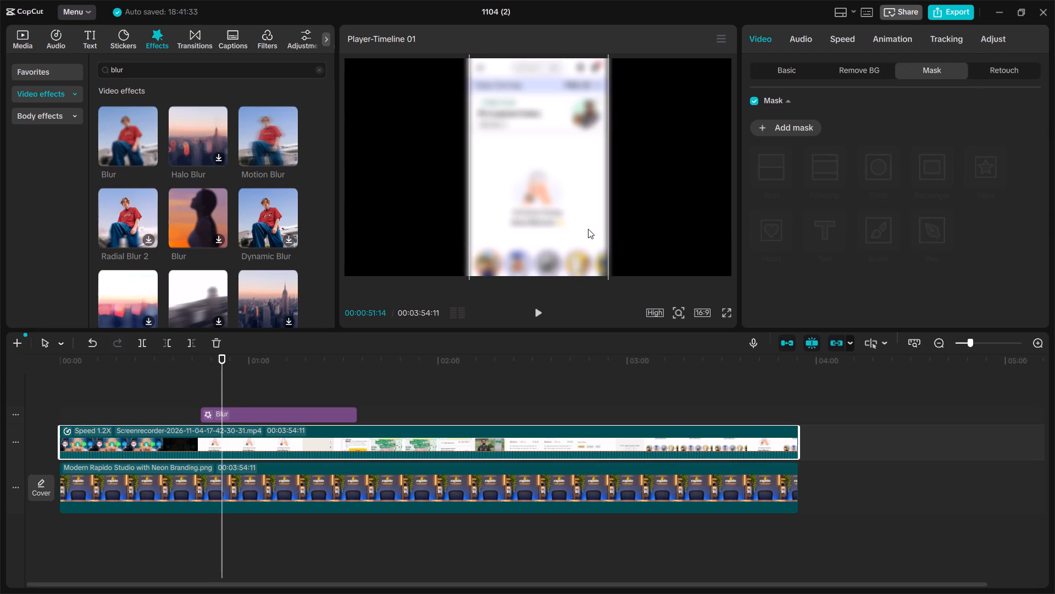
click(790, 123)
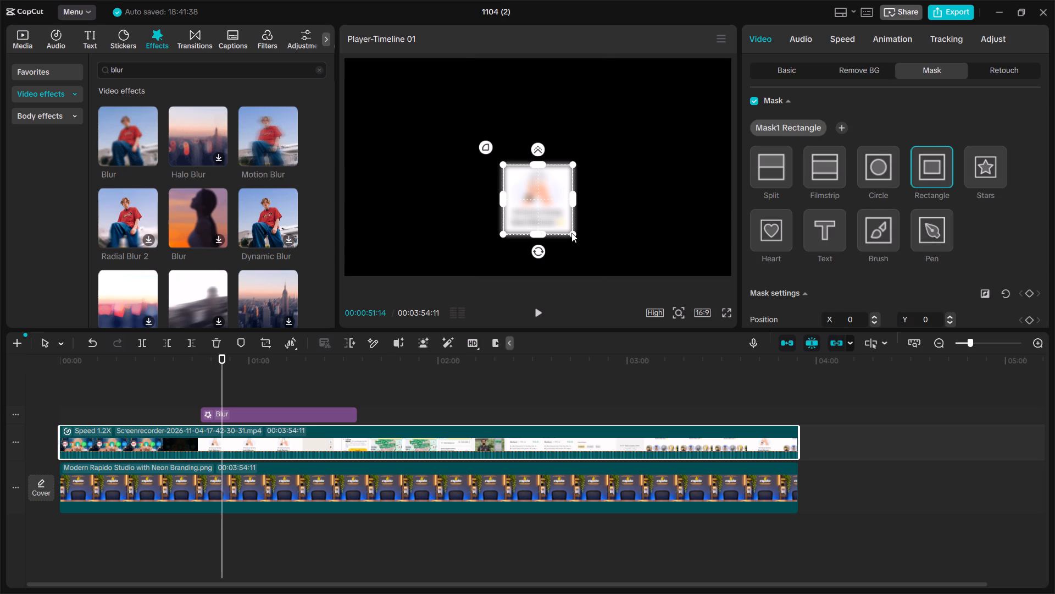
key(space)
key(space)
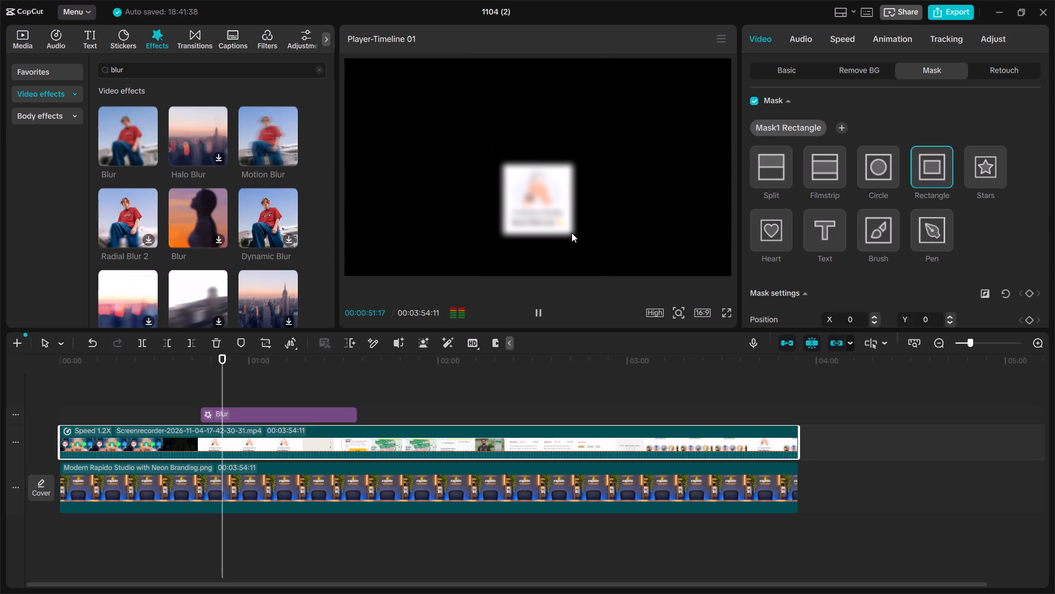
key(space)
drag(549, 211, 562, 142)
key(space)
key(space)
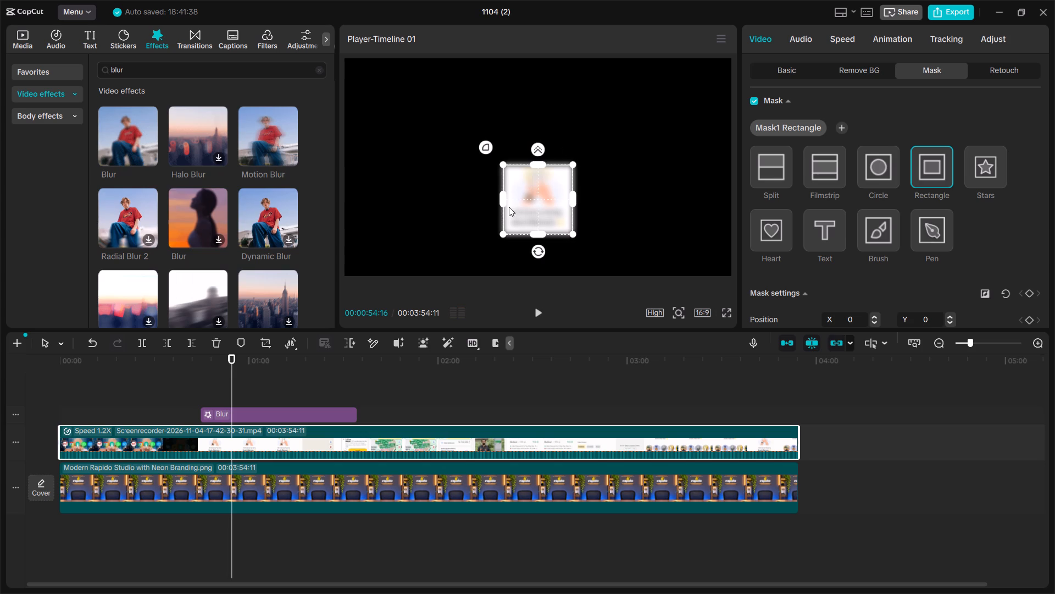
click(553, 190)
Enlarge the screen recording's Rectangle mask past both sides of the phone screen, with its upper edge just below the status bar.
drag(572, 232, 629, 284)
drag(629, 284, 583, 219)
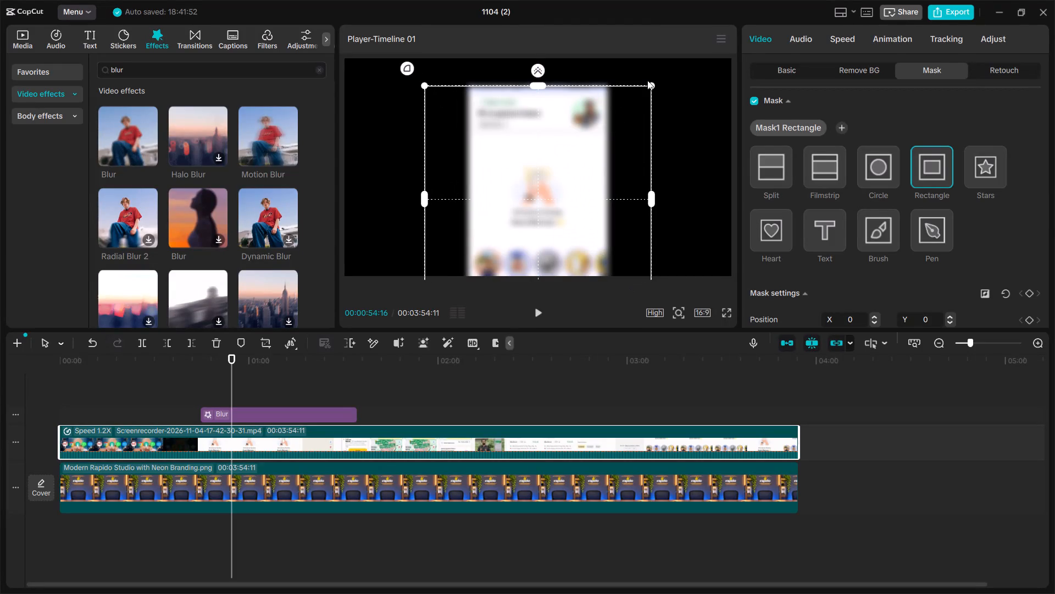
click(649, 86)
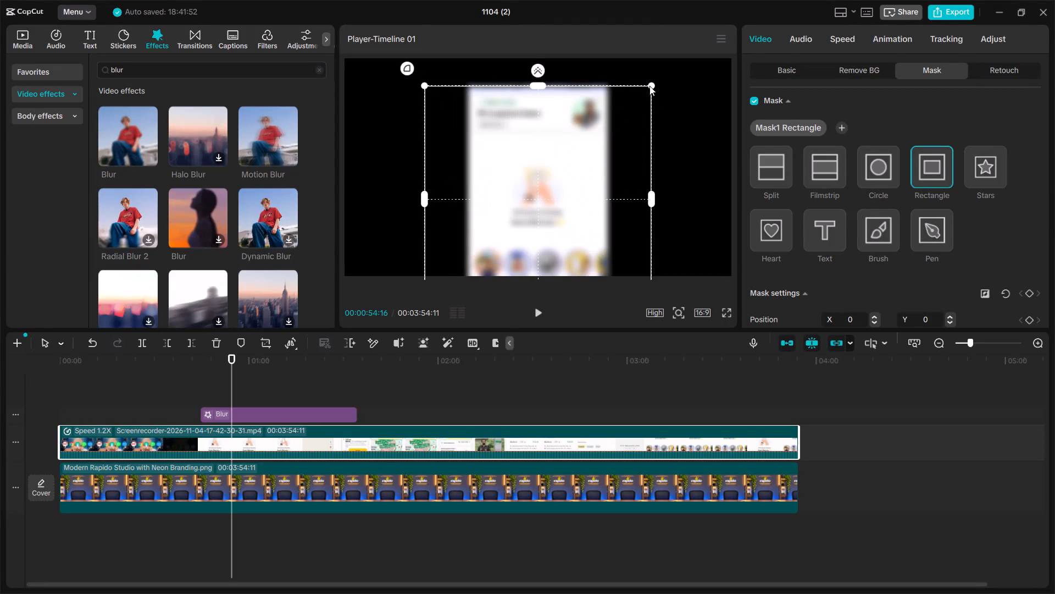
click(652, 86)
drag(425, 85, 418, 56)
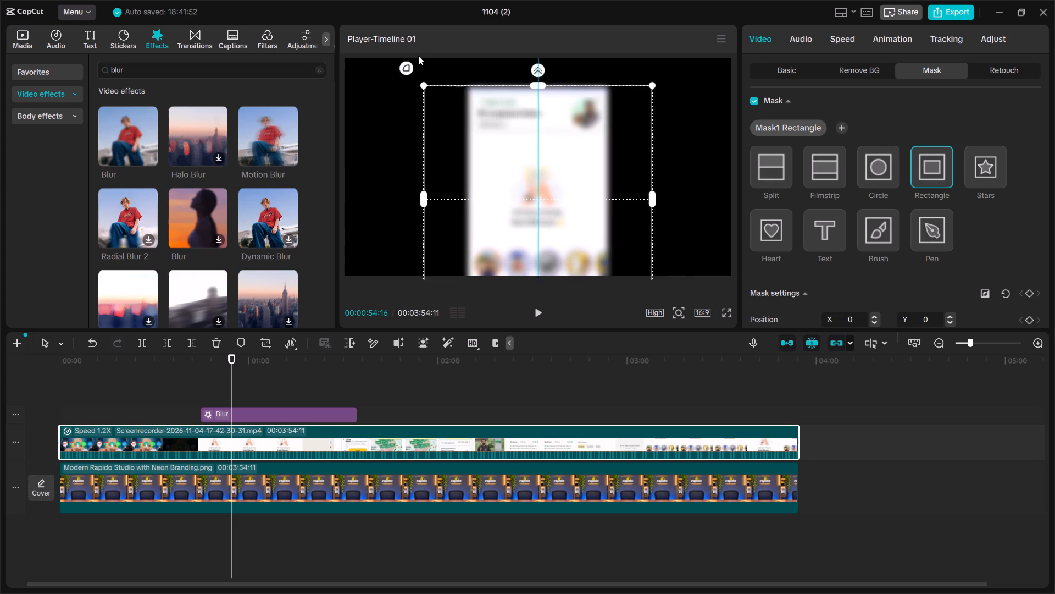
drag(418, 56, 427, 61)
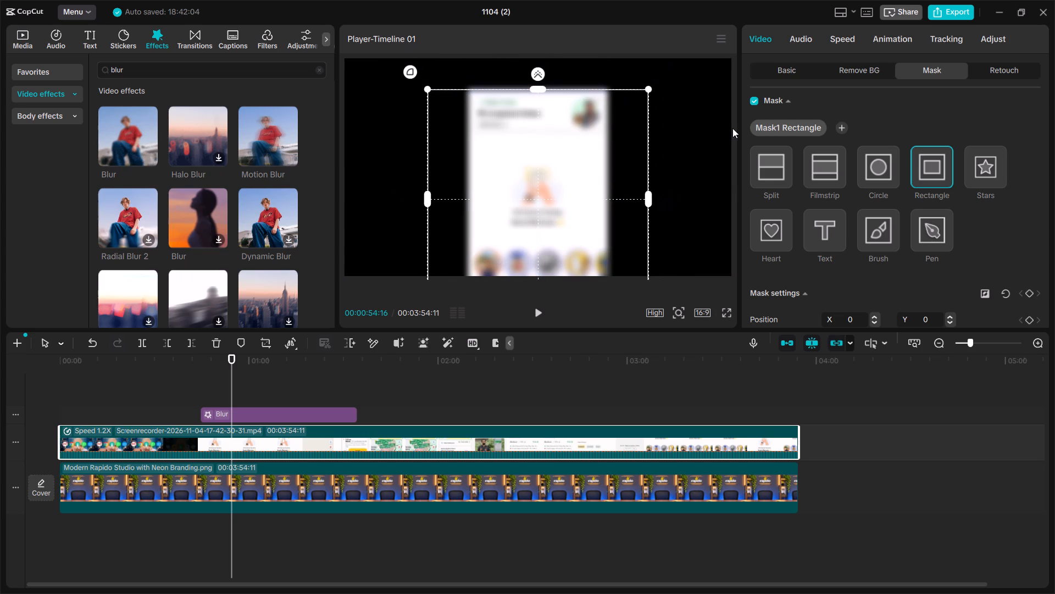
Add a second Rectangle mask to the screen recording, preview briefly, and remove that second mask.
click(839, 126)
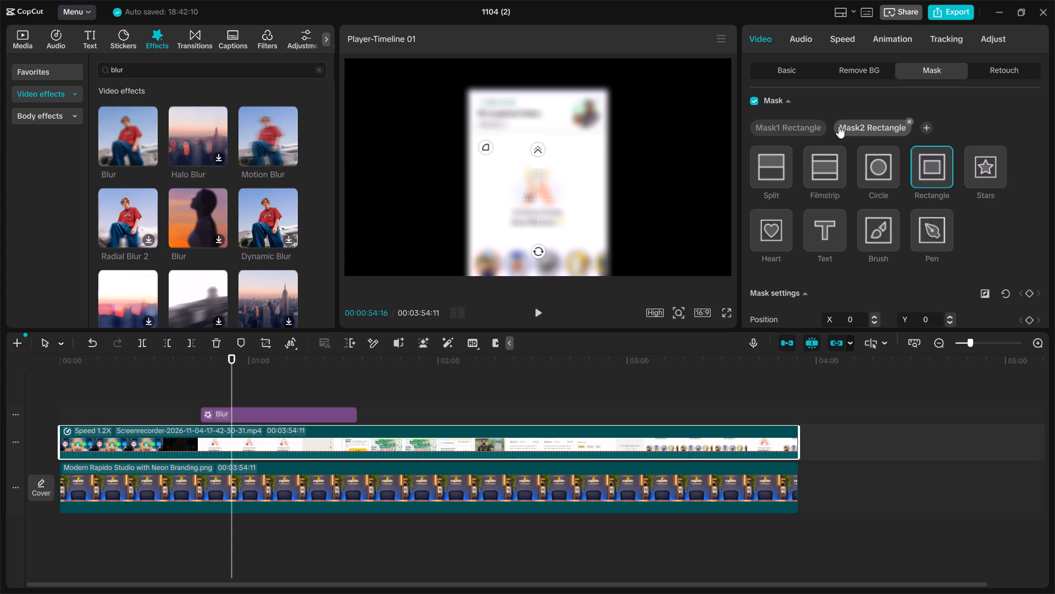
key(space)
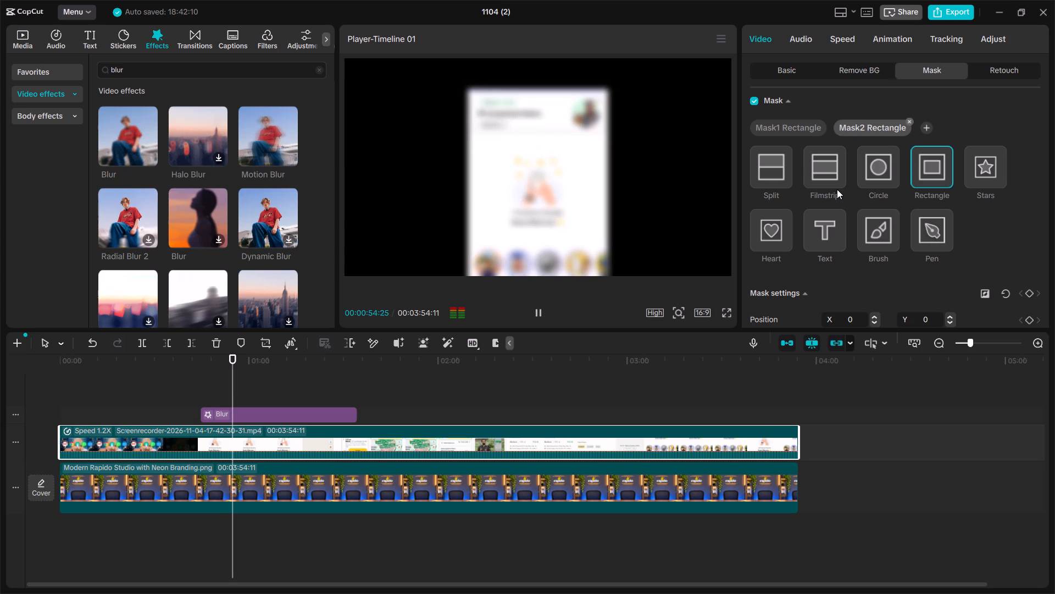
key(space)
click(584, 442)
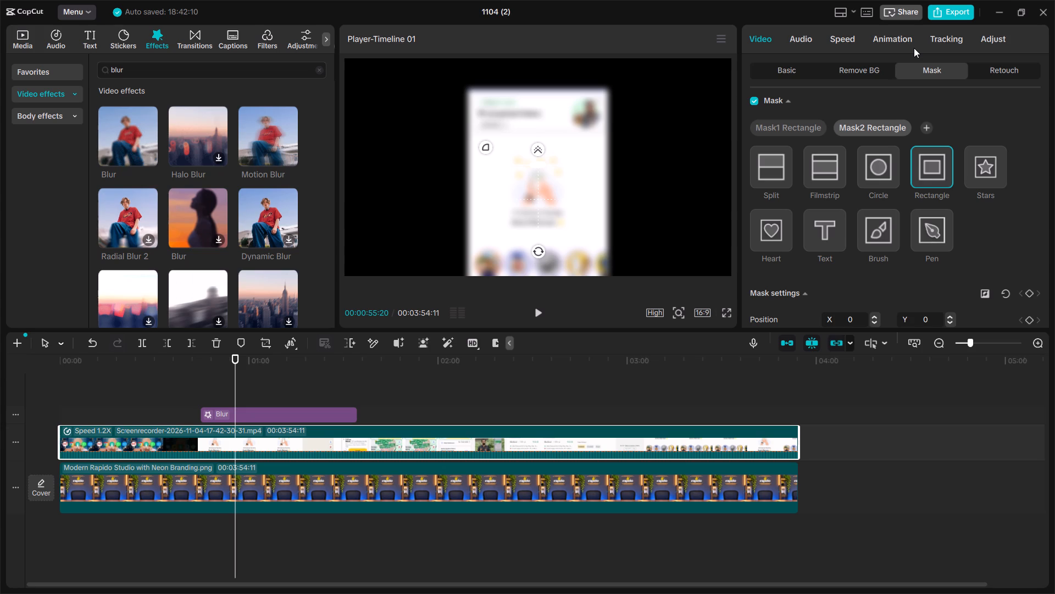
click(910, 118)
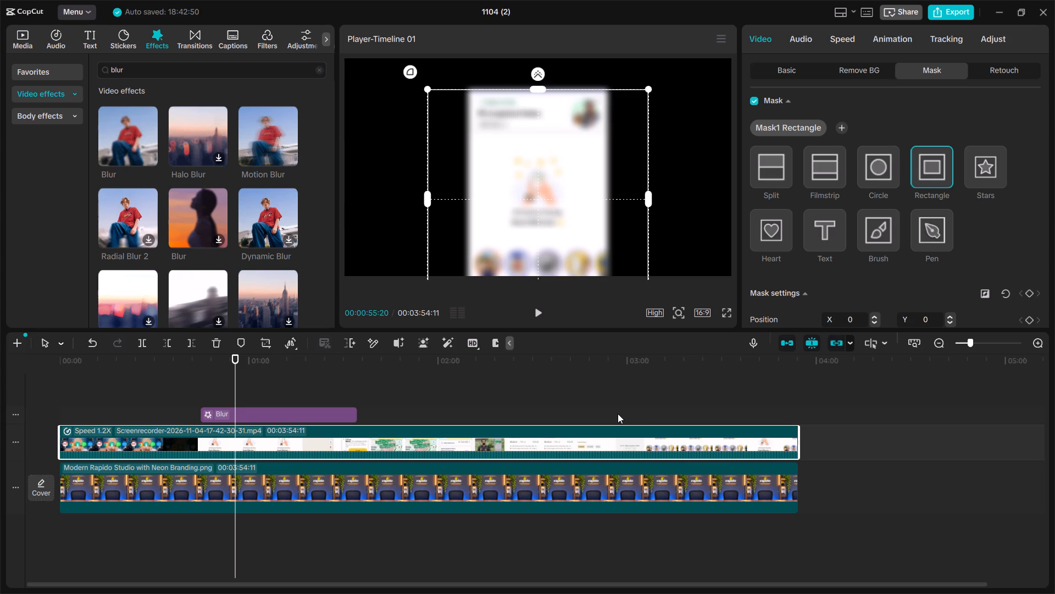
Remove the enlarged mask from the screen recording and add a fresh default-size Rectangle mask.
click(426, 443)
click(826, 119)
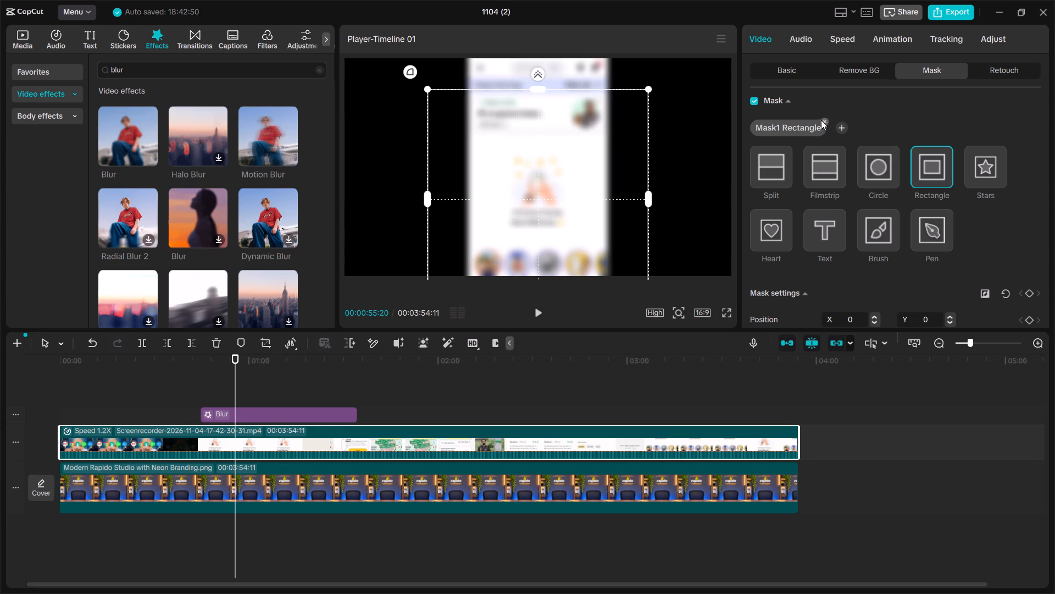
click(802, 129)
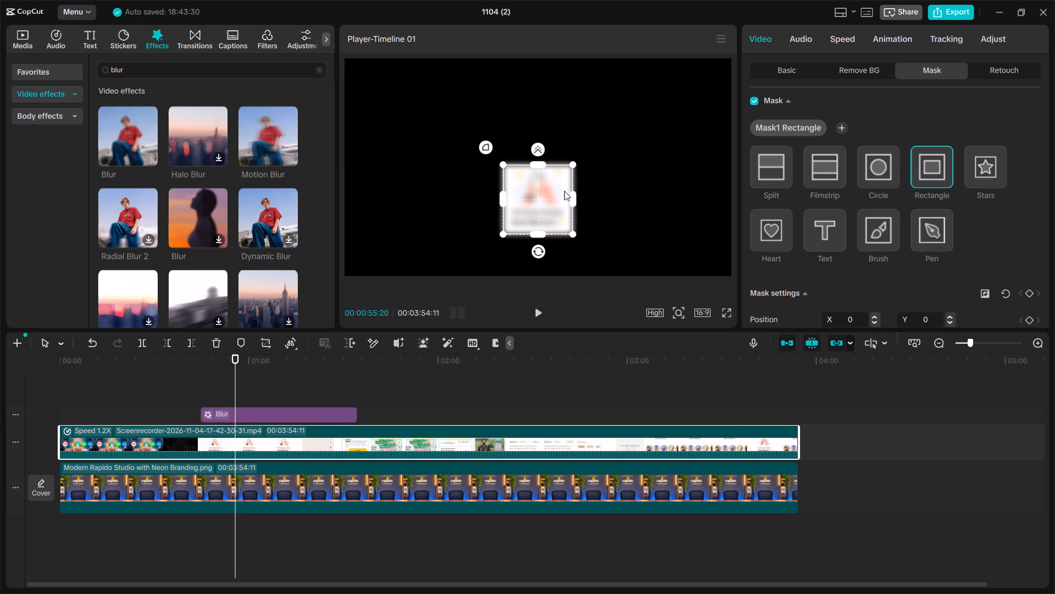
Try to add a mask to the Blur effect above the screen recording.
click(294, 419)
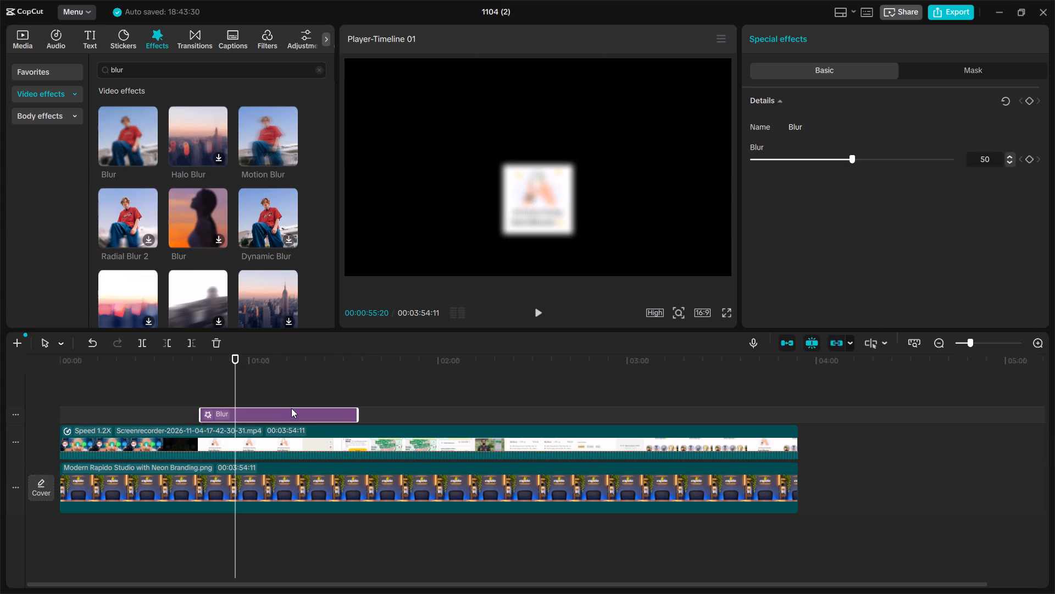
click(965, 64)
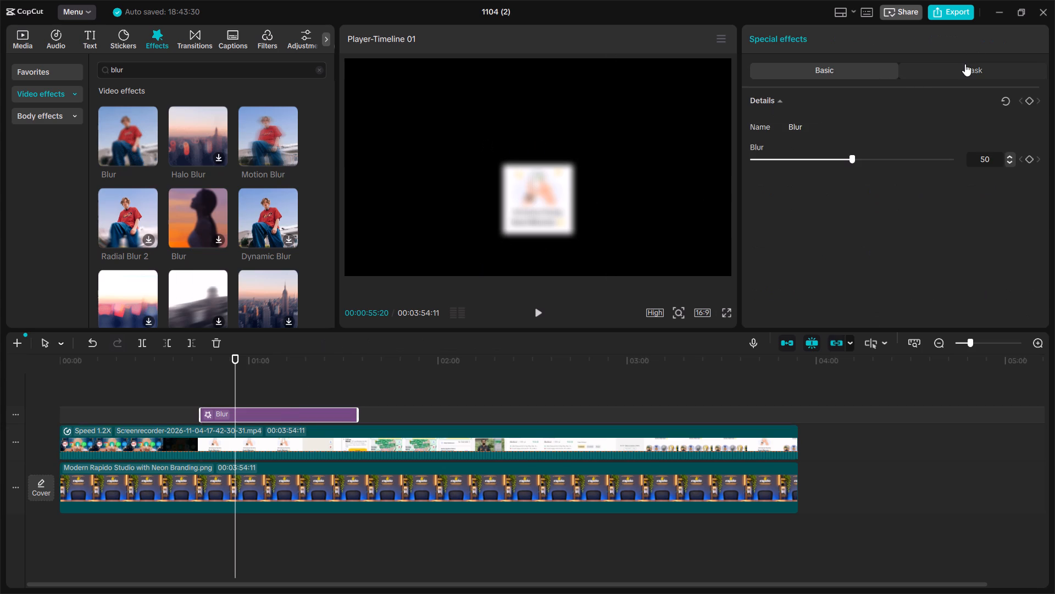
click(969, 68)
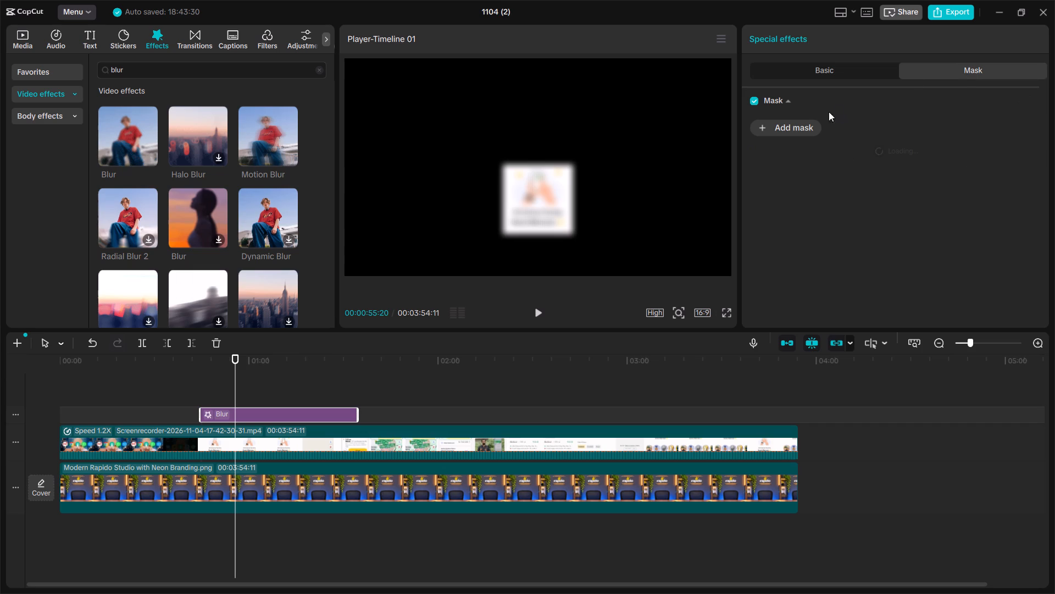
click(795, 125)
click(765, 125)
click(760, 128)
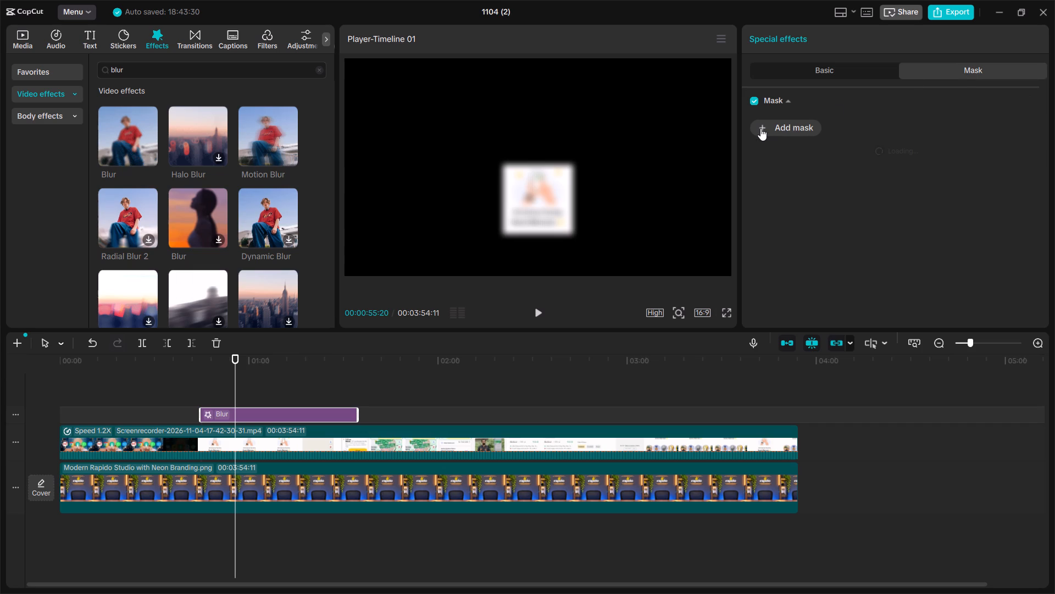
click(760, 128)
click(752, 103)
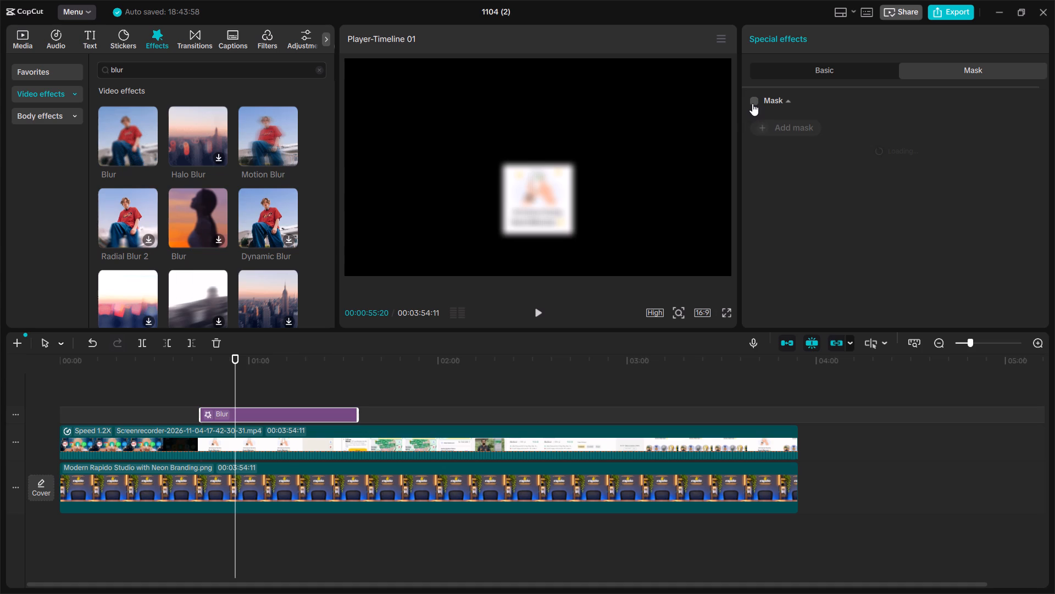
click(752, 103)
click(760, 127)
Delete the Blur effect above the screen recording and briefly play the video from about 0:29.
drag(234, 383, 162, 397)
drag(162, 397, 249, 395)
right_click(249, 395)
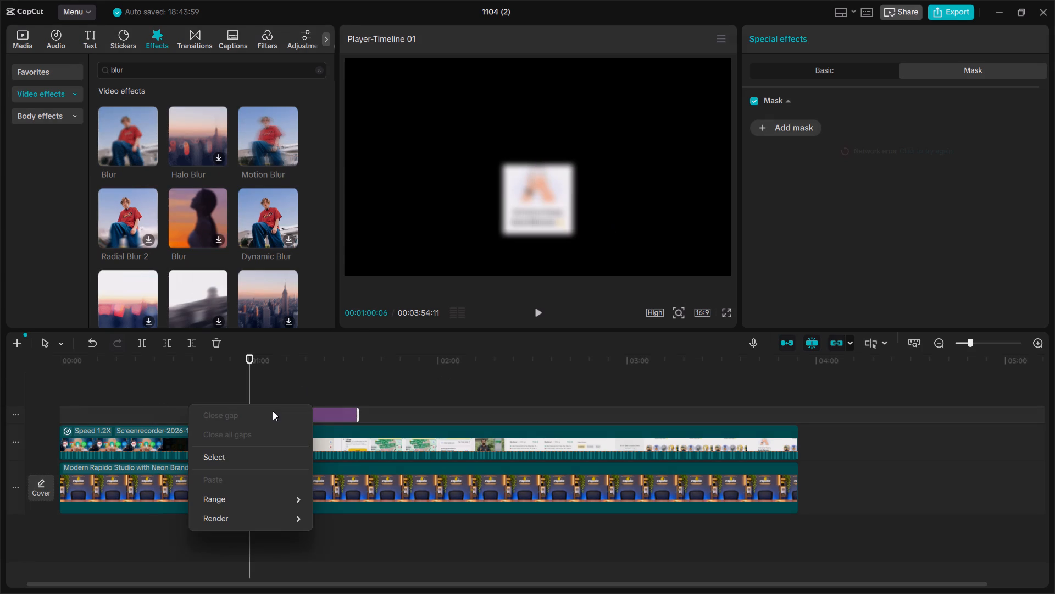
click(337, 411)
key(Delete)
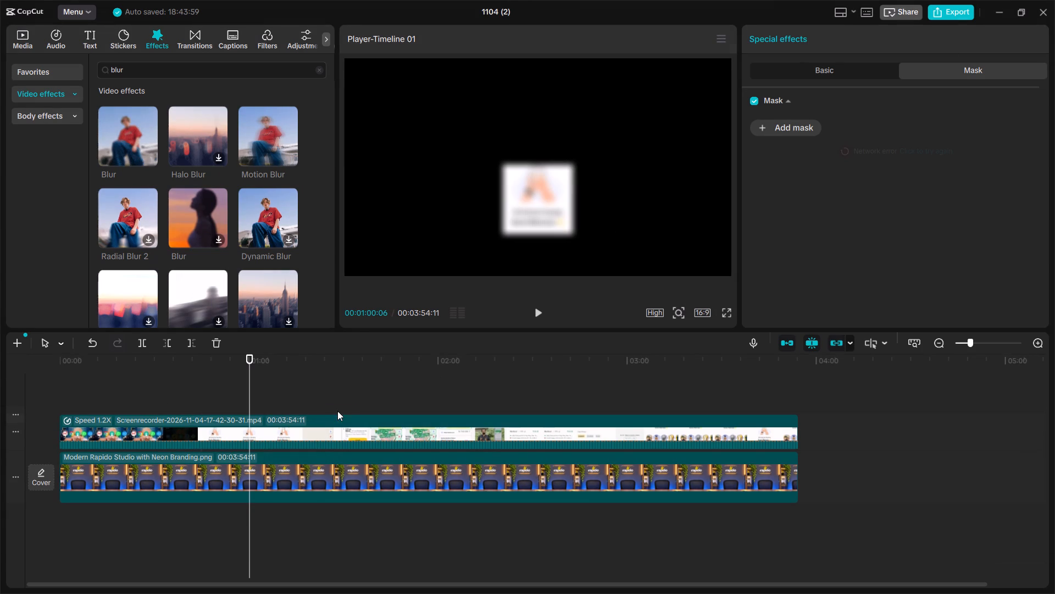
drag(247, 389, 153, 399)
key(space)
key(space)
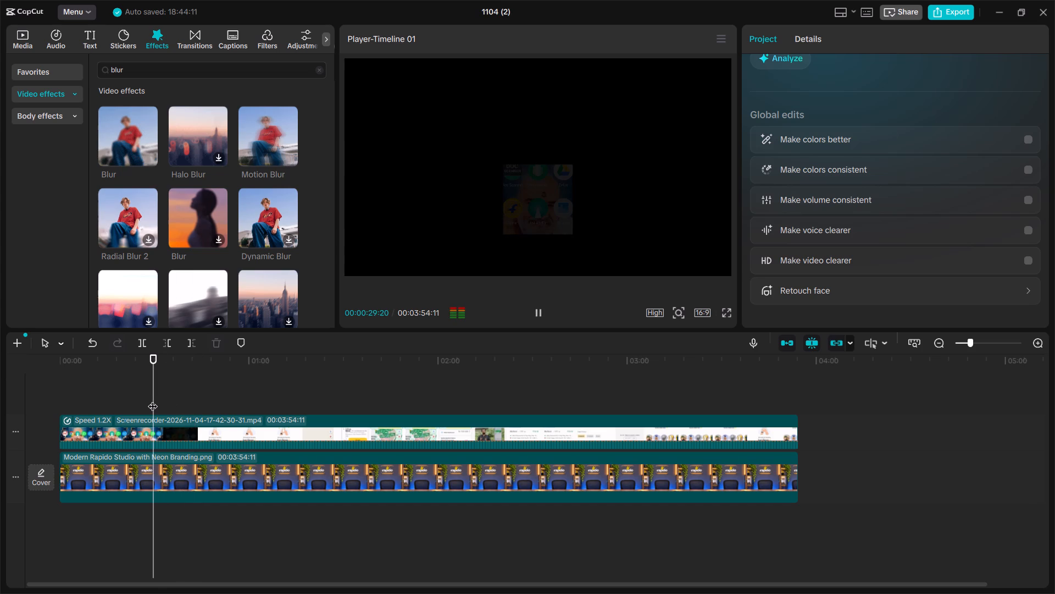
Undo the Blur effect's deletion, the screen recording's mask edits and the Blur effect's extension to about 1:34.
key(ctrl+z)
key(ctrl+z)
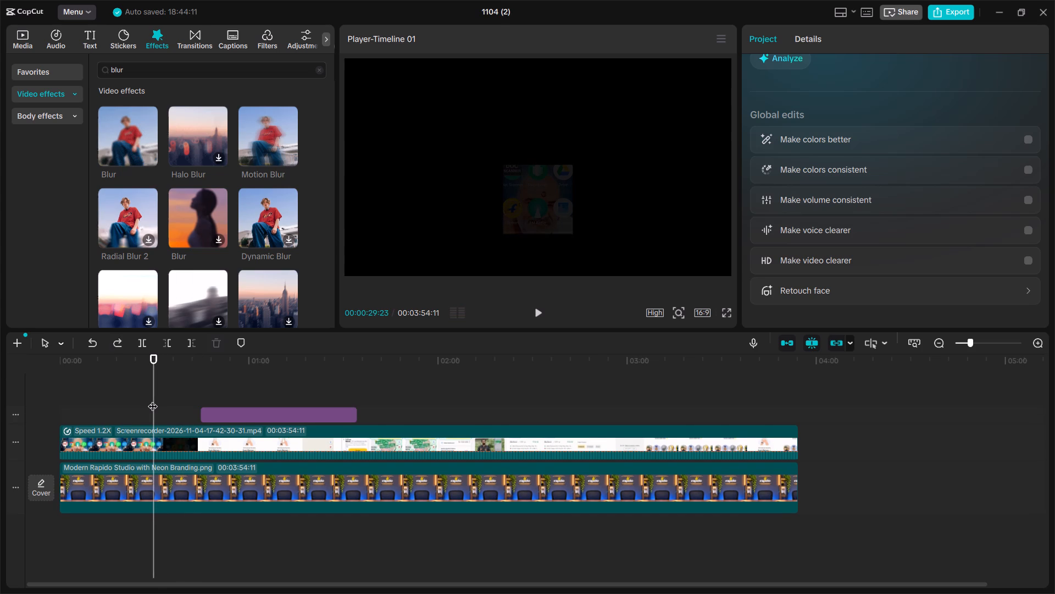
key(ctrl+z)
key(ctrl+z)
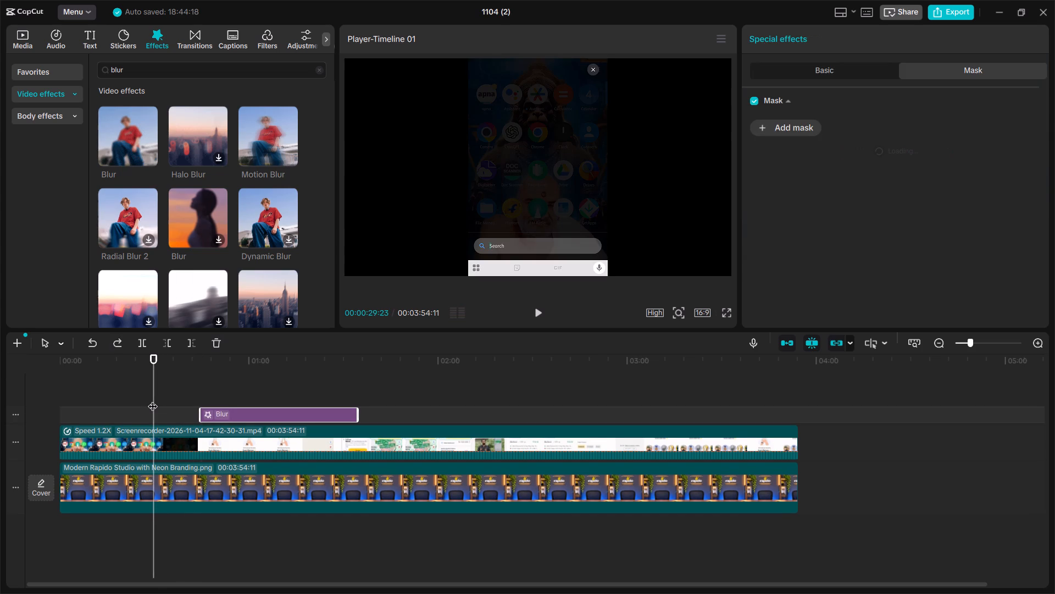
key(ctrl+z)
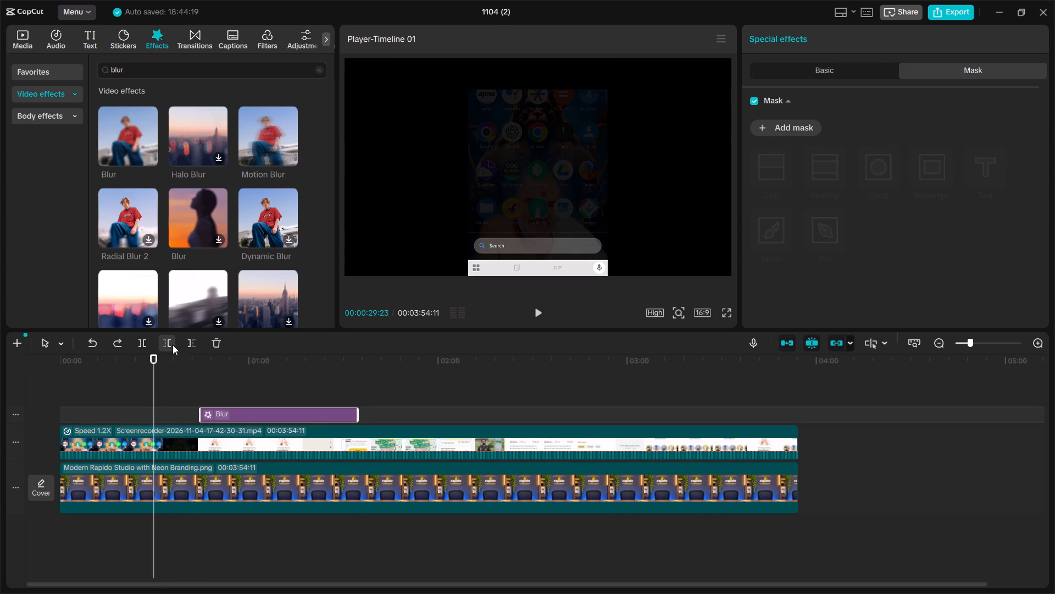
key(ctrl+z)
key(ctrl+z)
key(ctrl+z)
key(ctrl+z)
key(ctrl+z)
key(ctrl+z)
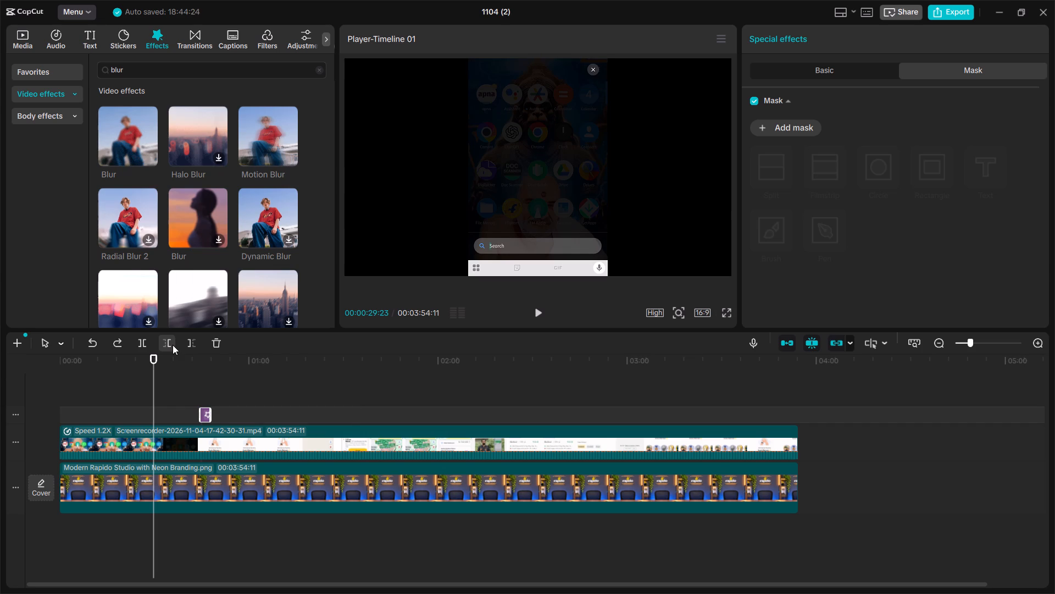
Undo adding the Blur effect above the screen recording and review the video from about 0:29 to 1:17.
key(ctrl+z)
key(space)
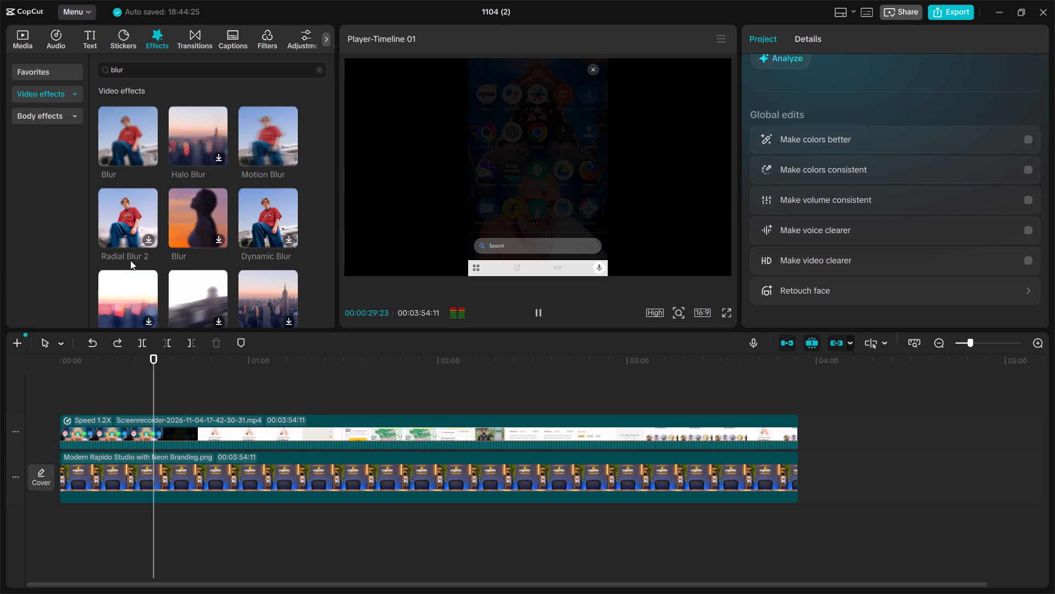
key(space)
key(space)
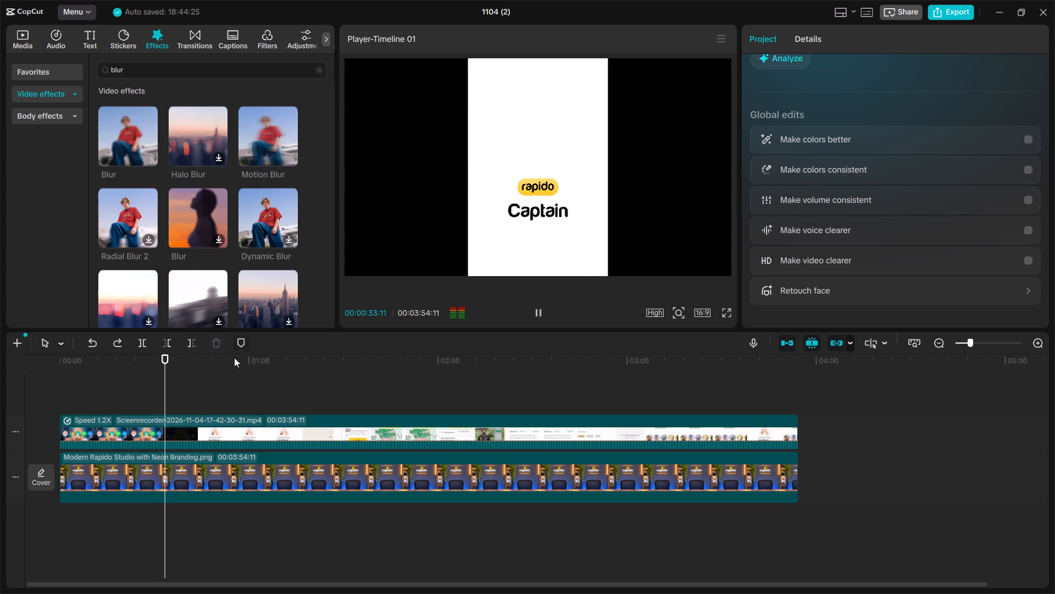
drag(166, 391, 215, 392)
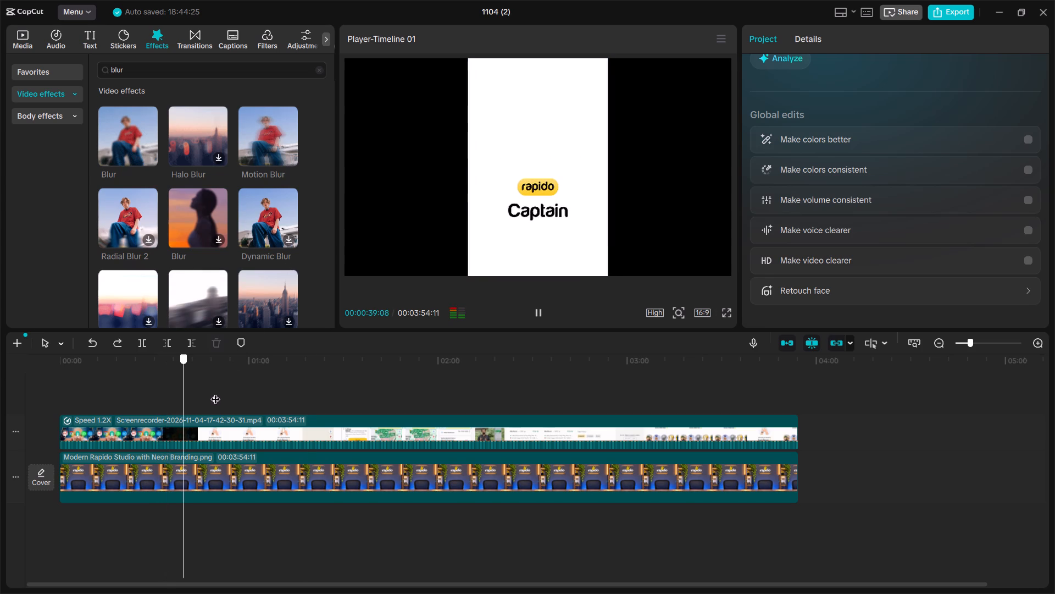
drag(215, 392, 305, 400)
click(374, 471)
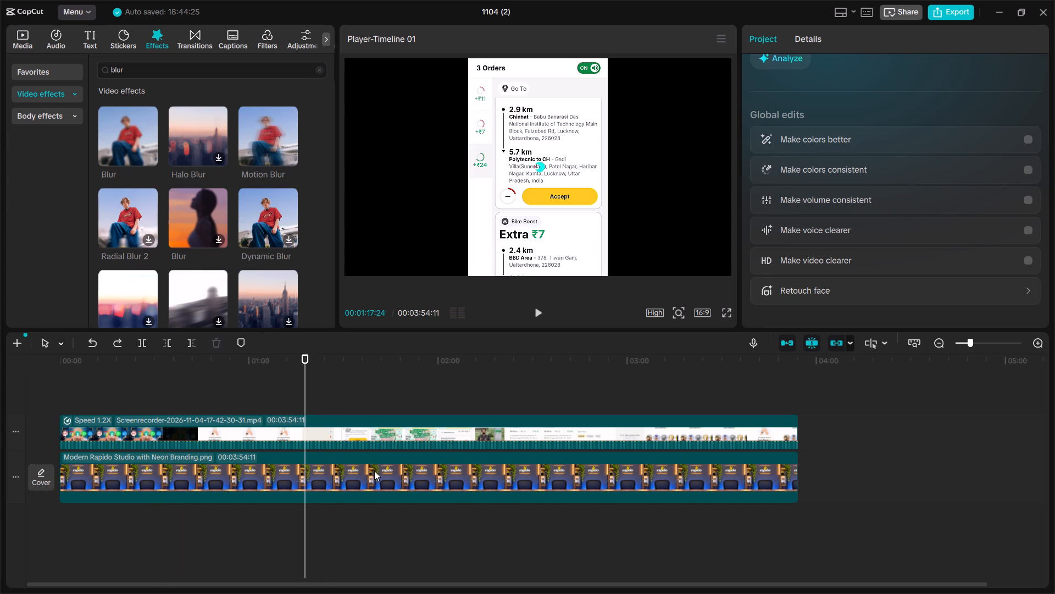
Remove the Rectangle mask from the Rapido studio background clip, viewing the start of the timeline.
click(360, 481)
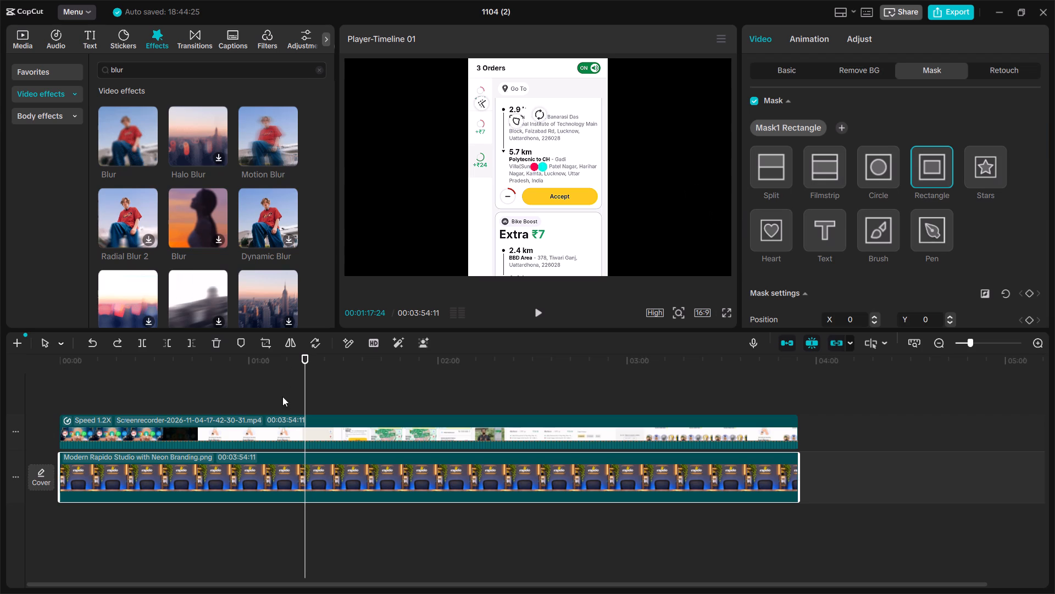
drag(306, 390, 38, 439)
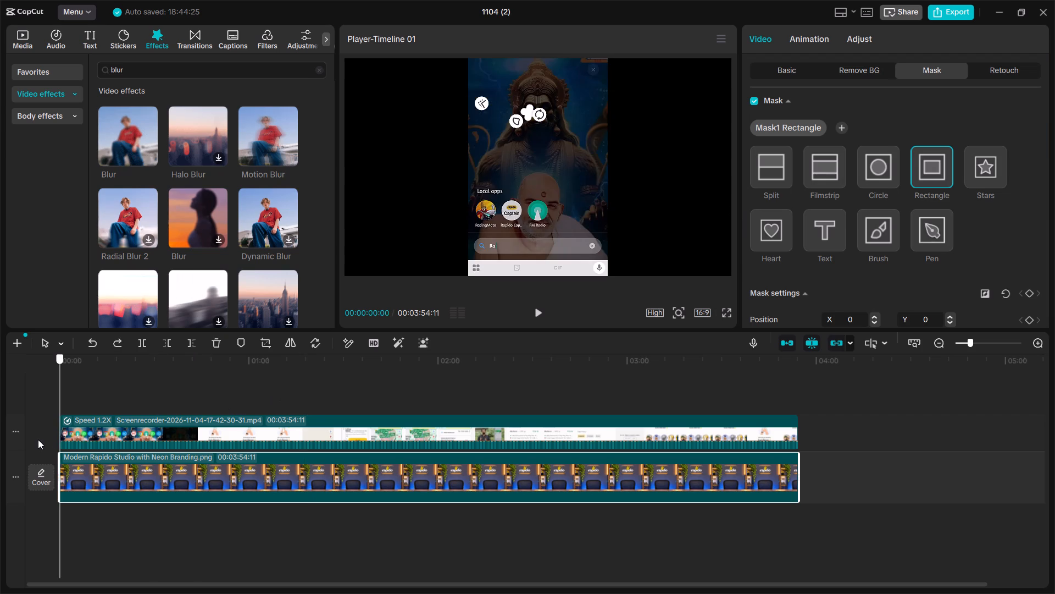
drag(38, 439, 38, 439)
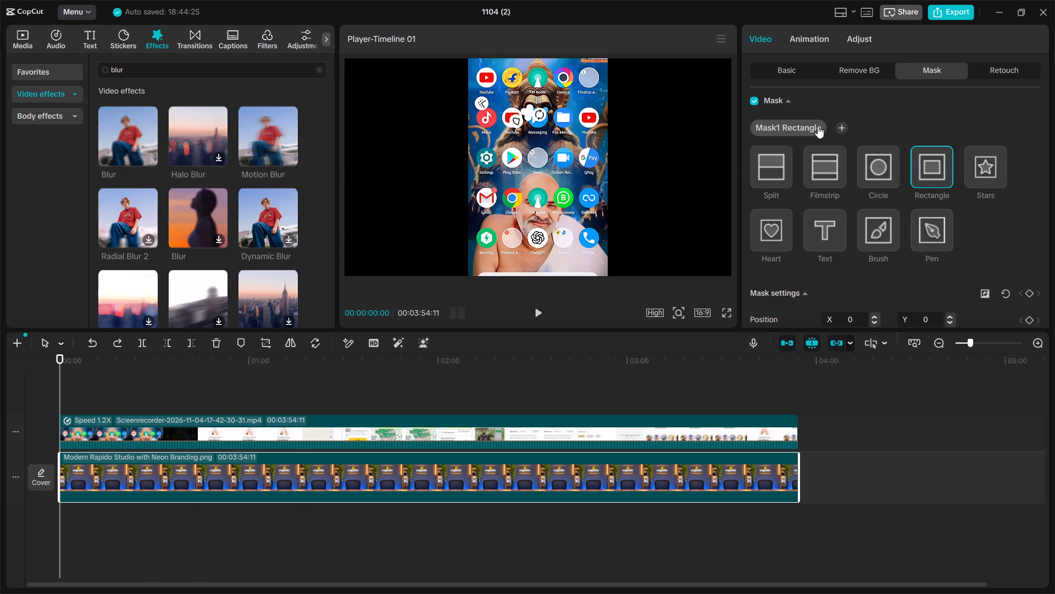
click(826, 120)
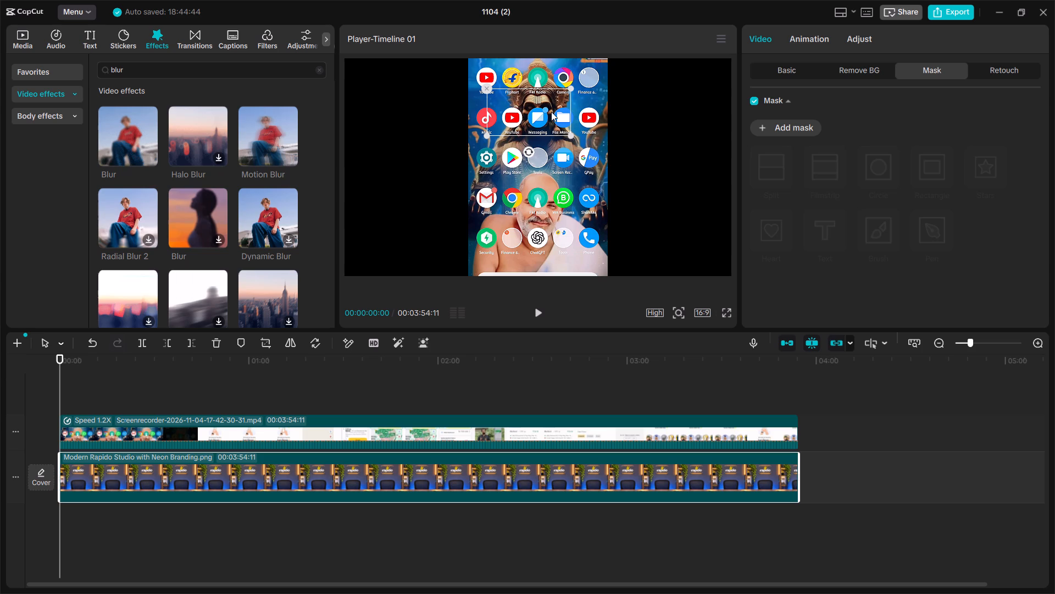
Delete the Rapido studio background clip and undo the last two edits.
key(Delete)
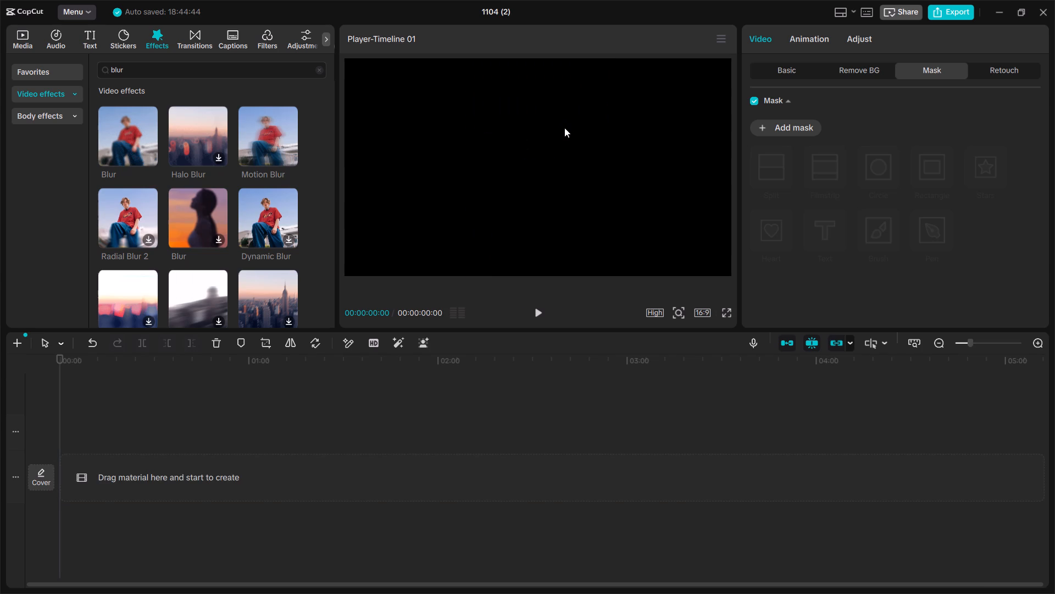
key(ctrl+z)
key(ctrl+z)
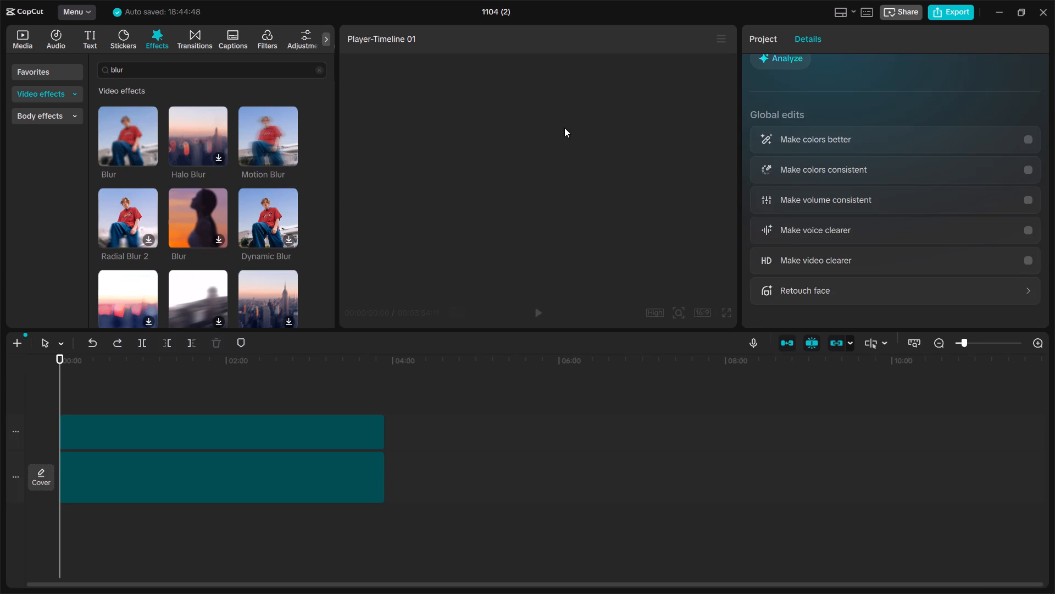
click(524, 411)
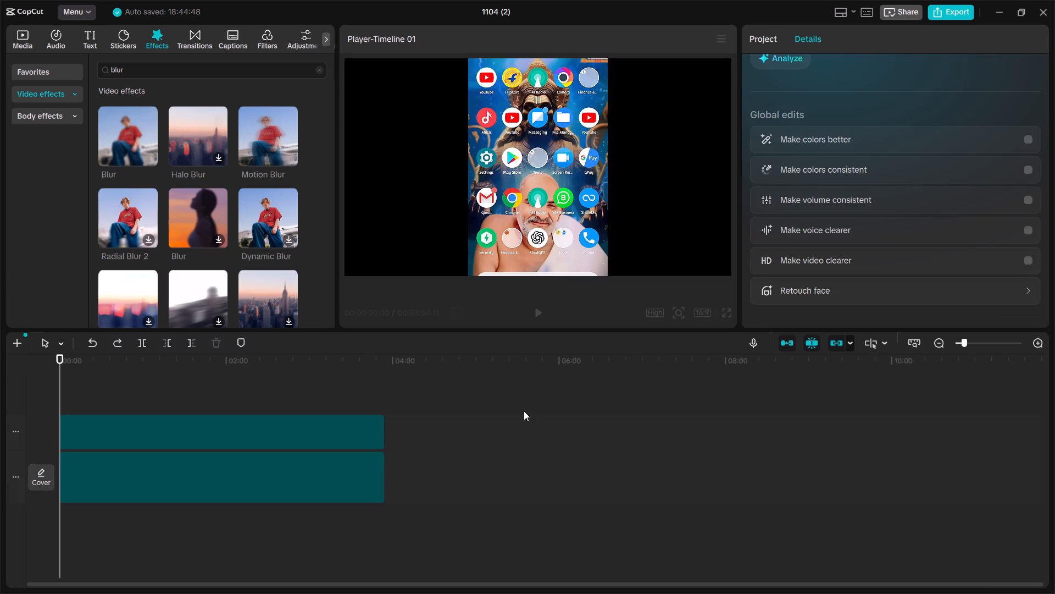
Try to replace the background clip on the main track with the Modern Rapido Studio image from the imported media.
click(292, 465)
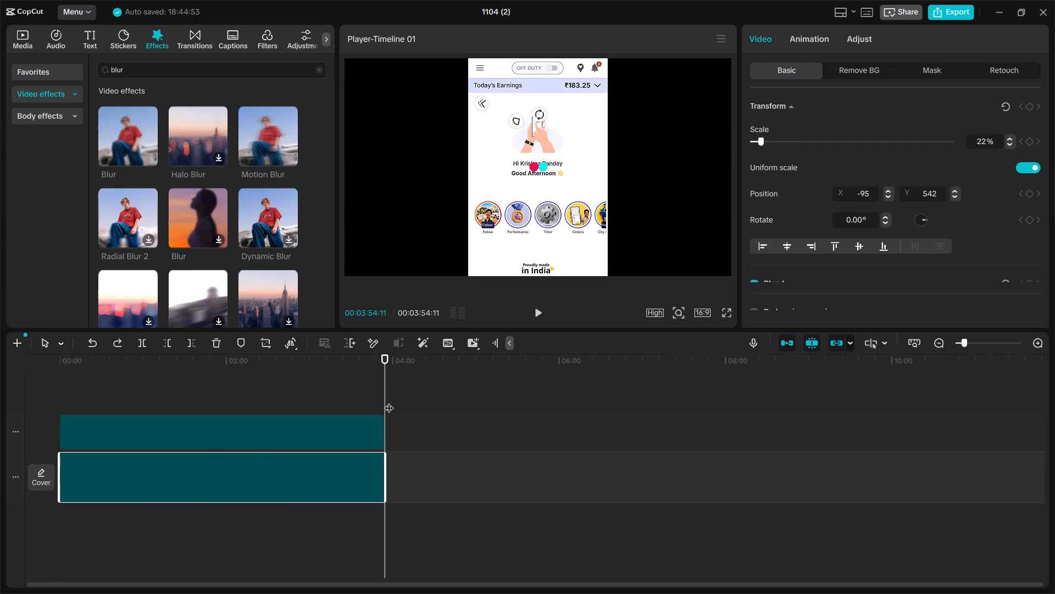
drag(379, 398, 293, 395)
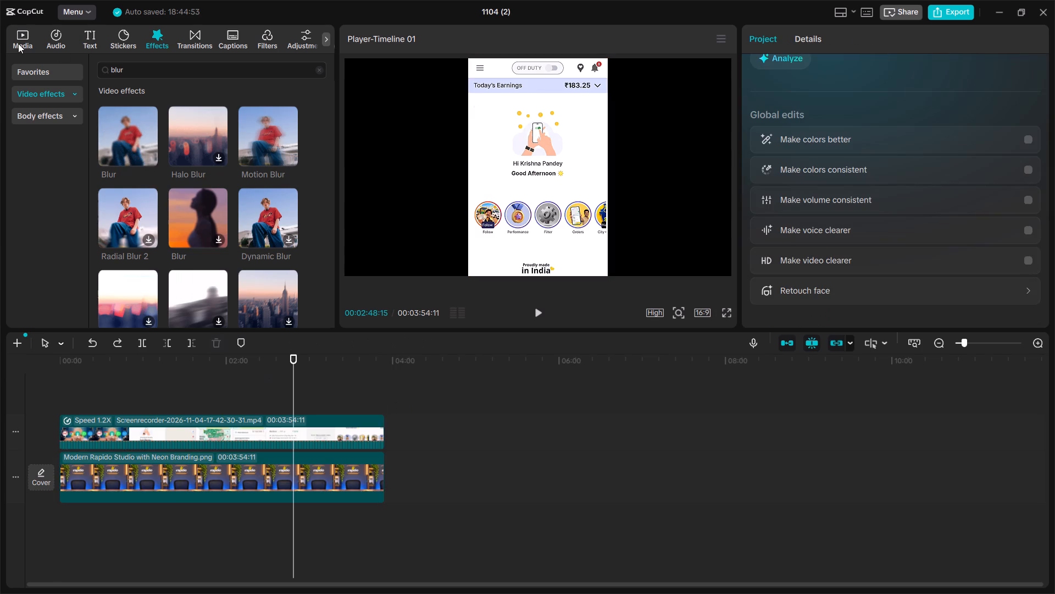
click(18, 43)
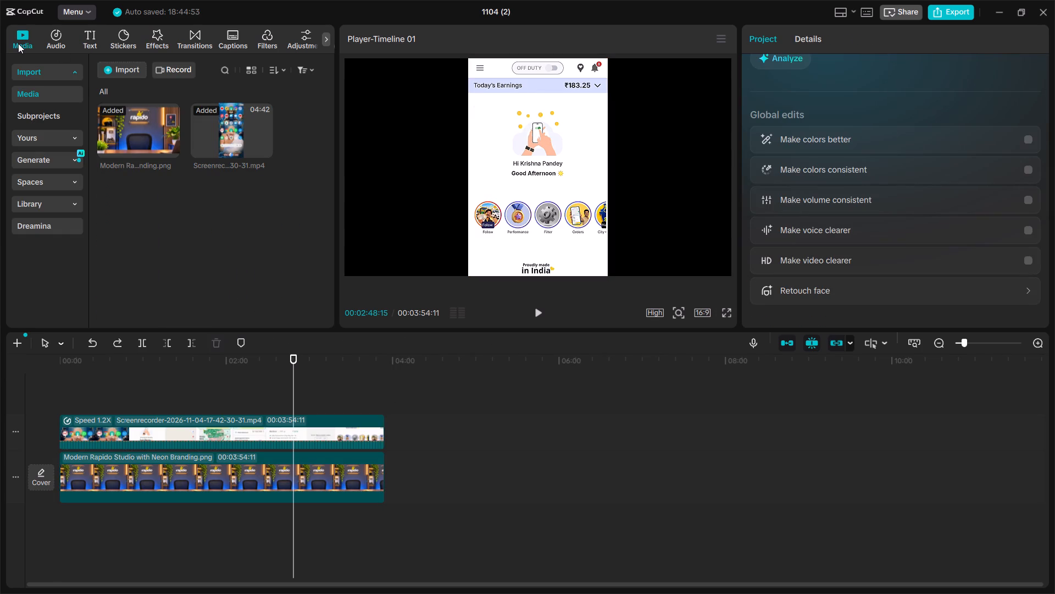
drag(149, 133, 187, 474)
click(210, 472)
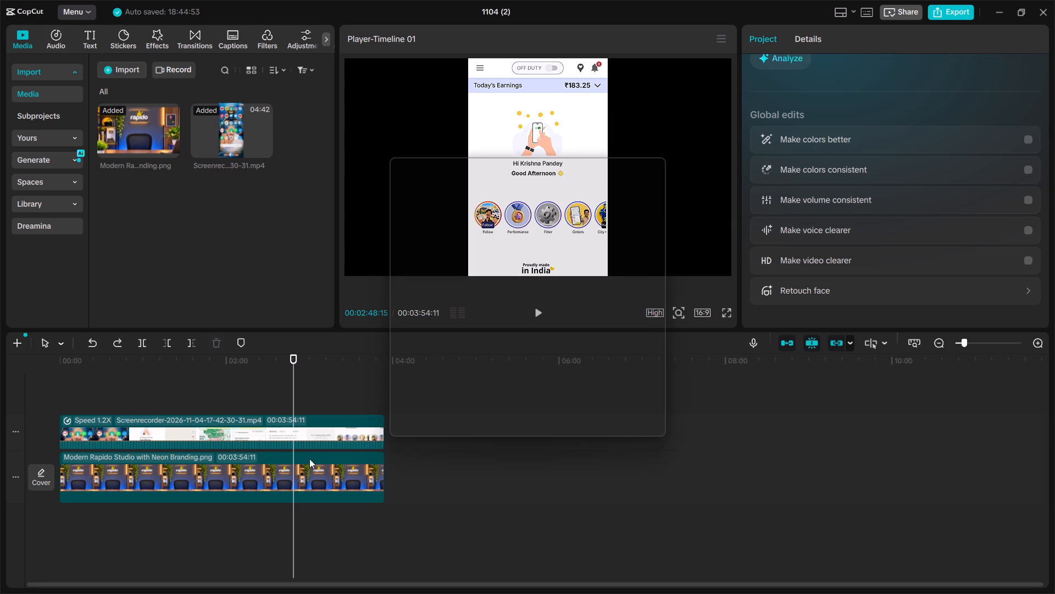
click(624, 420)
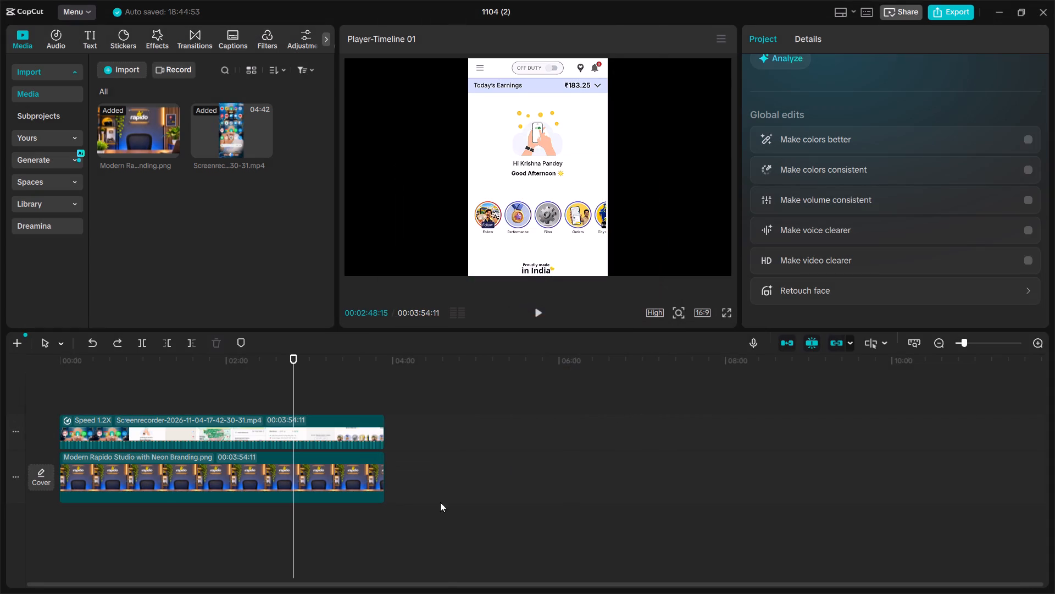
Delete the scaled-down Rapido studio background clip from the main track.
click(359, 485)
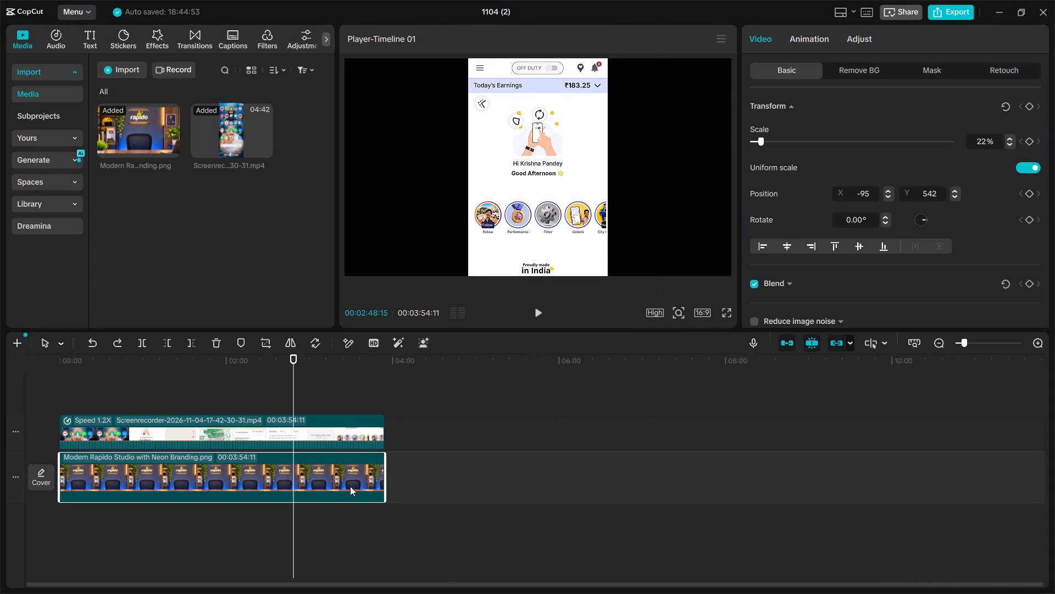
key(Delete)
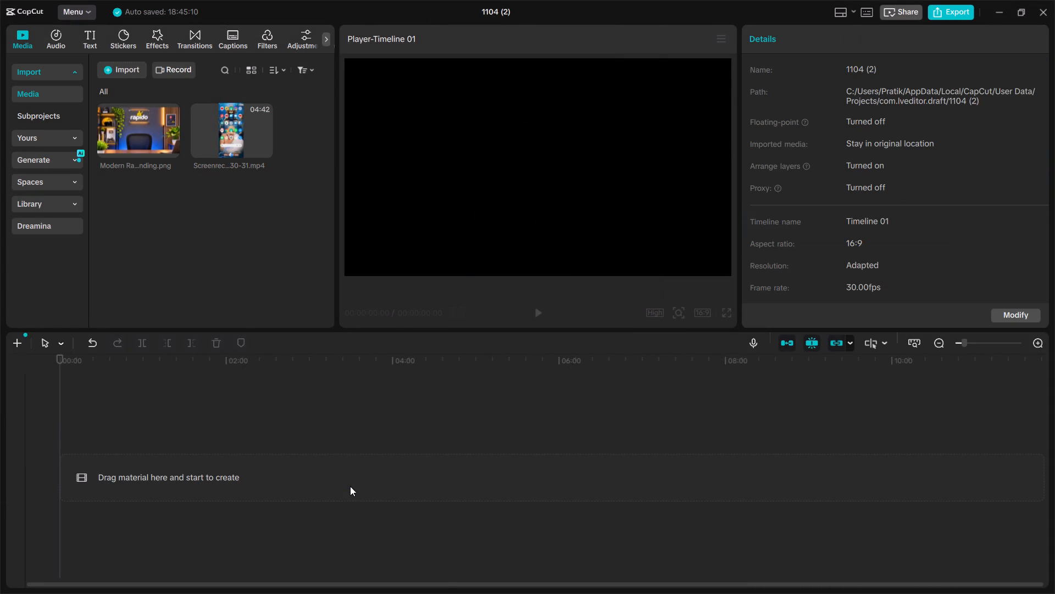
Place the Rapido studio image at the start of the main track and the screen recording on the track above it.
drag(147, 133, 160, 262)
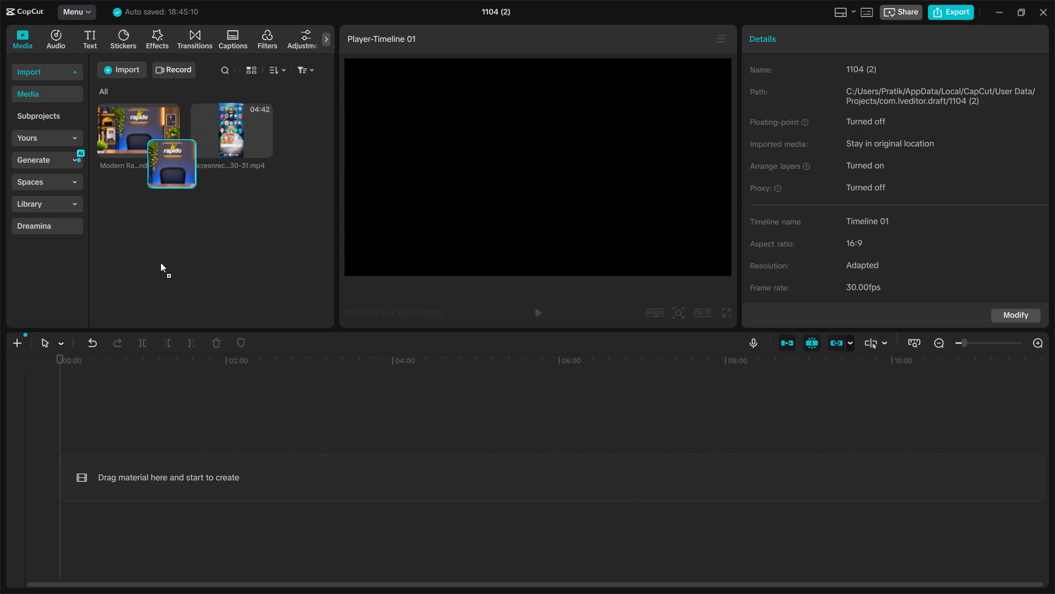
drag(160, 262, 72, 466)
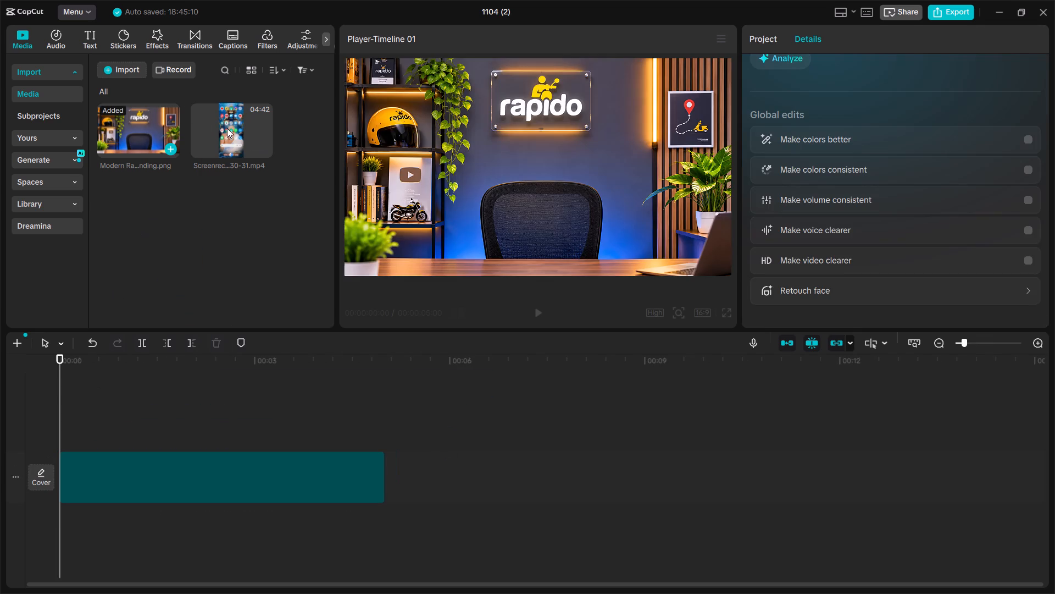
drag(227, 128, 6, 432)
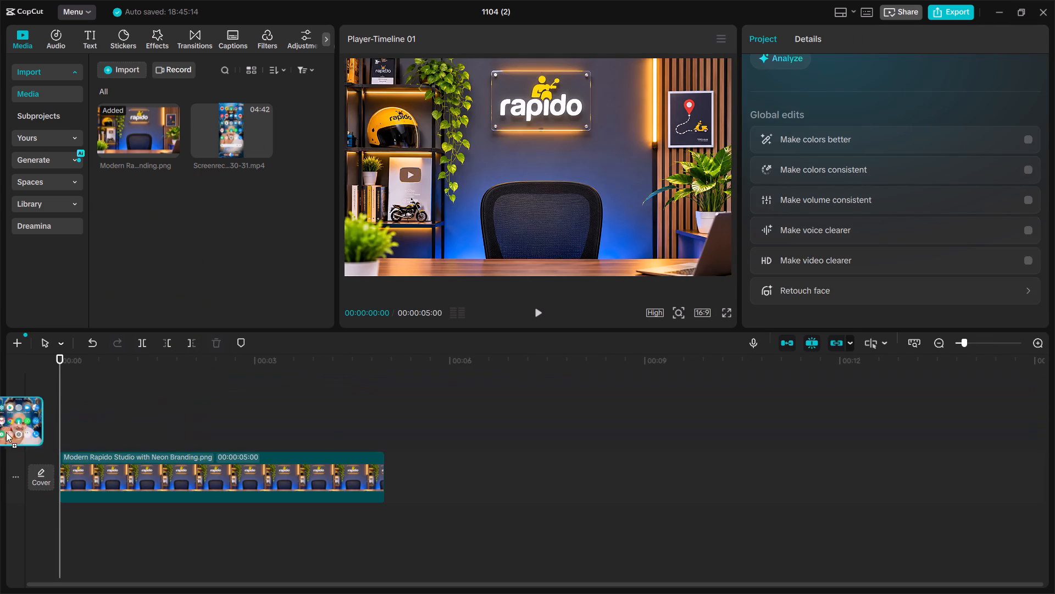
drag(6, 432, 53, 431)
right_click(53, 431)
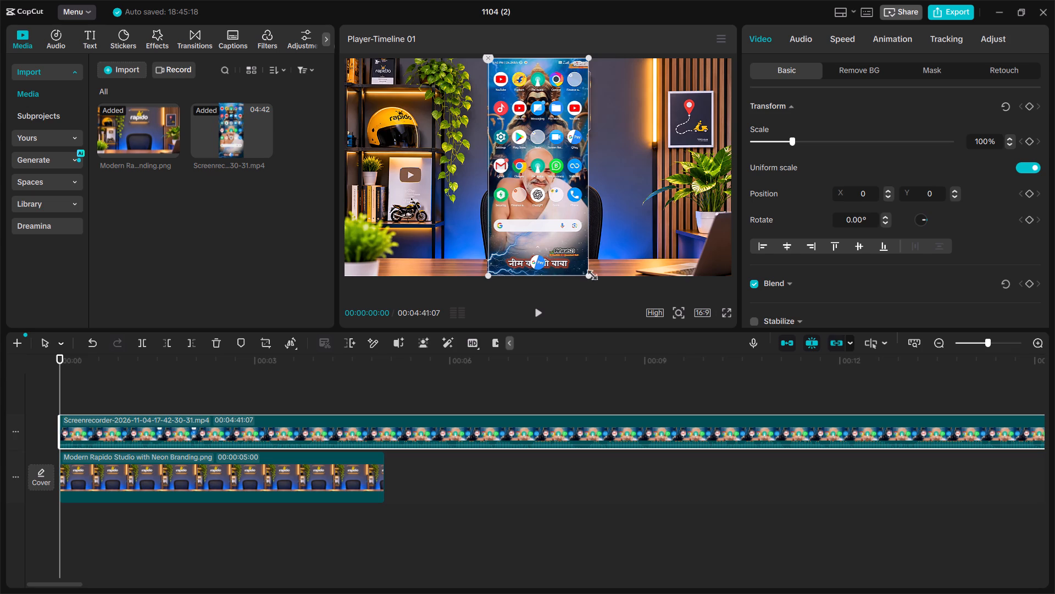
Enlarge the screen recording to 128% and shift it down to Y -181, keeping it horizontally centred.
drag(586, 275, 614, 306)
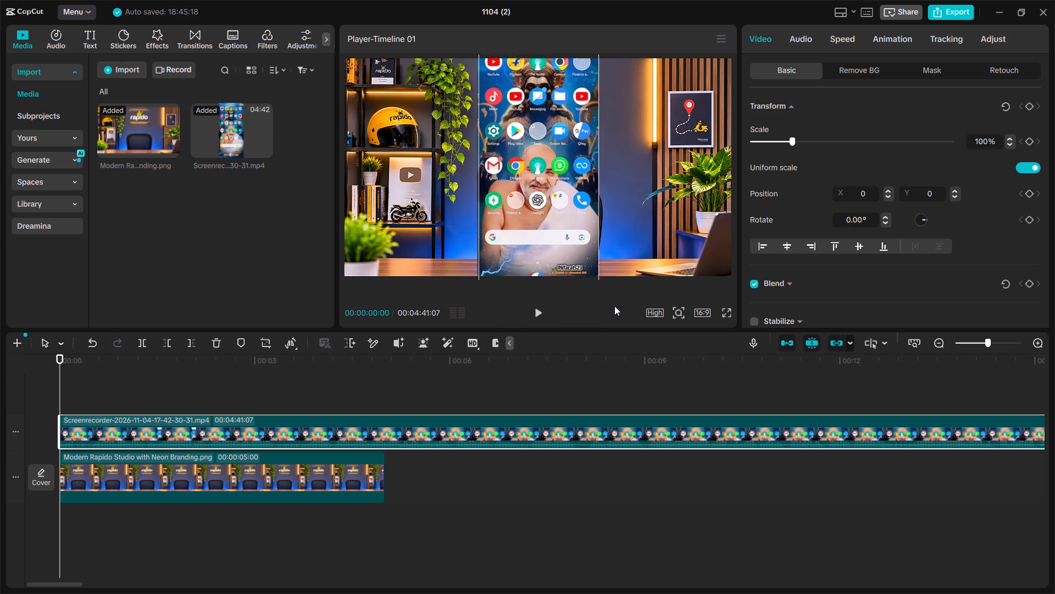
drag(614, 306, 621, 313)
drag(560, 213, 563, 233)
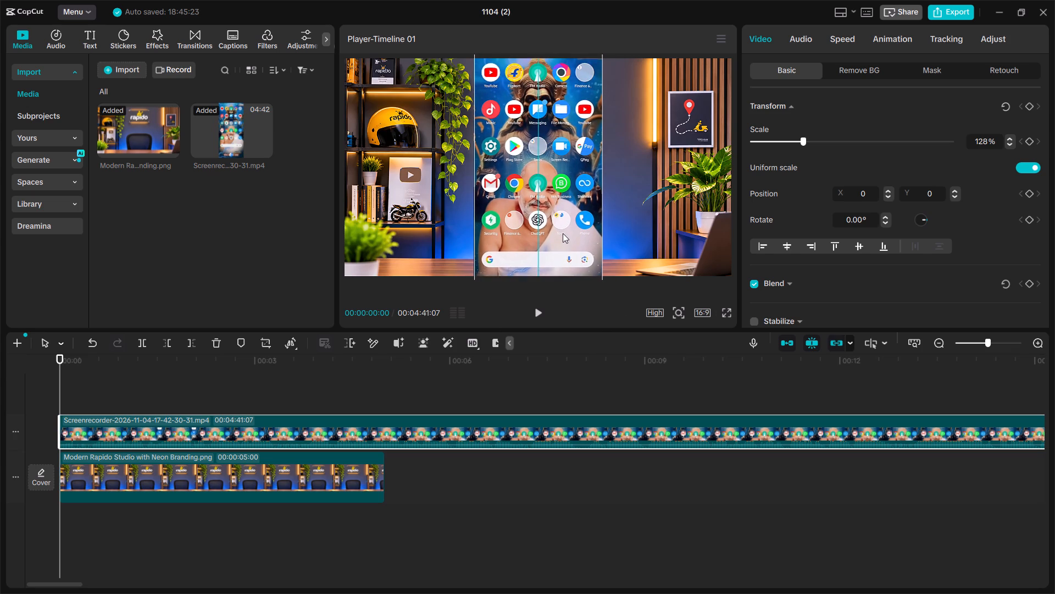
drag(563, 233, 563, 232)
Play the video from the start to about 0:06 to check the recording over the background.
click(377, 479)
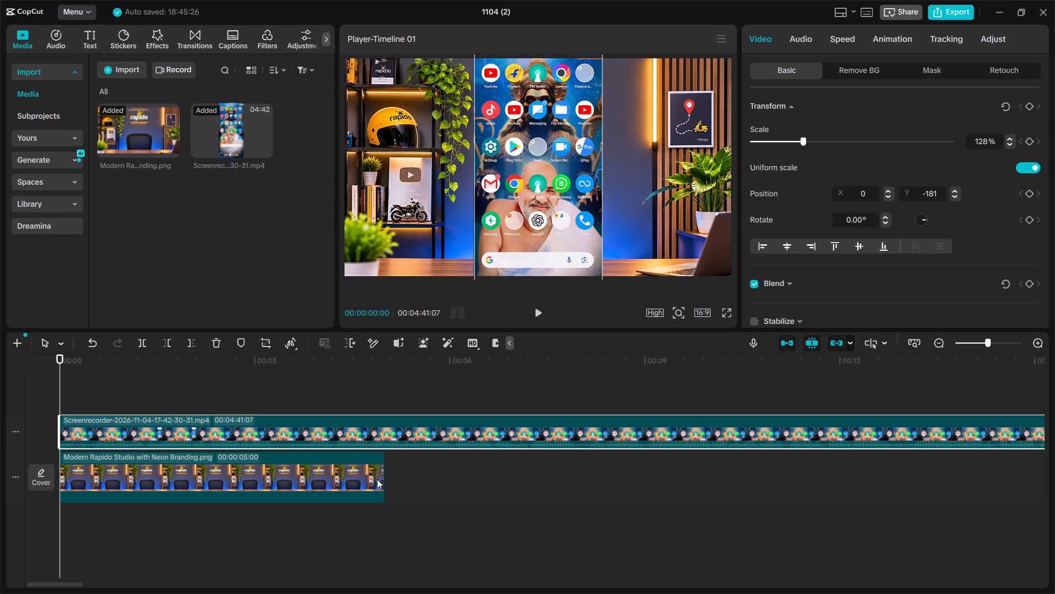
key(space)
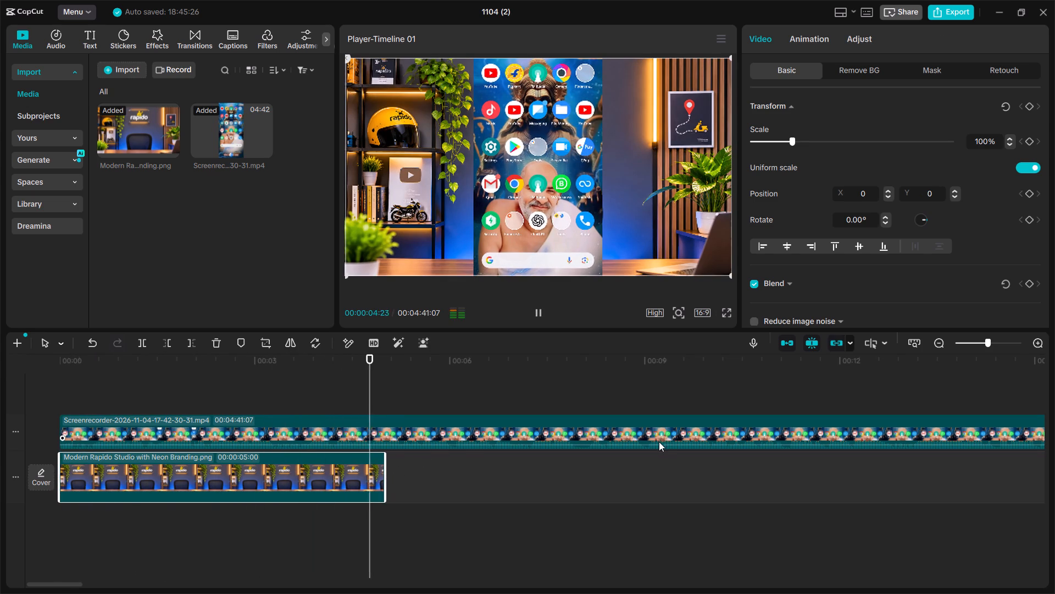
key(space)
drag(658, 446, 659, 428)
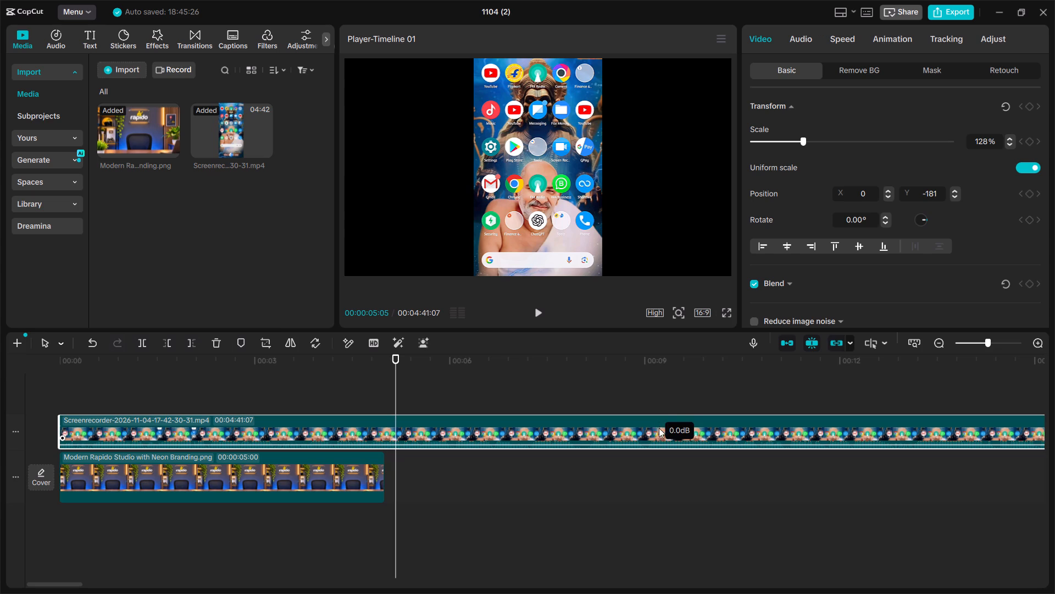
key(space)
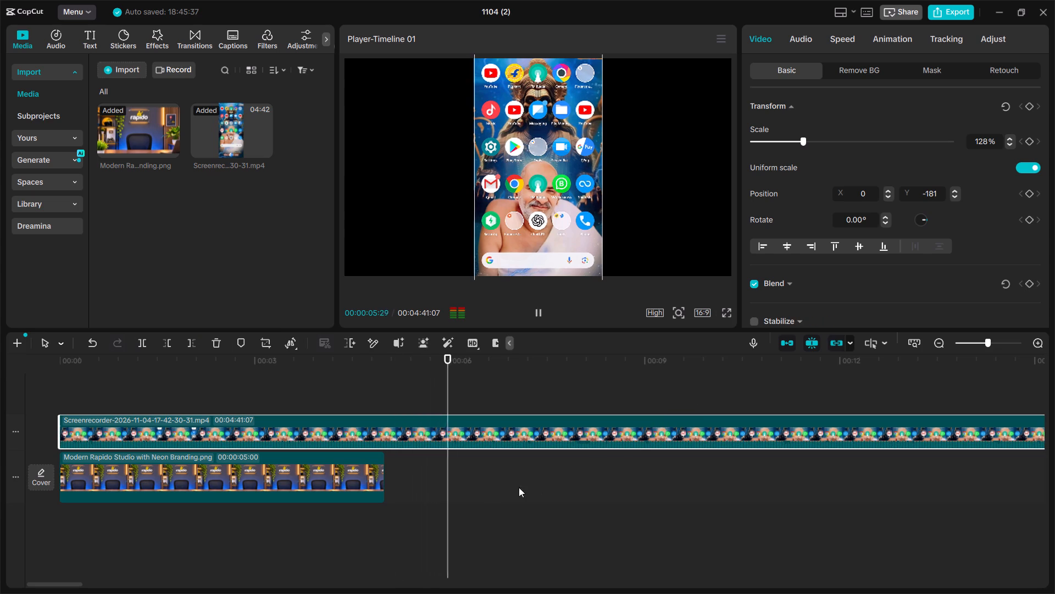
key(space)
Extend the Rapido studio background clip to 00:04:41:07 so it ends together with the screen recording.
click(380, 481)
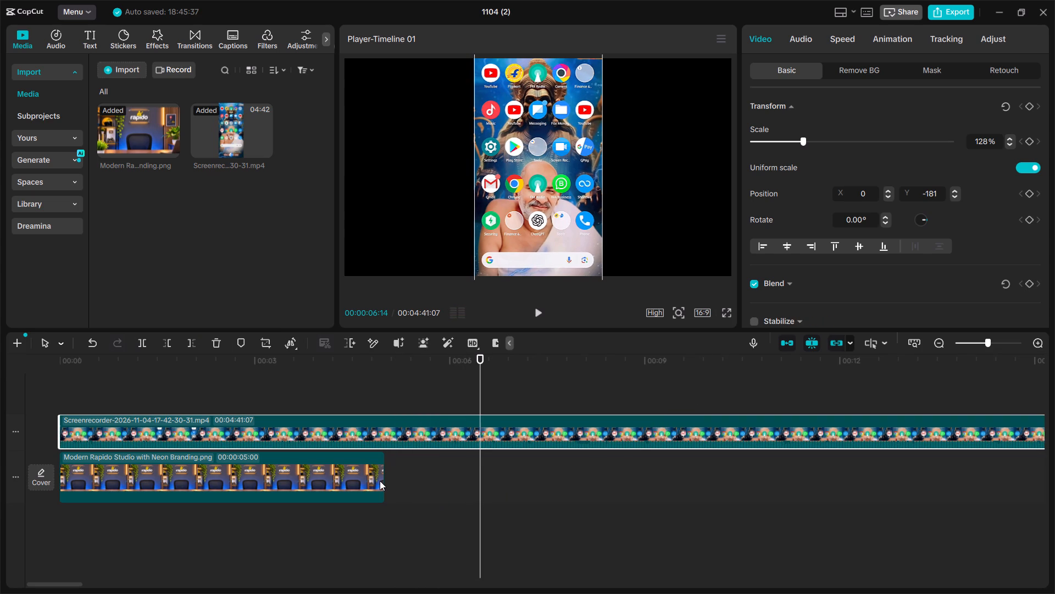
click(967, 344)
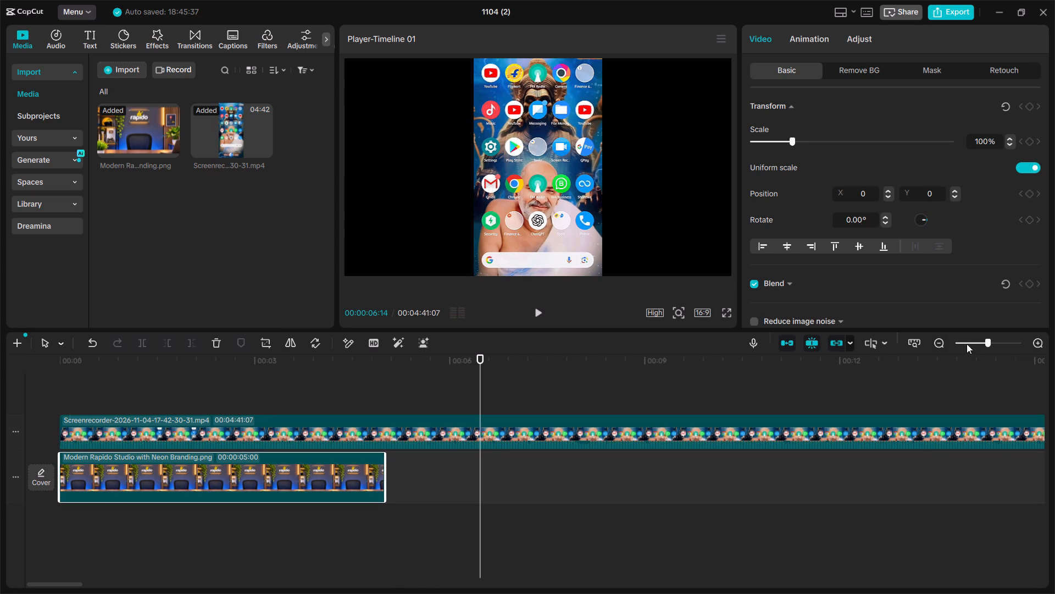
drag(71, 475, 526, 480)
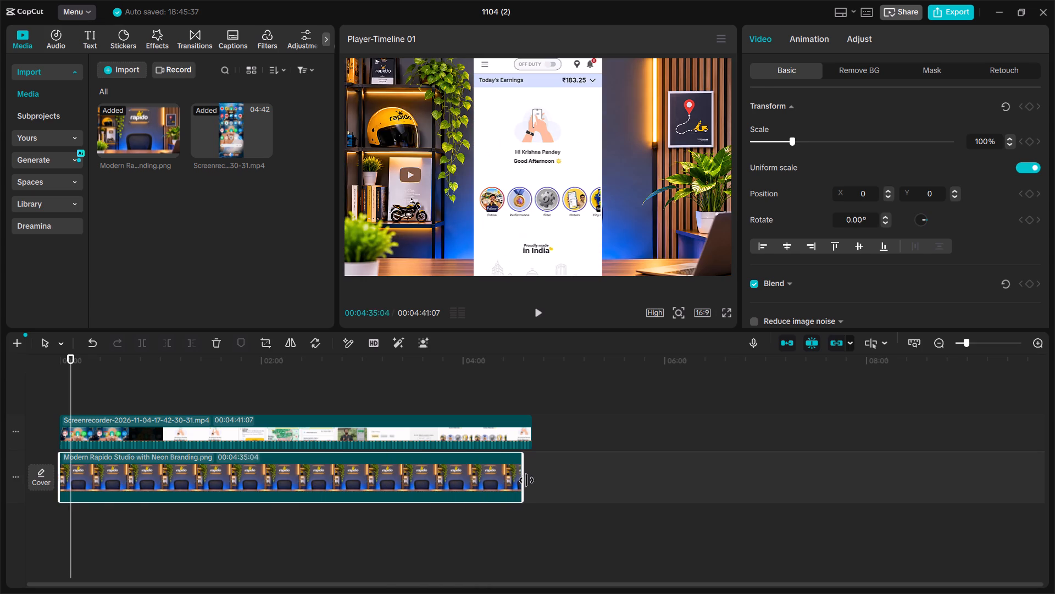
drag(526, 480, 532, 480)
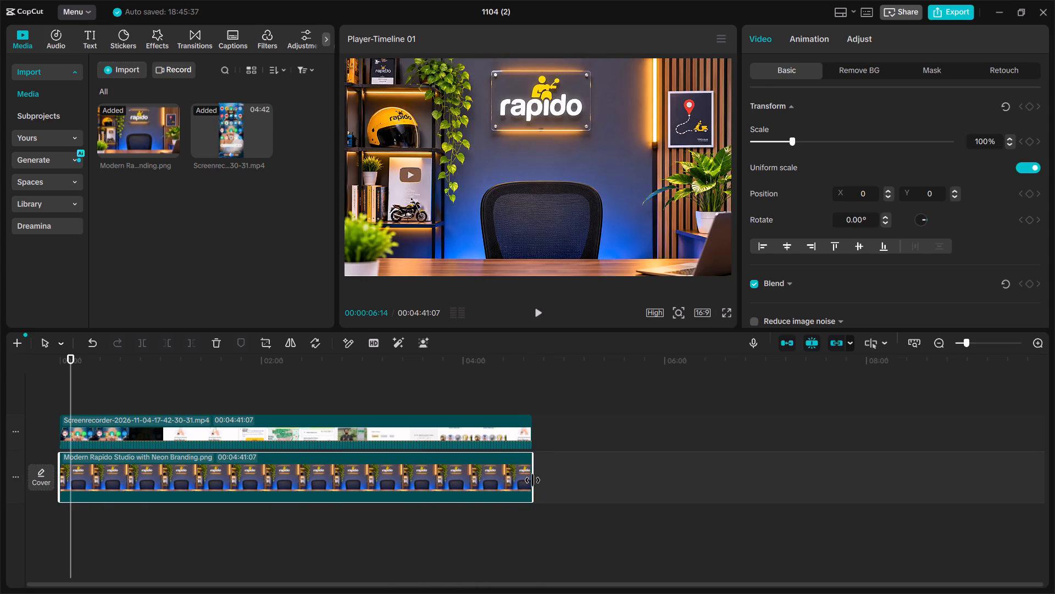
click(532, 480)
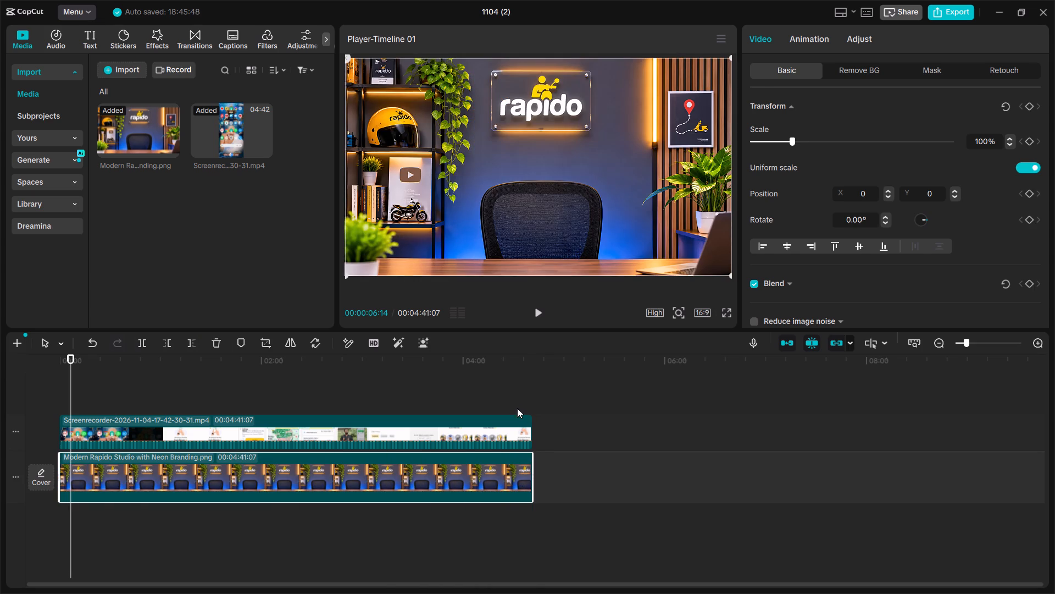
Jump to a point past the middle of the timeline and play the composition full screen.
click(512, 396)
drag(508, 392, 351, 416)
key(space)
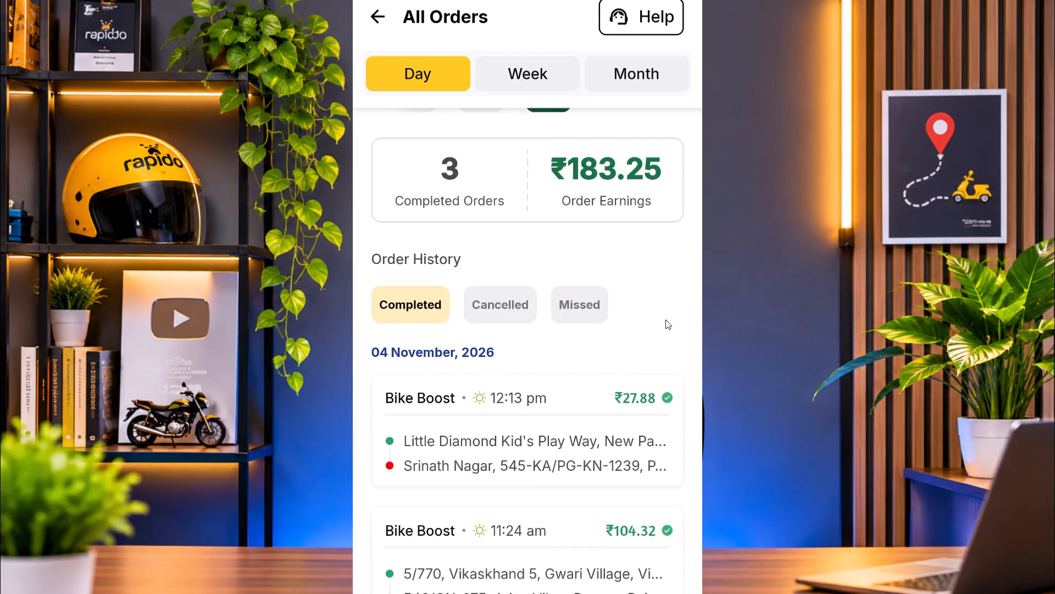
Pause the playback and leave the full-screen preview.
key(space)
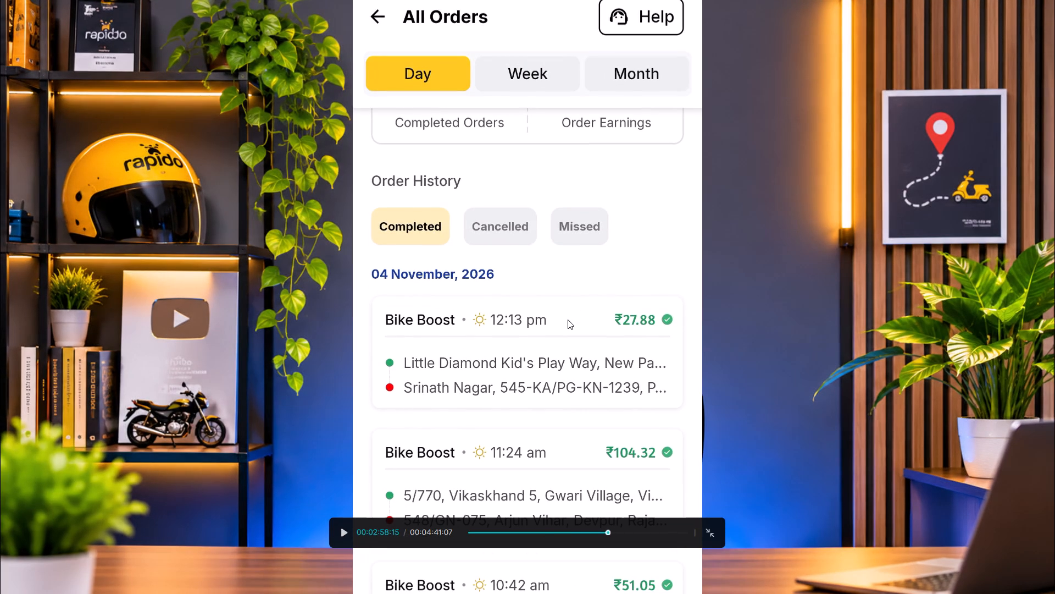
click(708, 530)
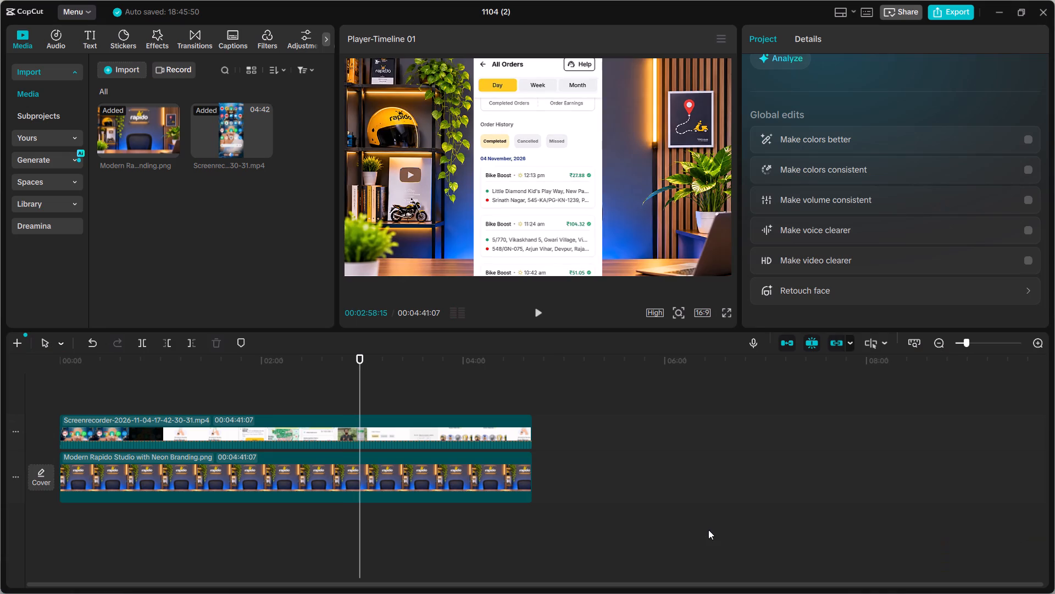
Switch to Chrome and search Google Images for "blur effect" in a new tab.
click(995, 14)
click(202, 19)
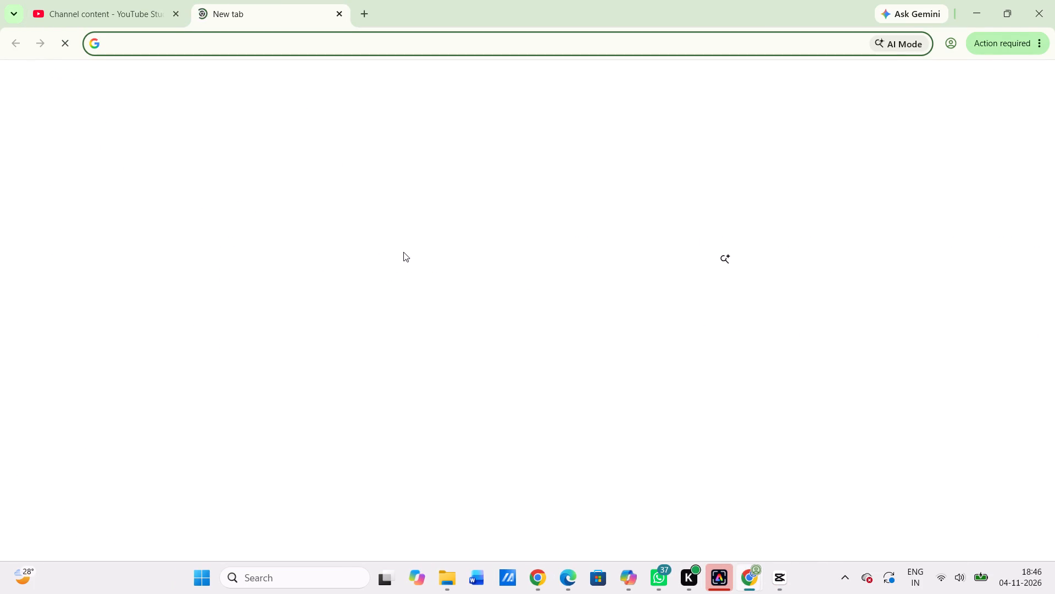
click(421, 266)
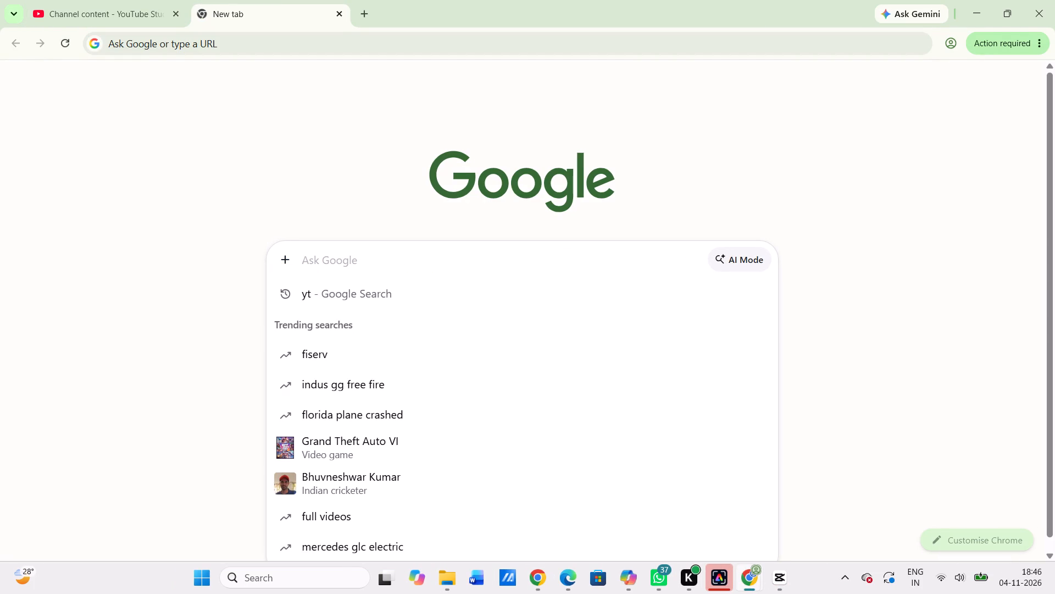
text(blue)
key(space)
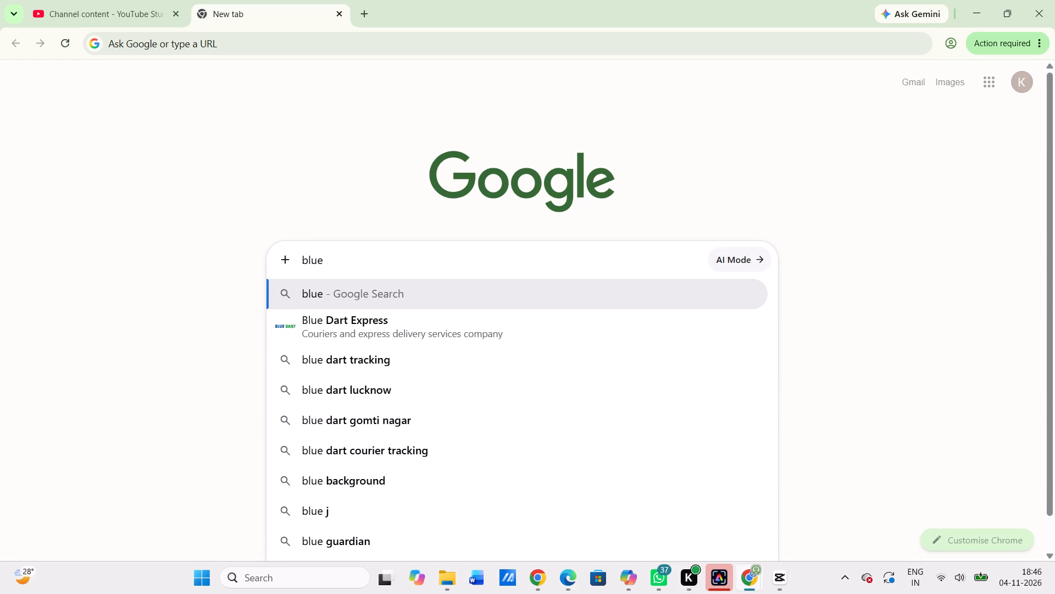
key(BackSpace)
key(BackSpace)
text(r effext)
key(space)
key(Return)
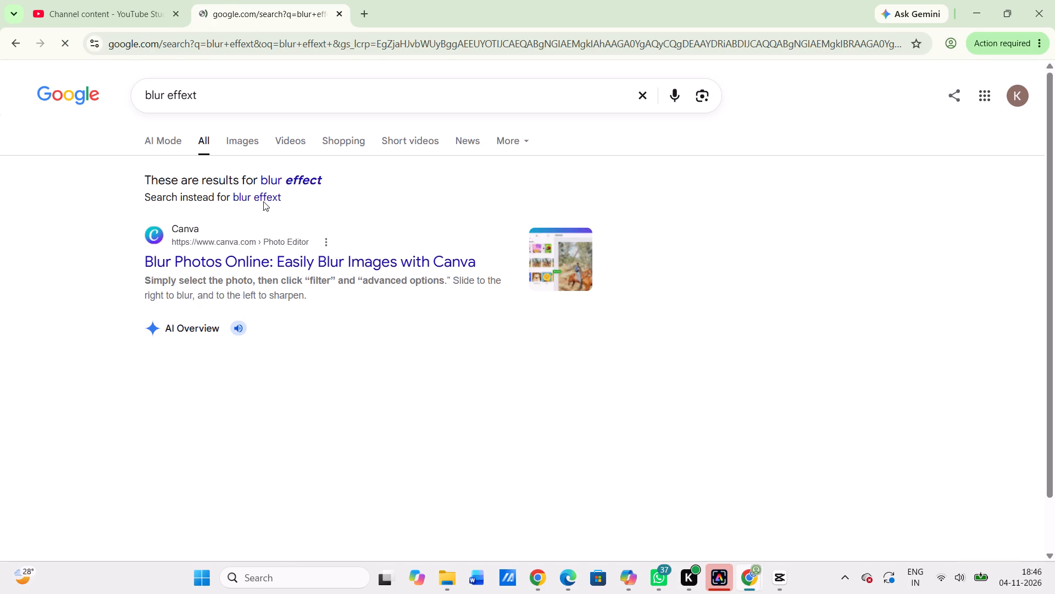
click(230, 137)
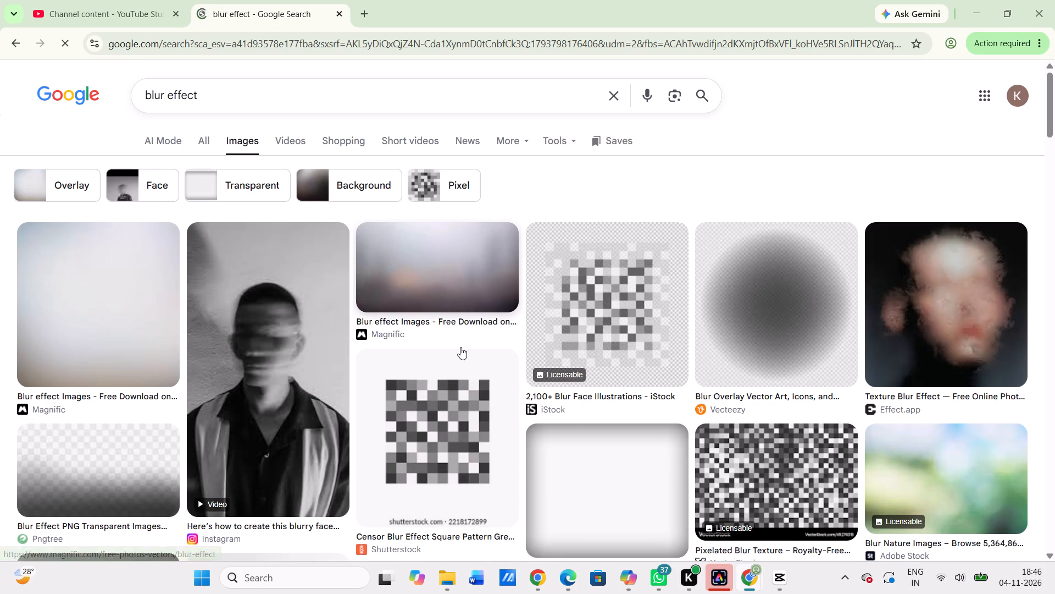
Browse the blur images and save the wide blurred foggy-landscape picture from Magnific as a JPEG in Downloads.
scroll(436, 437, down, 1)
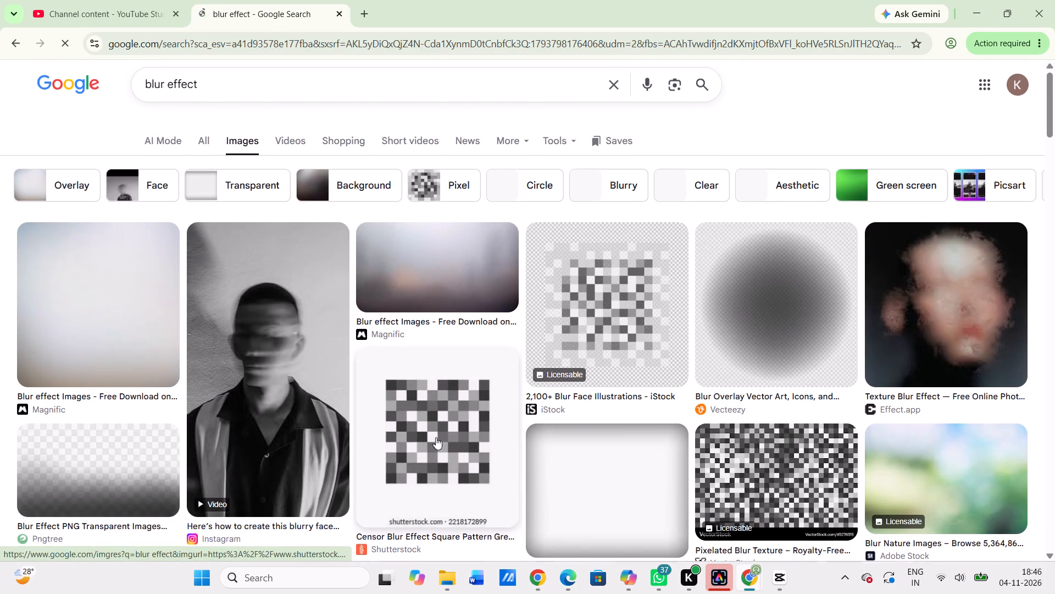
scroll(436, 437, down, 1)
scroll(333, 495, down, 2)
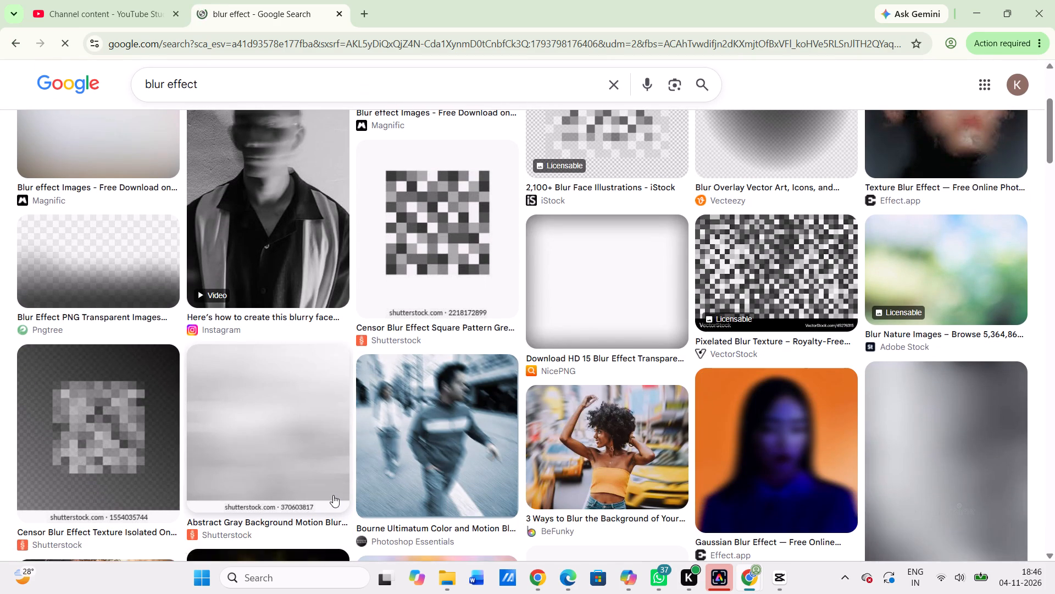
scroll(333, 495, down, 2)
scroll(333, 495, up, 1)
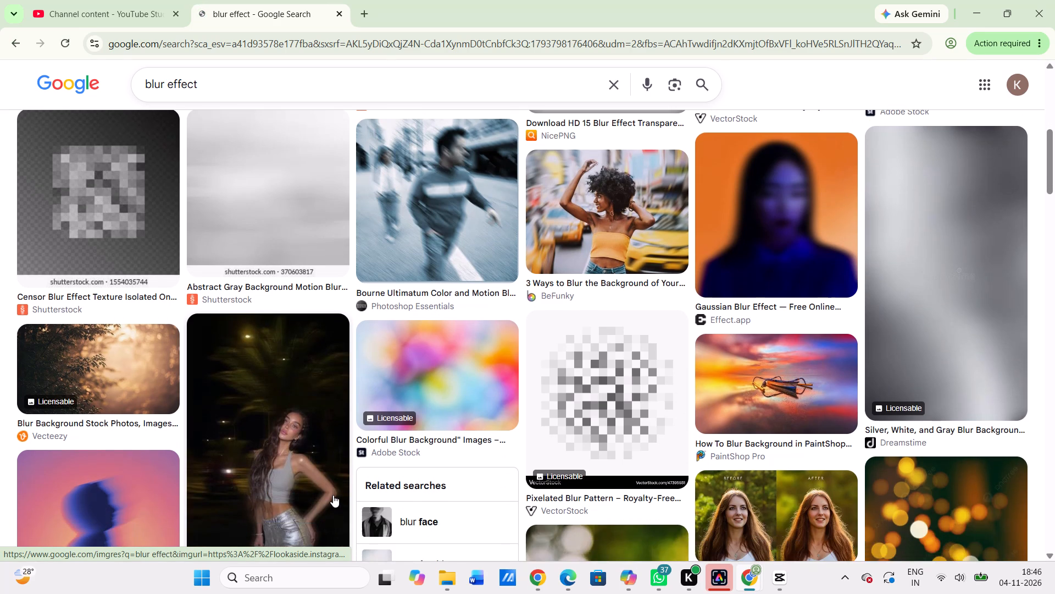
scroll(333, 495, up, 4)
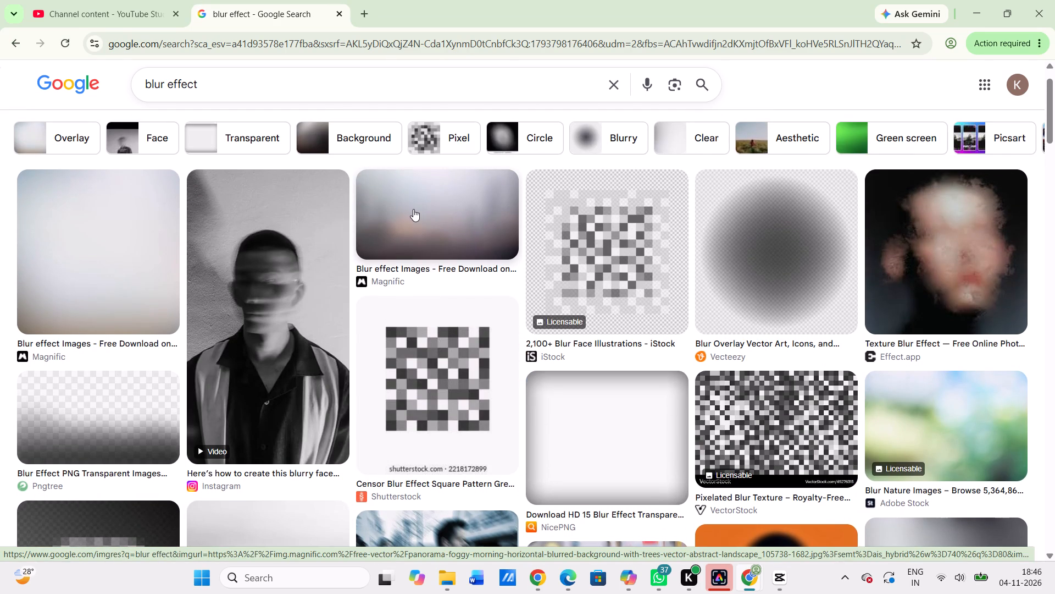
right_click(413, 200)
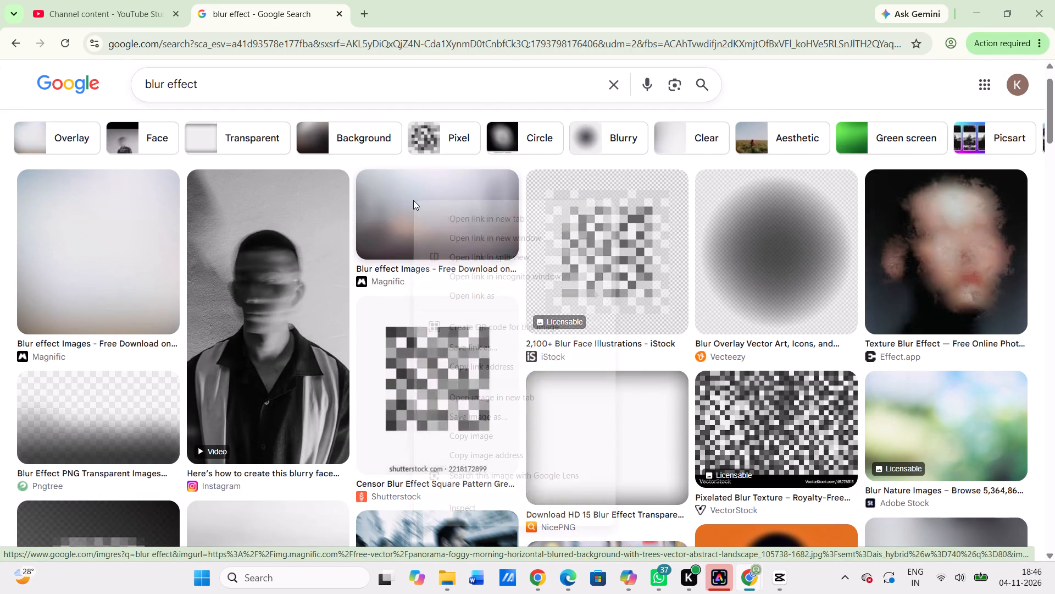
click(465, 417)
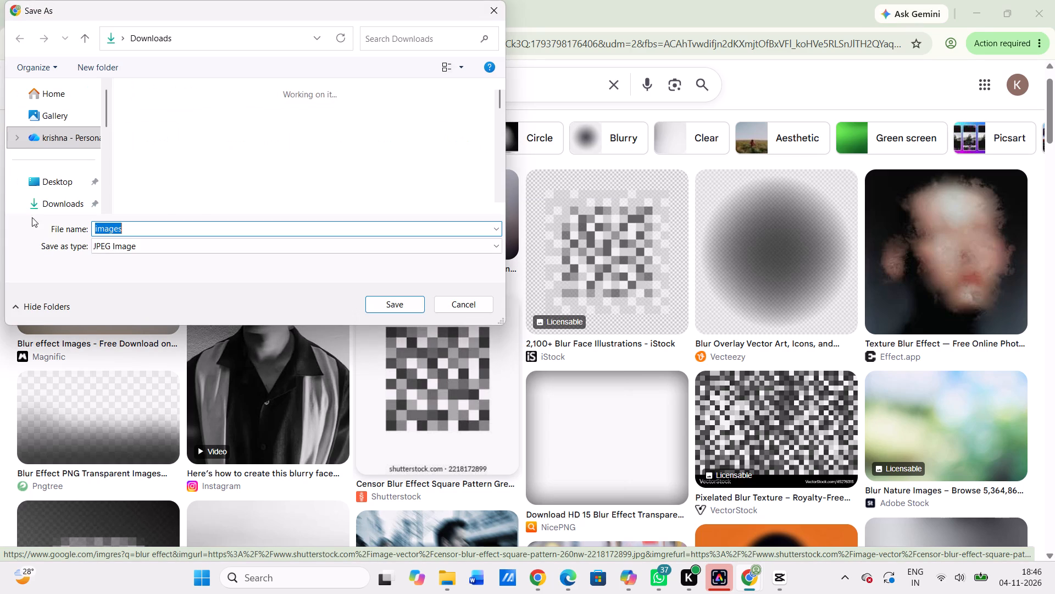
double_click(50, 209)
click(397, 303)
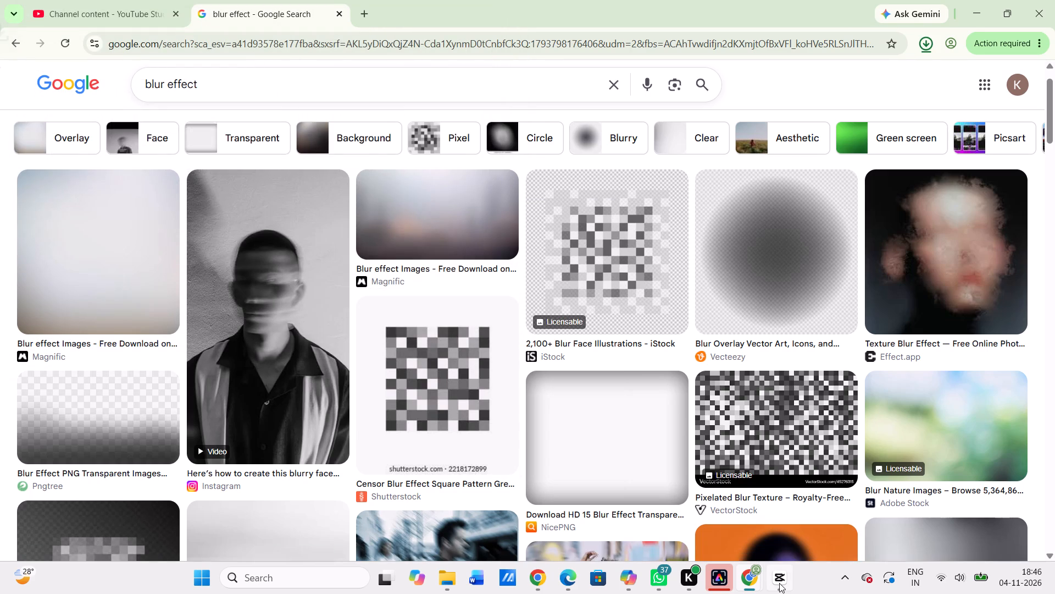
Return to CapCut and start importing media from the device.
click(779, 583)
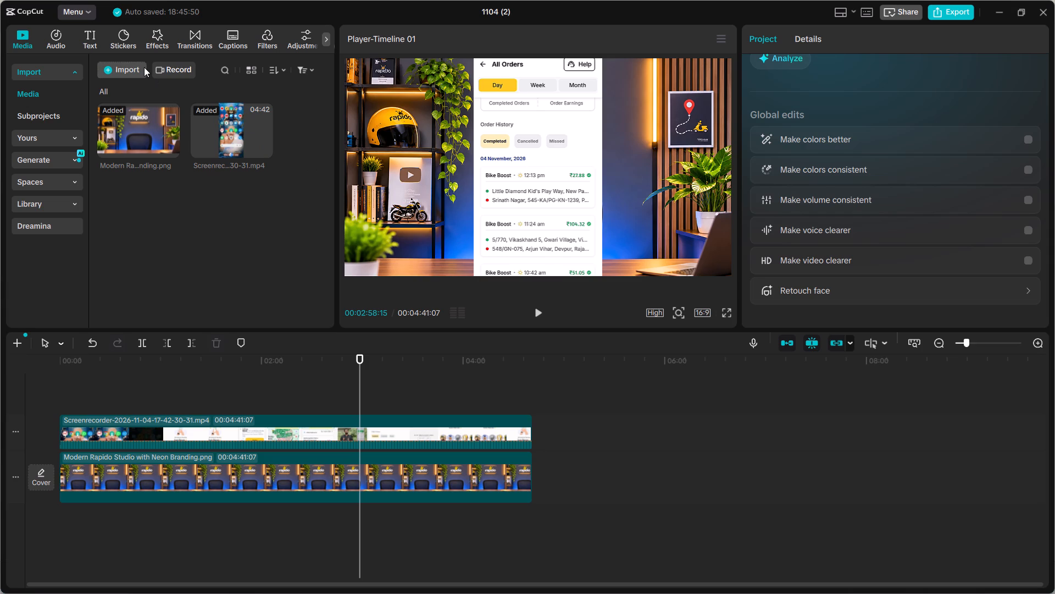
click(144, 67)
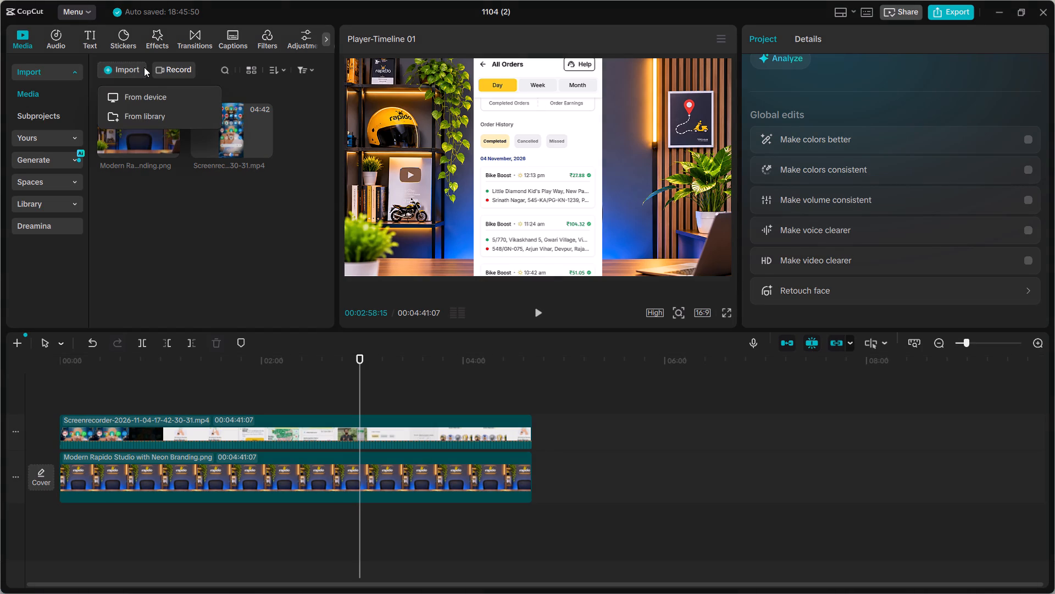
click(148, 92)
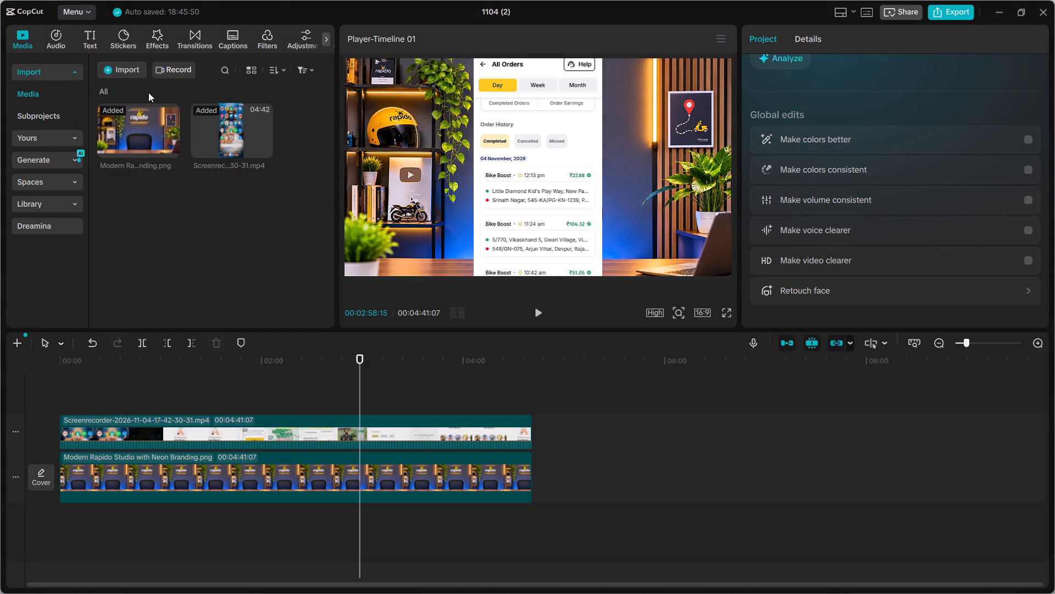
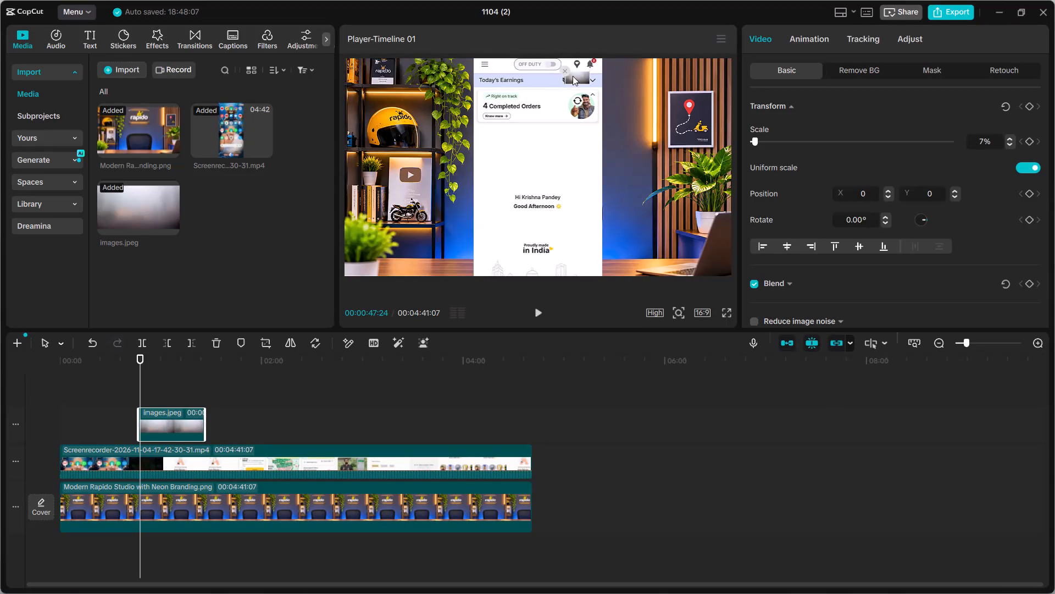
Play and scrub the section around 00:47 to 00:57 to check the blur image over the Today's Earnings amount.
key(space)
scroll(569, 78, up, 2)
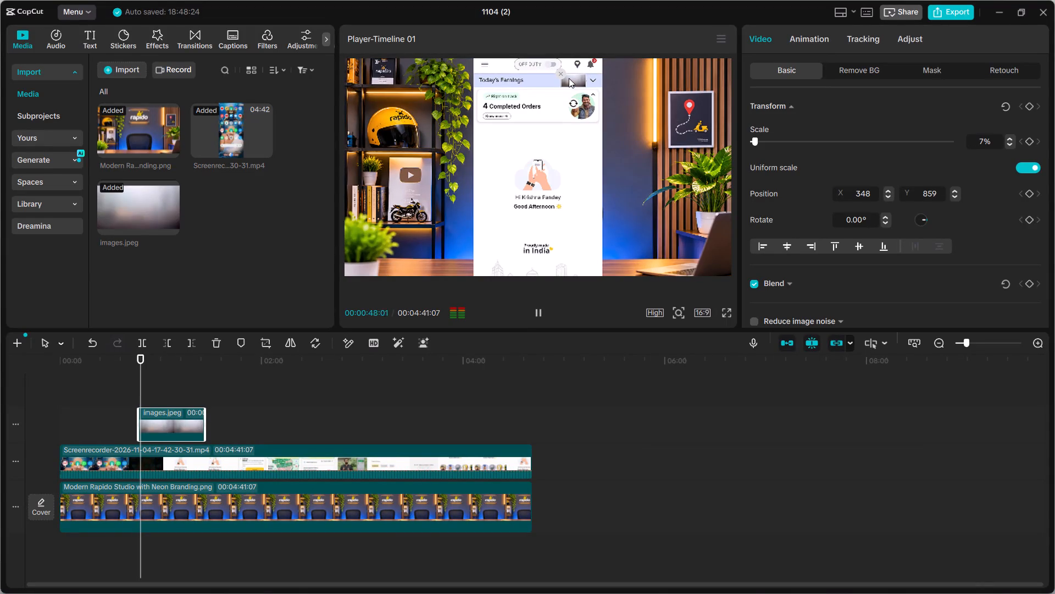
click(581, 361)
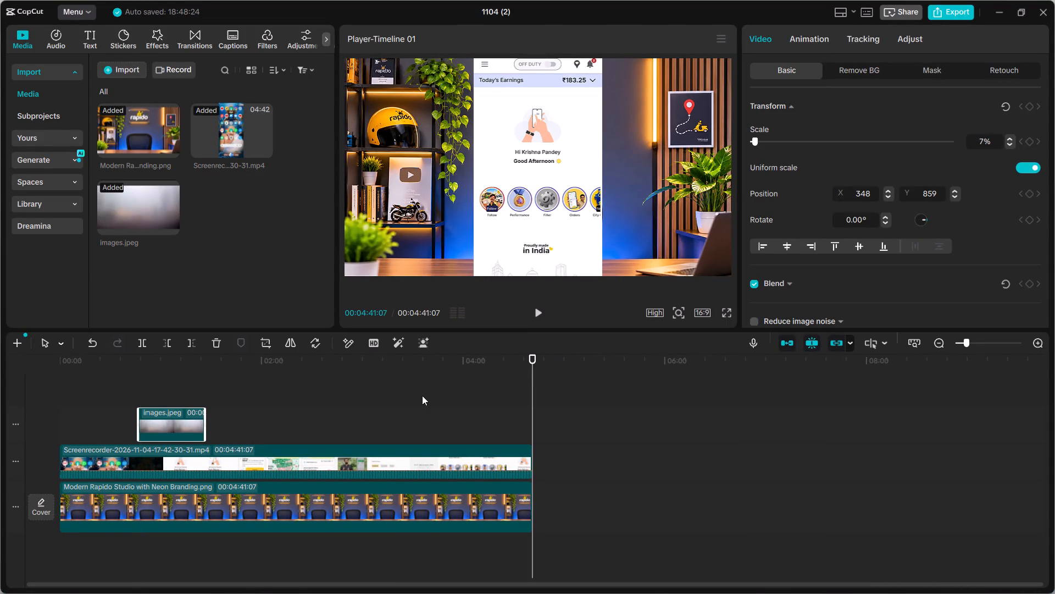
drag(531, 404, 371, 426)
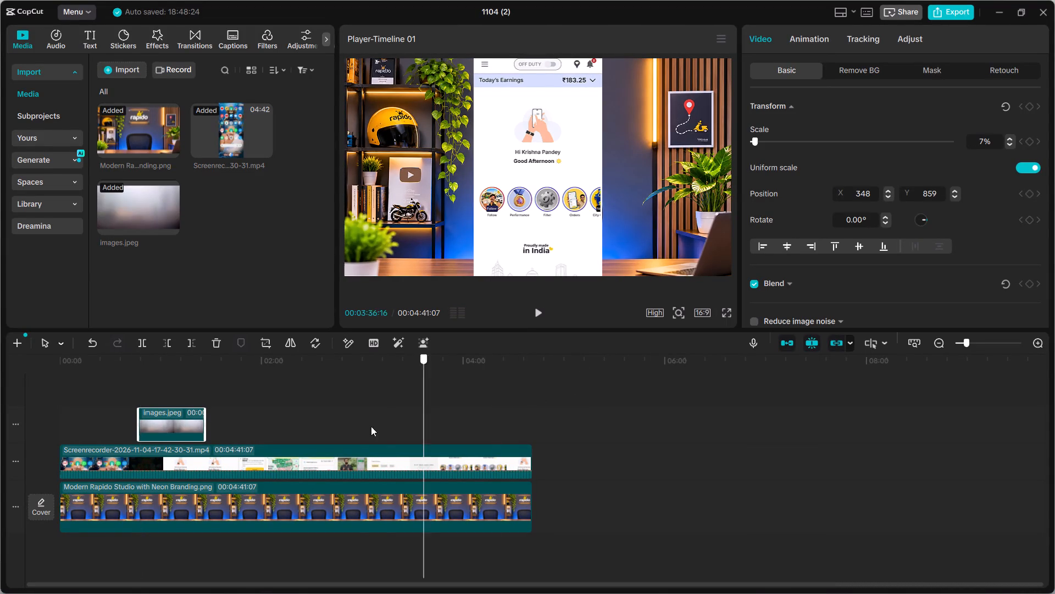
drag(371, 426, 177, 464)
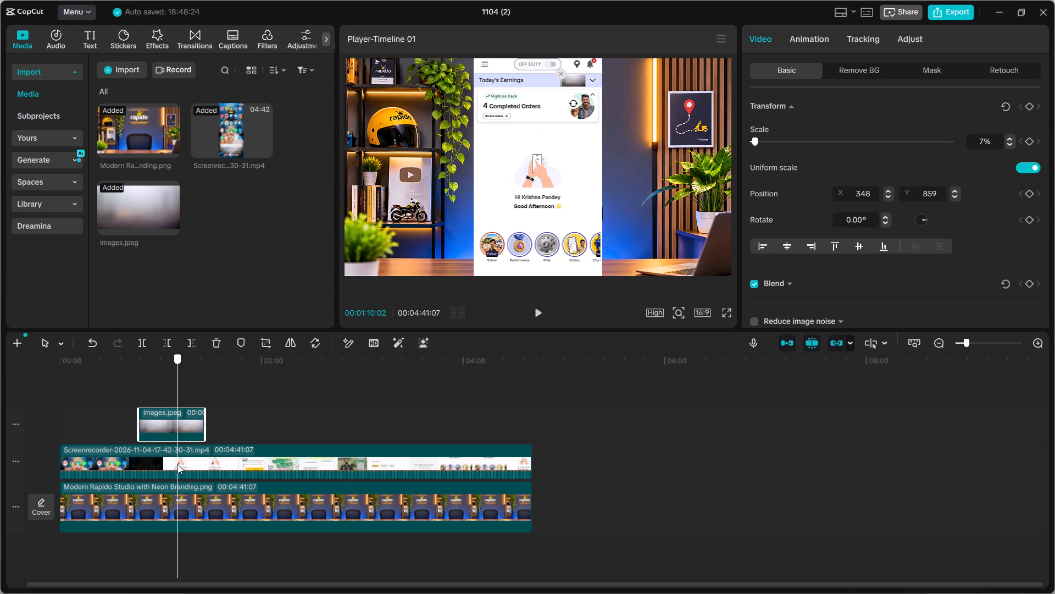
drag(177, 464, 151, 465)
key(space)
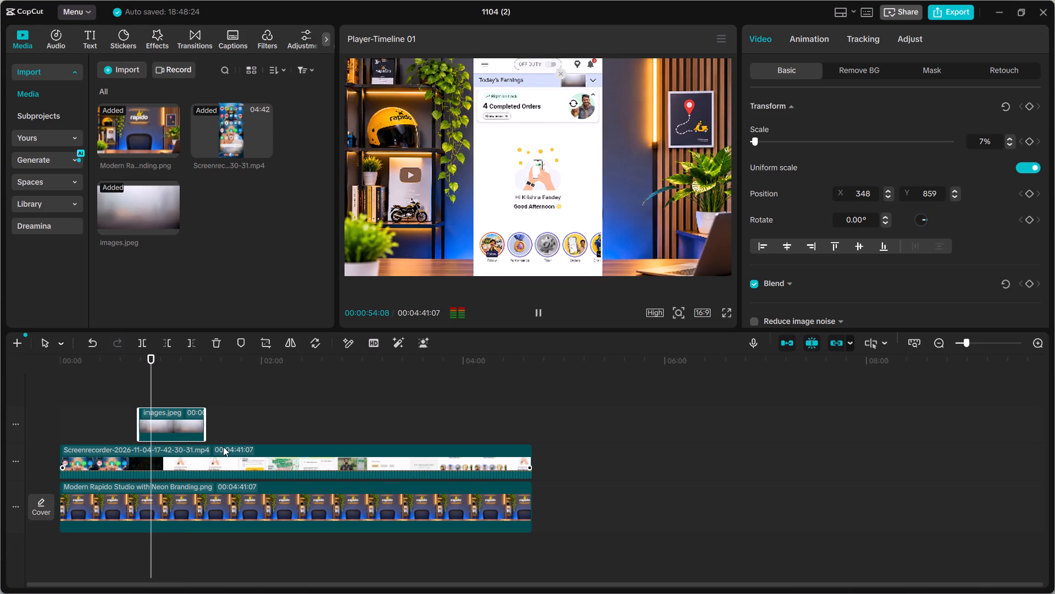
key(space)
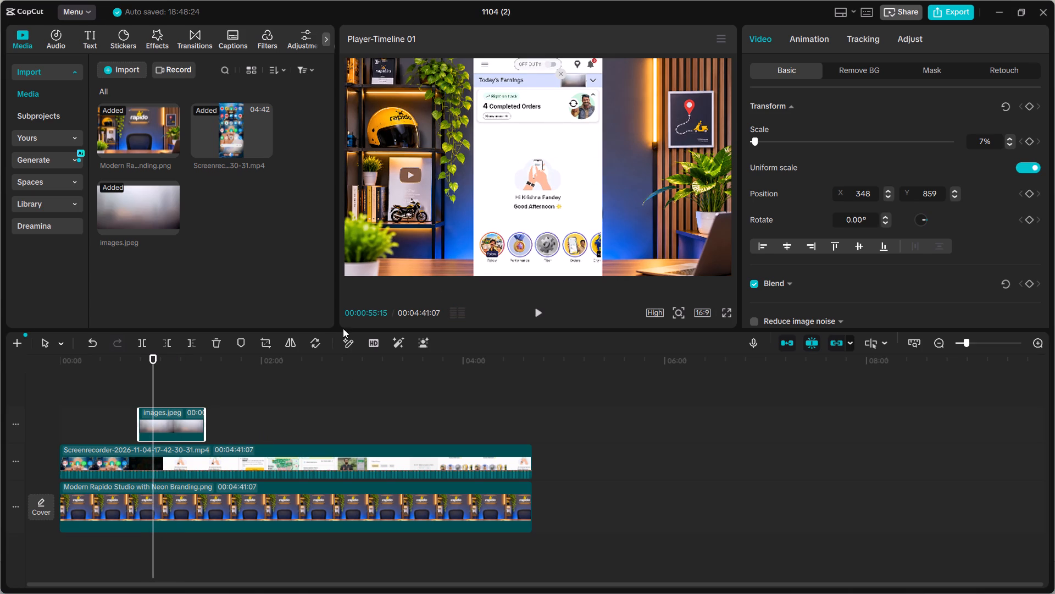
key(space)
key(space)
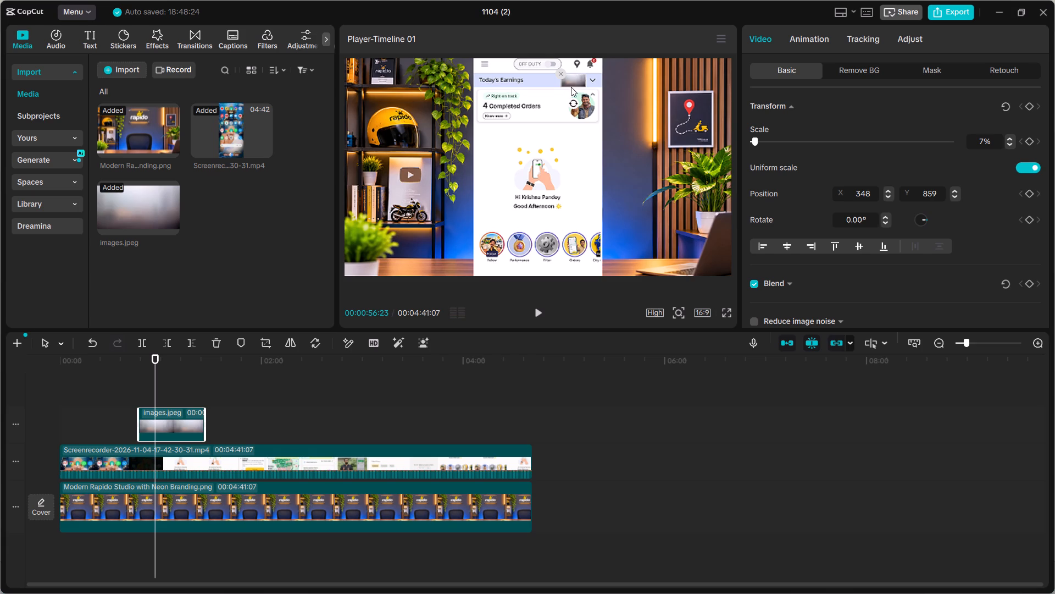
drag(154, 380, 144, 387)
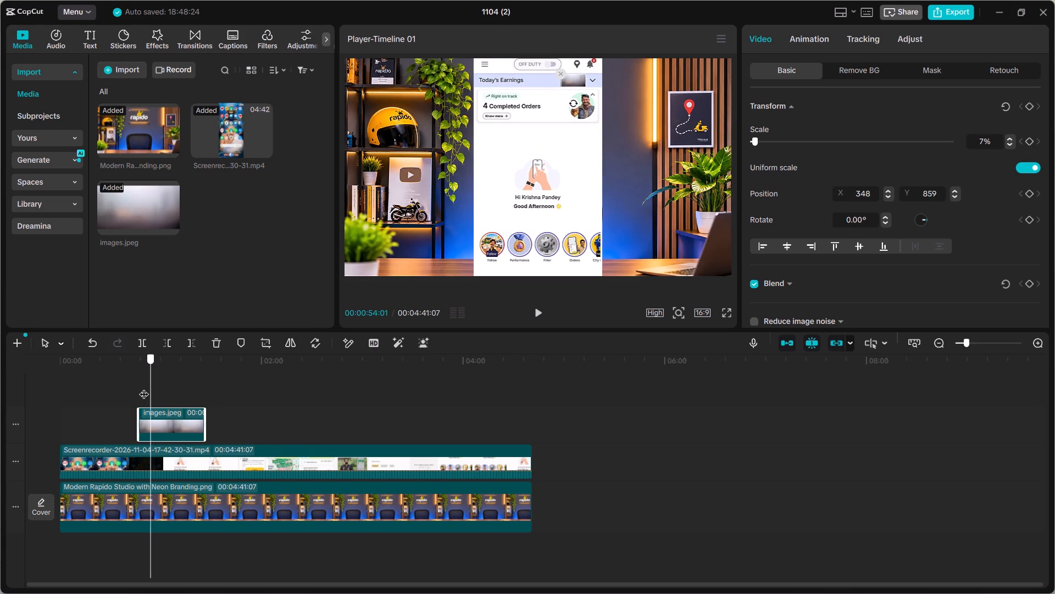
drag(144, 387, 135, 390)
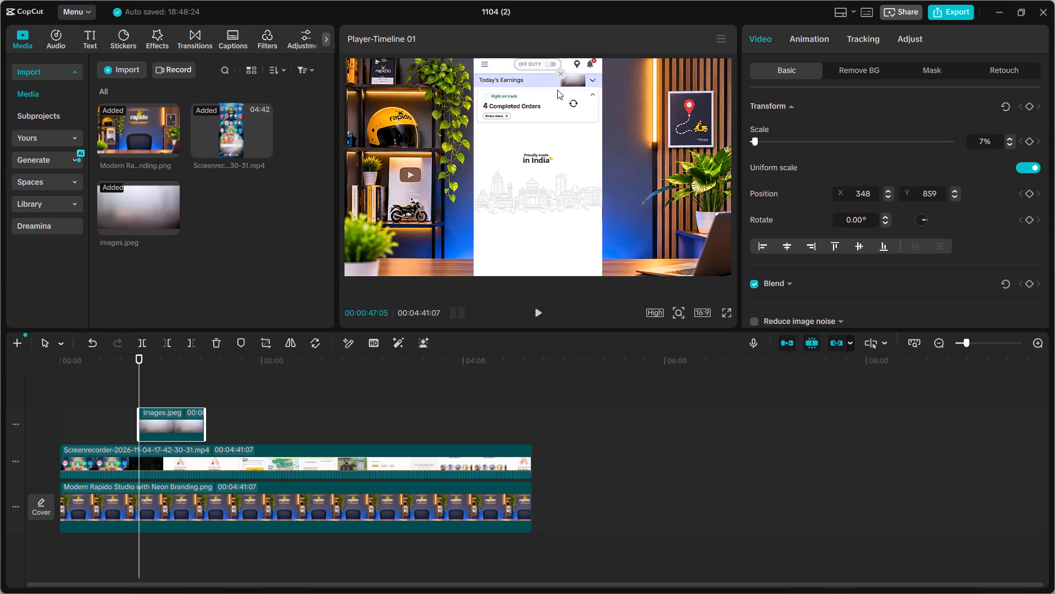
Move the blur image from the Today's Earnings amount onto the name in the greeting, at about X -116, Y -320.
drag(566, 79, 543, 144)
click(573, 81)
drag(573, 81, 535, 155)
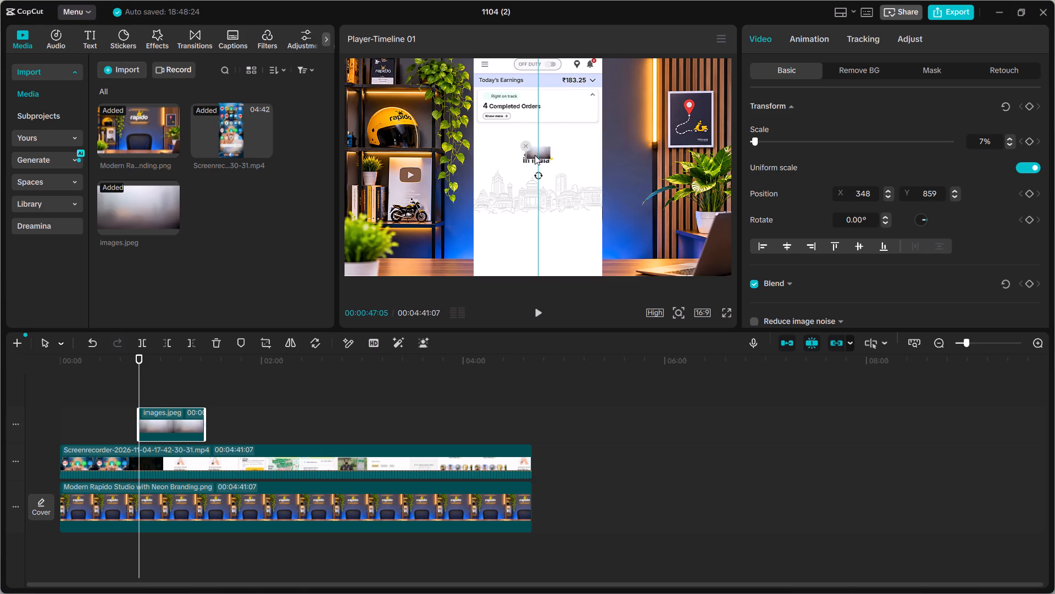
drag(535, 155, 535, 156)
key(space)
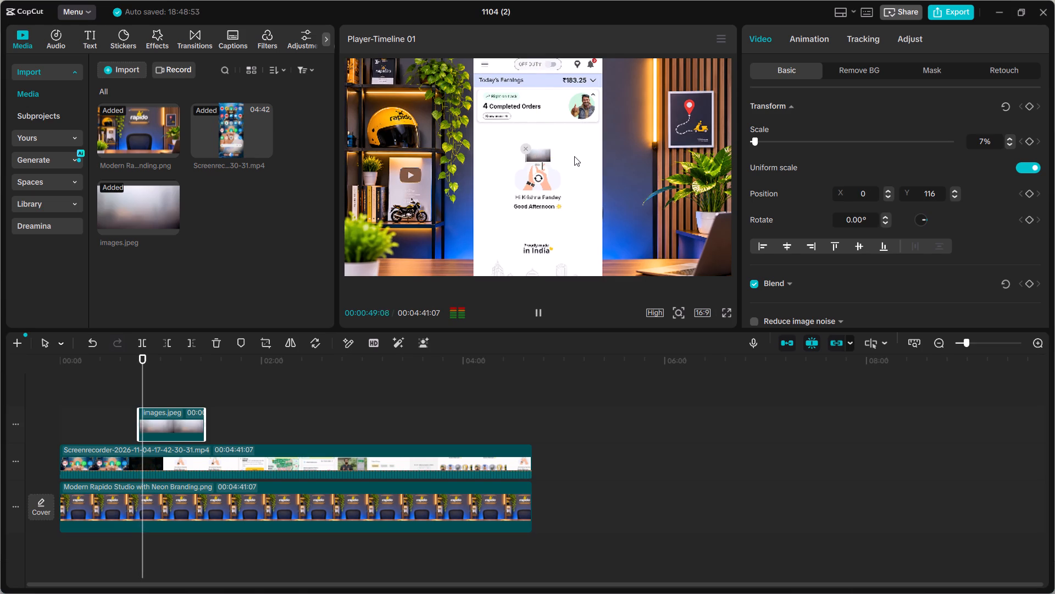
key(space)
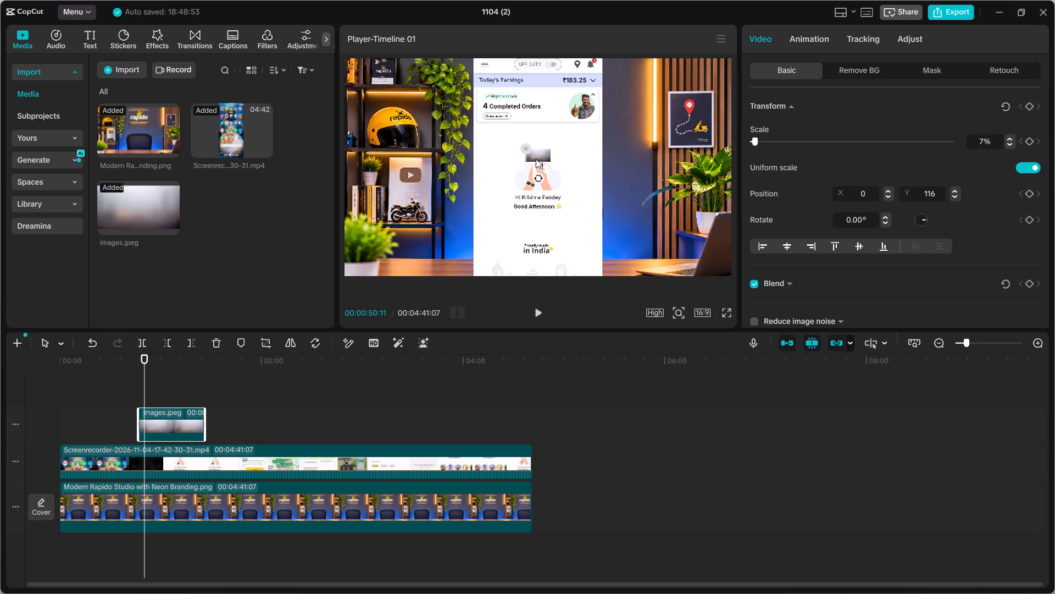
drag(536, 159, 525, 204)
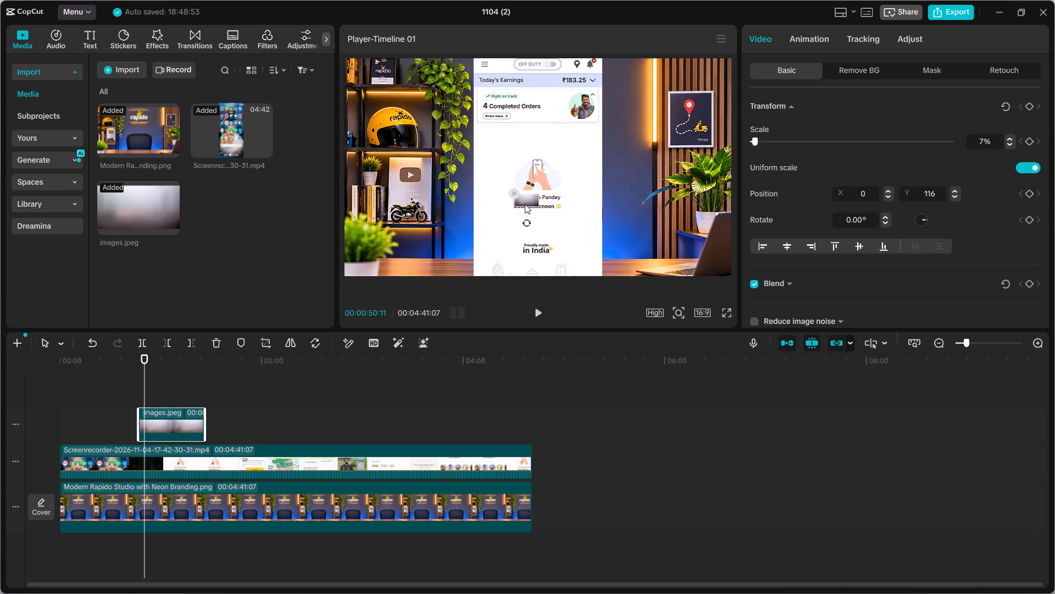
drag(525, 204, 525, 204)
Enlarge the blur image to 9% scale and nudge it to about X -82, Y -334.
click(1010, 138)
click(1010, 138)
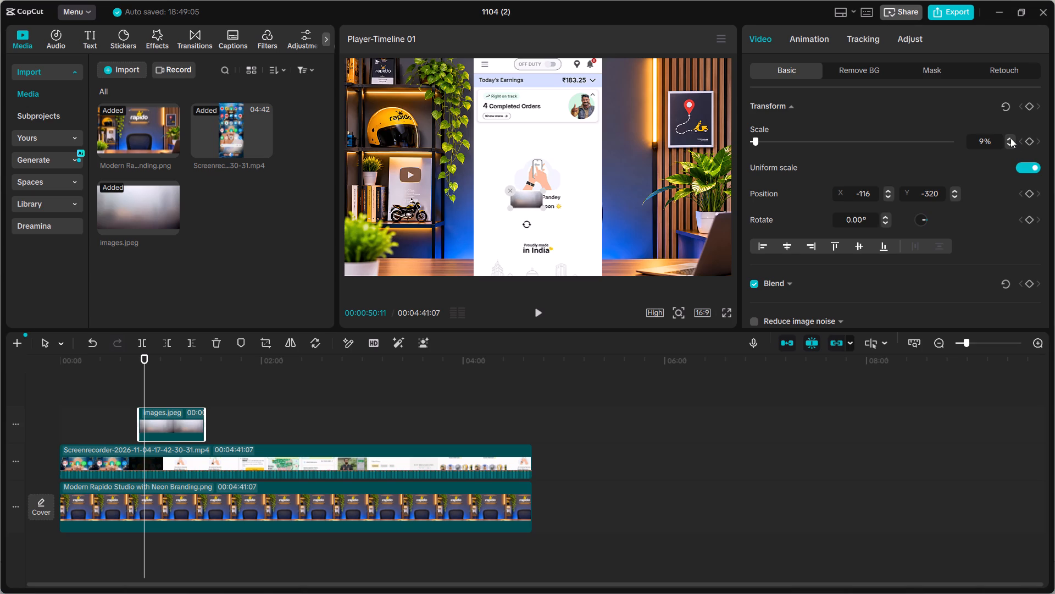
click(531, 200)
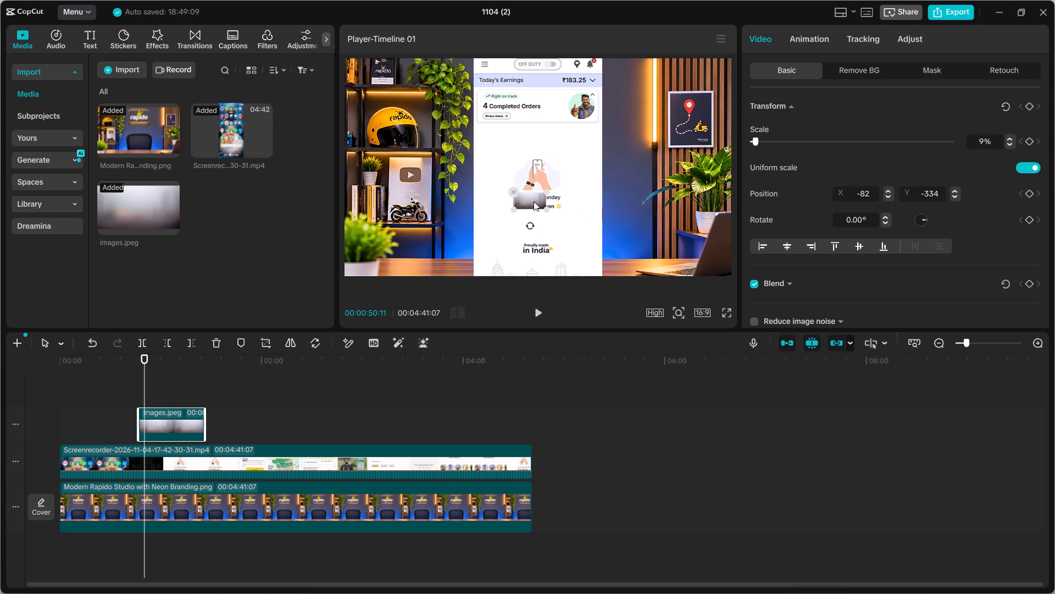
Crop the blur image with the Free ratio to a wide strip, keeping about the top quarter of the picture.
right_click(525, 198)
right_click(532, 202)
right_click(191, 422)
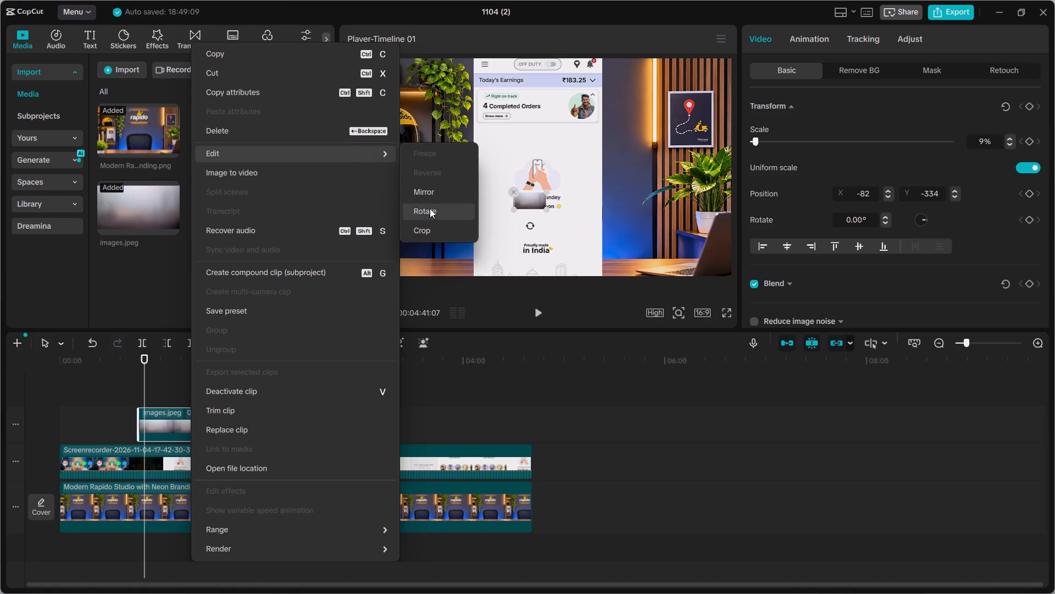
click(429, 234)
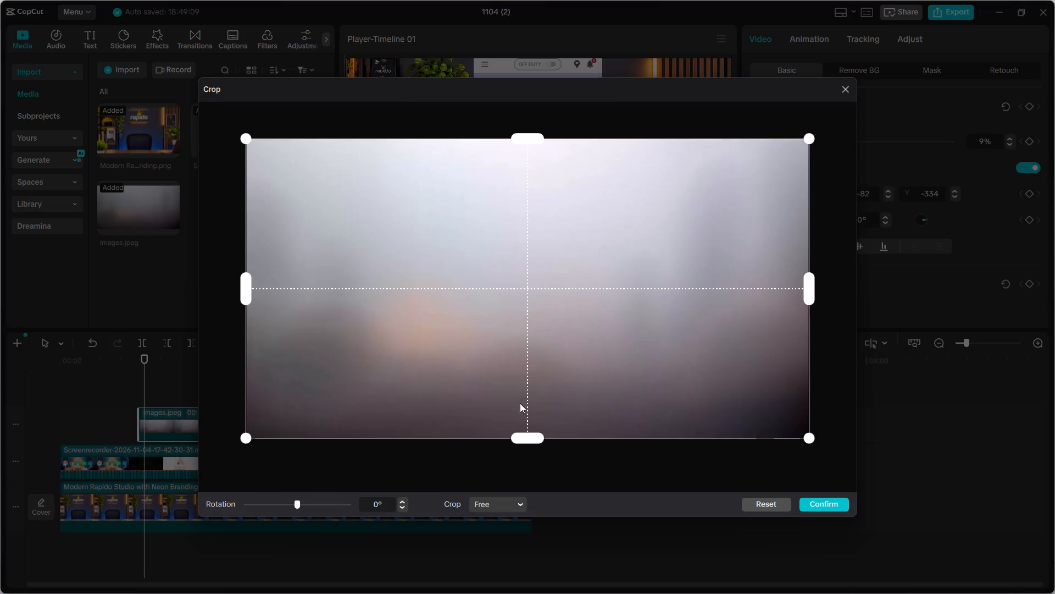
drag(529, 435, 546, 210)
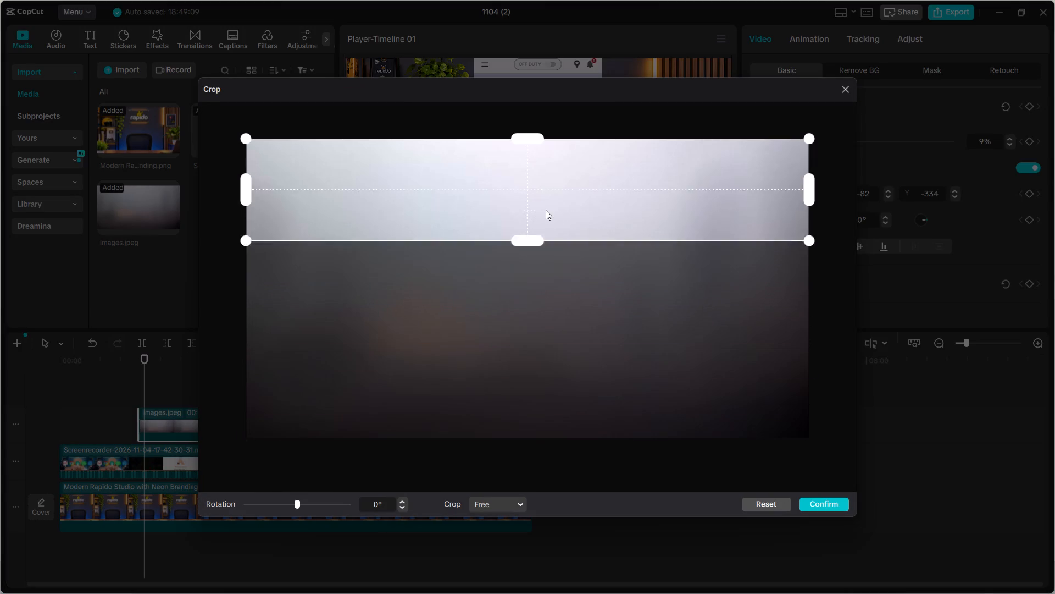
drag(546, 210, 547, 186)
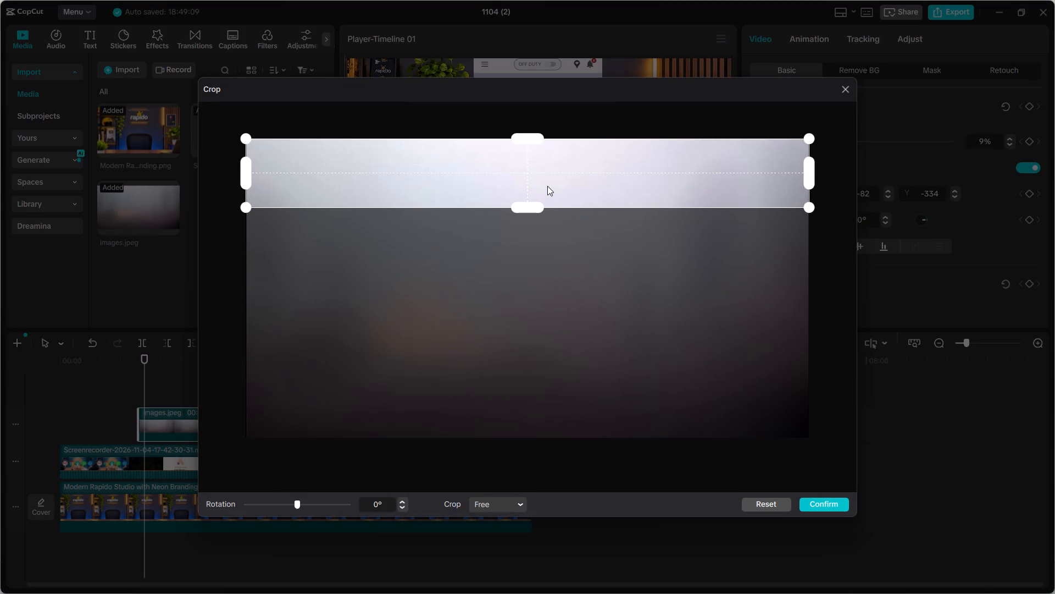
drag(535, 207, 537, 245)
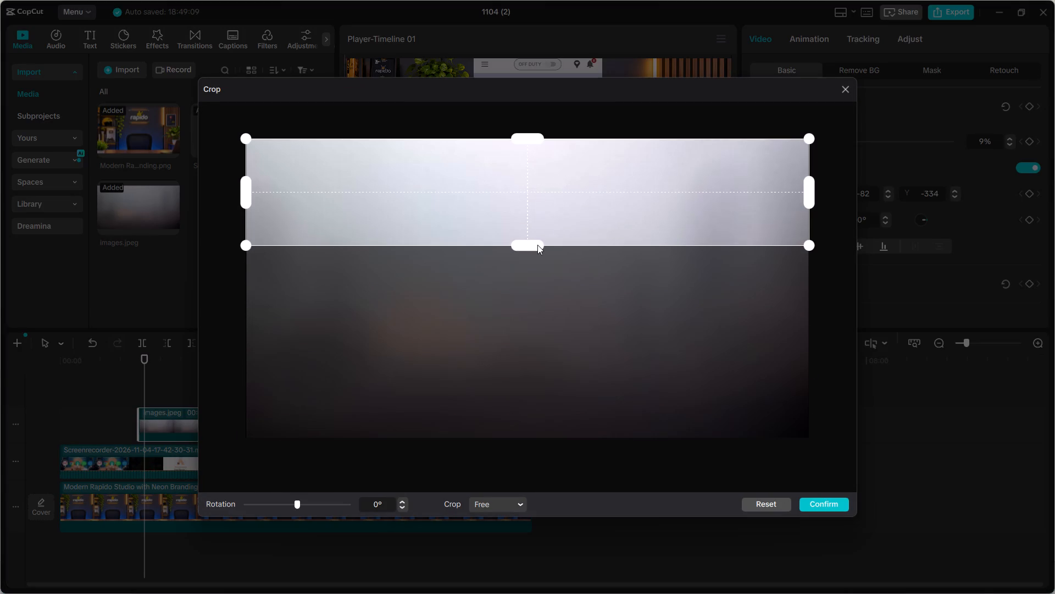
drag(537, 245, 542, 187)
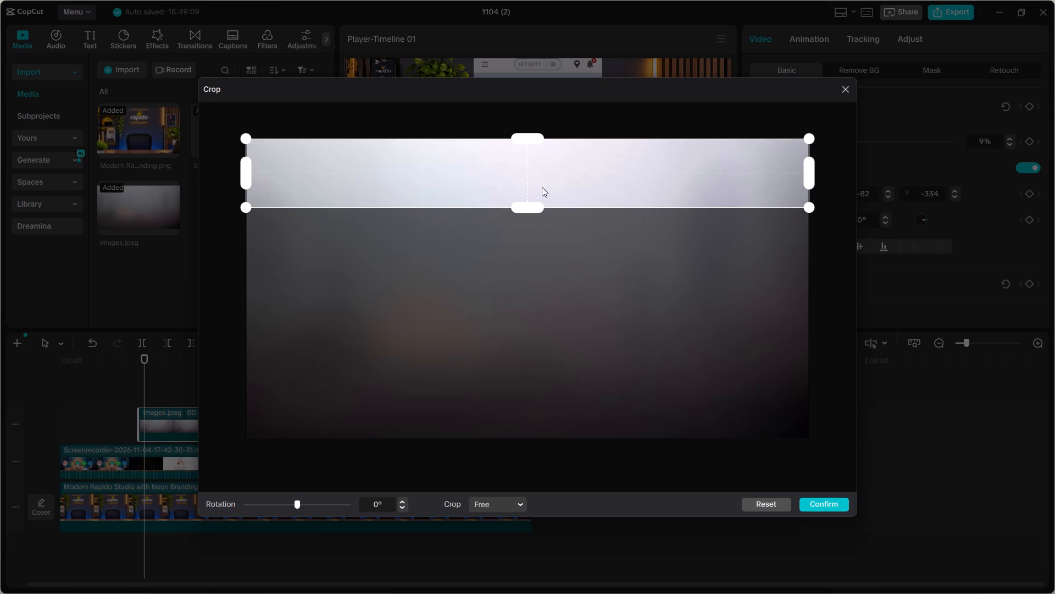
drag(542, 187, 542, 175)
click(831, 505)
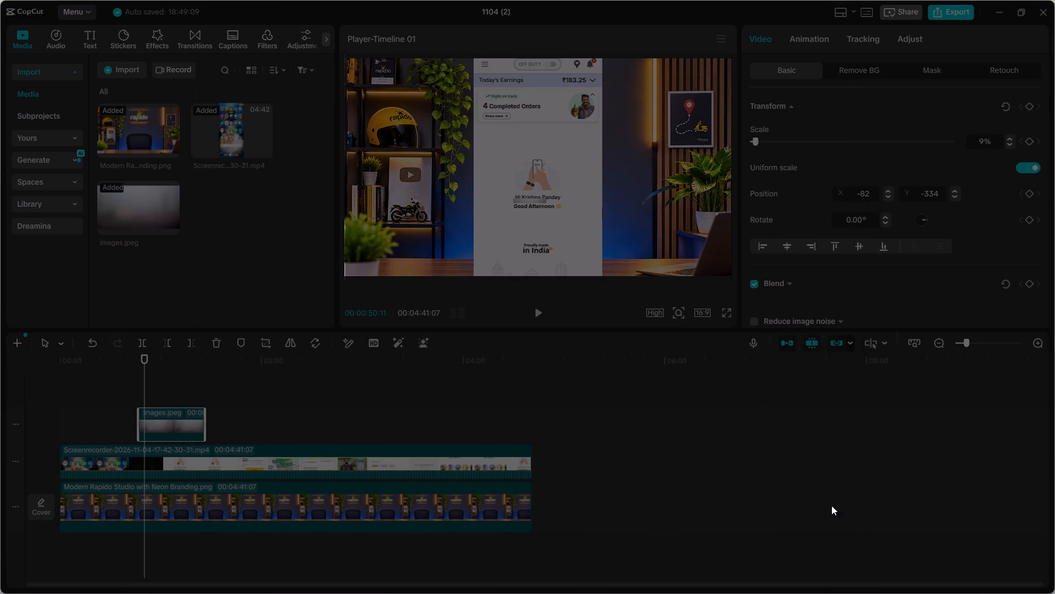
Shift the phone recording slightly to position X 61, Y -170.
drag(537, 199, 537, 198)
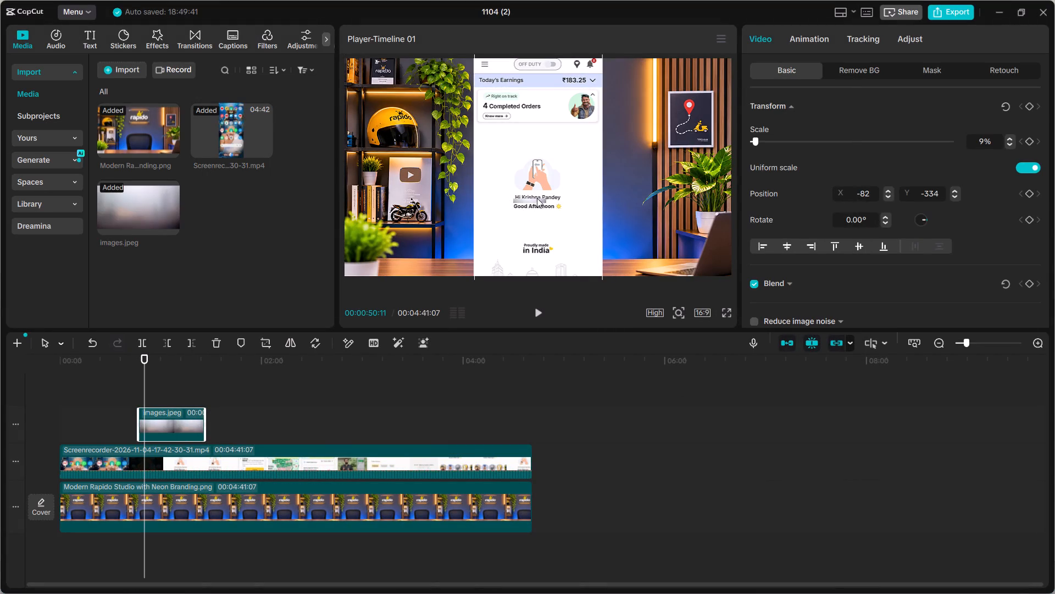
drag(537, 198, 543, 197)
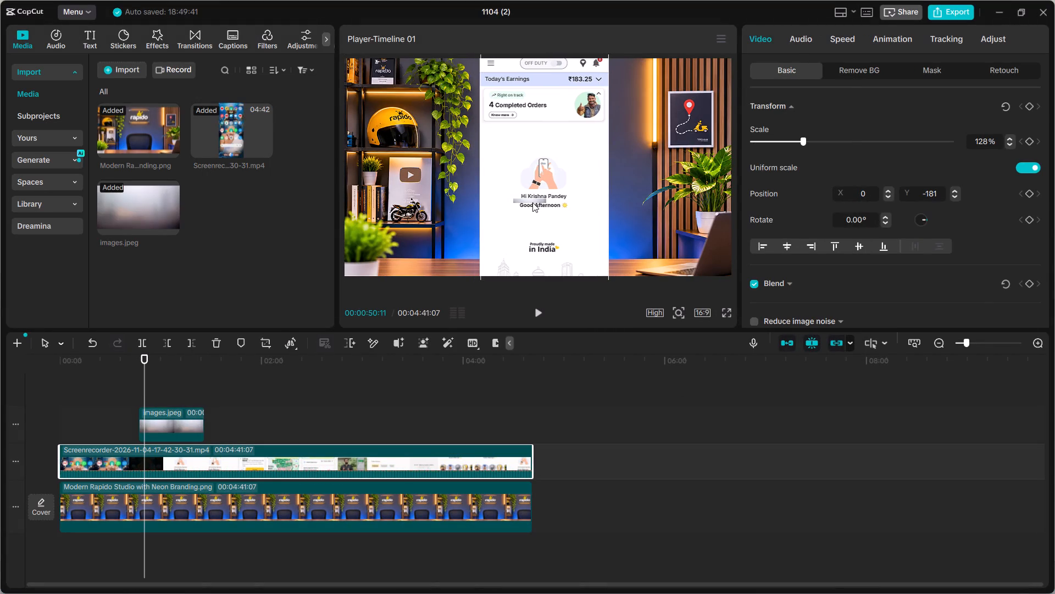
click(536, 197)
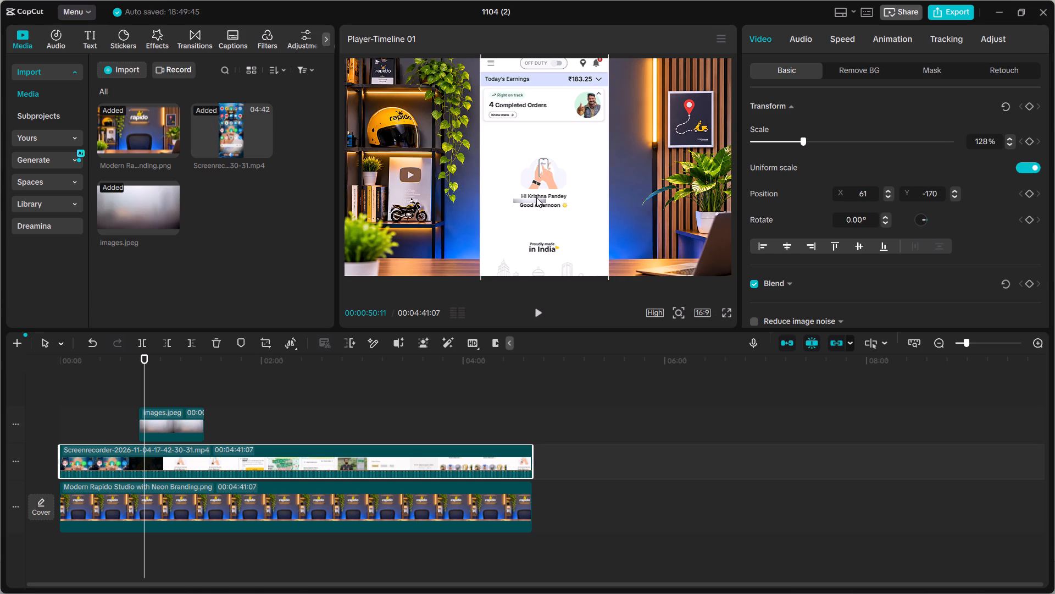
Enlarge the cropped blur strip to 12% scale and place it over the name in the greeting.
click(535, 200)
click(527, 200)
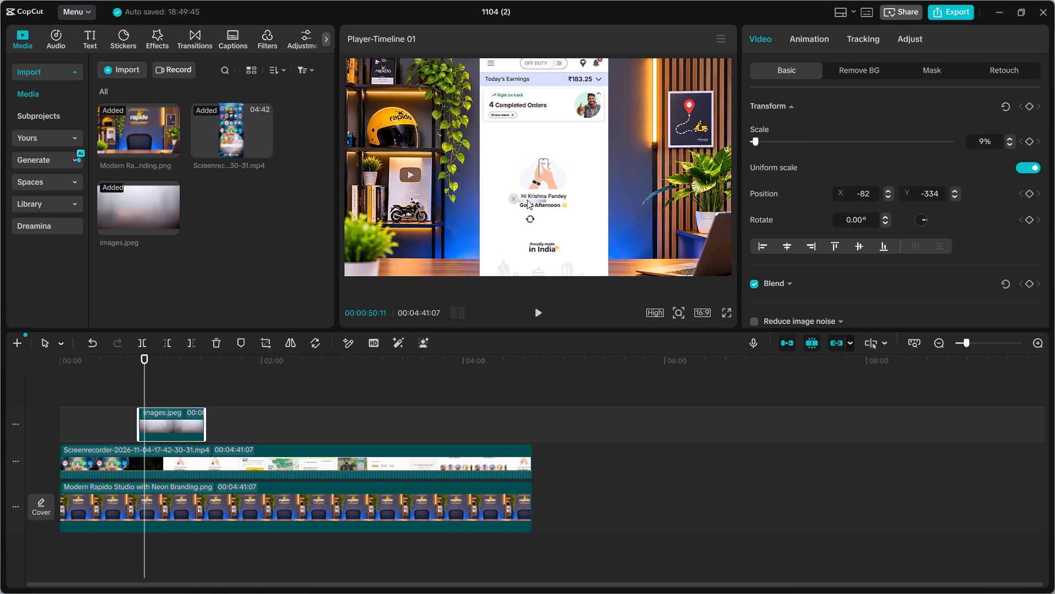
drag(527, 200, 536, 195)
click(1007, 136)
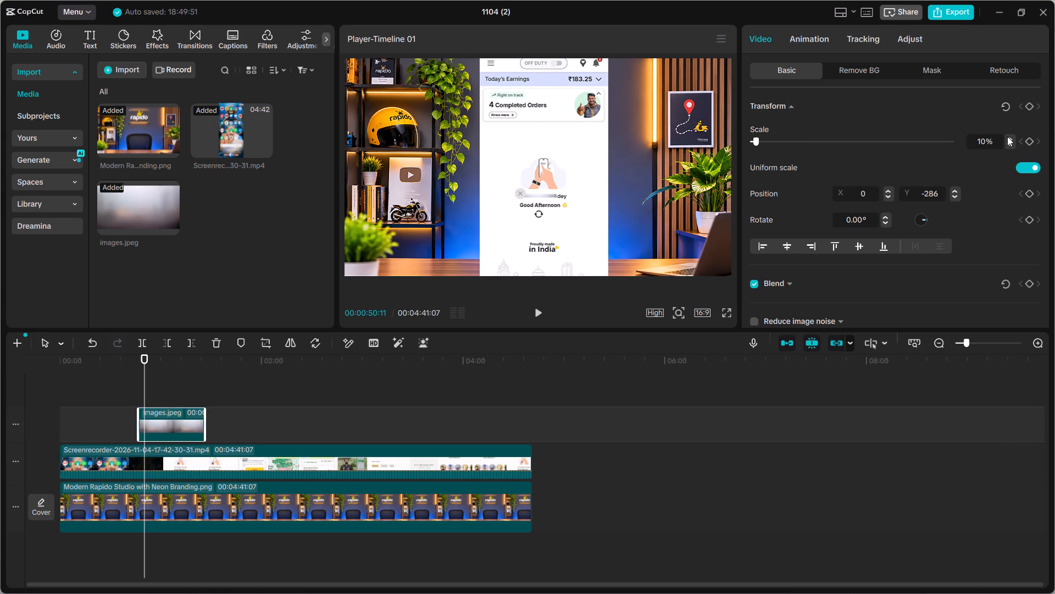
click(1007, 136)
click(1007, 136)
drag(544, 196, 549, 196)
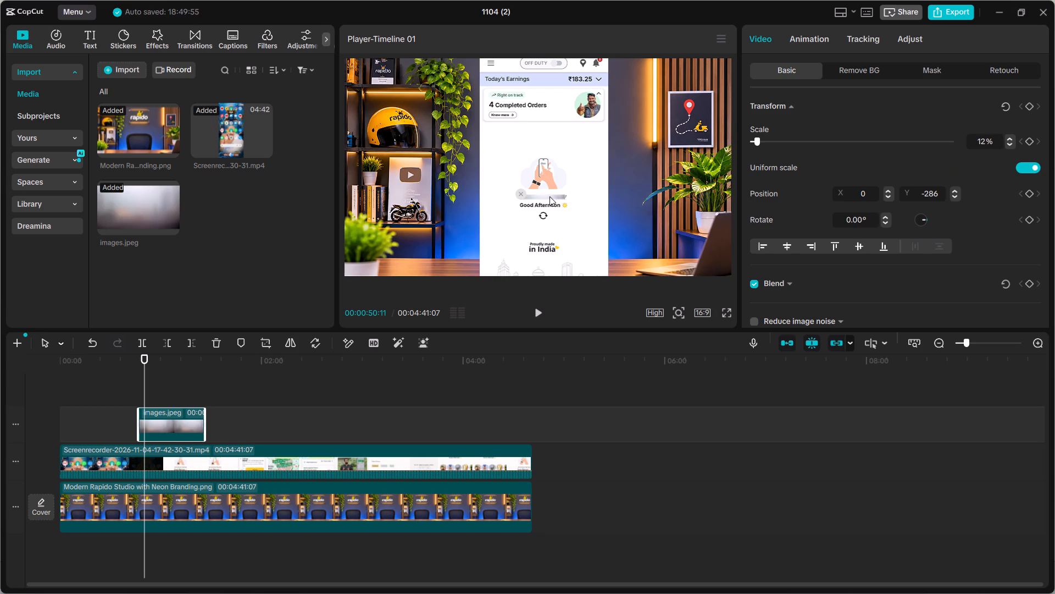
drag(549, 196, 552, 196)
Nudge the blur strip over the name in the greeting to position X 48, Y -293.
drag(552, 196, 553, 196)
Play and skim the video from the first greeting to about 02:08 to check the name's coverage.
click(582, 161)
key(space)
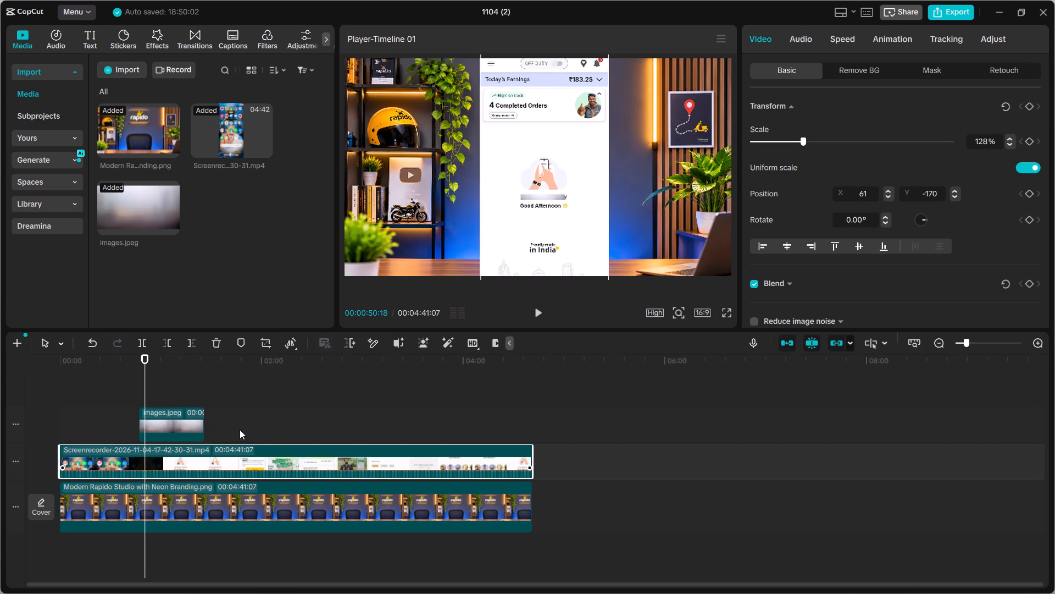
click(159, 404)
key(space)
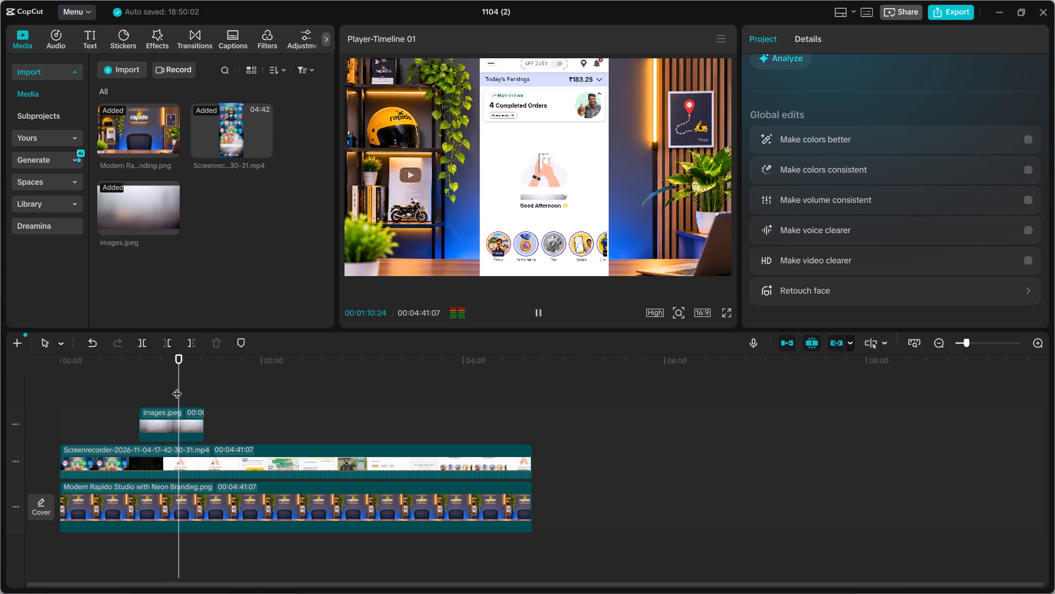
drag(177, 388, 201, 389)
key(space)
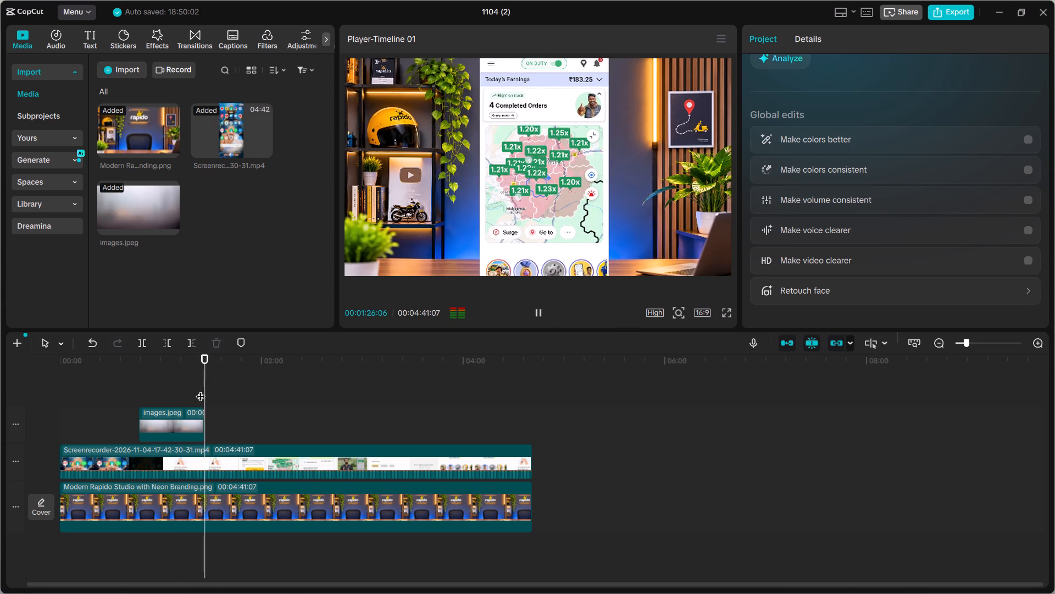
drag(212, 389, 241, 388)
key(space)
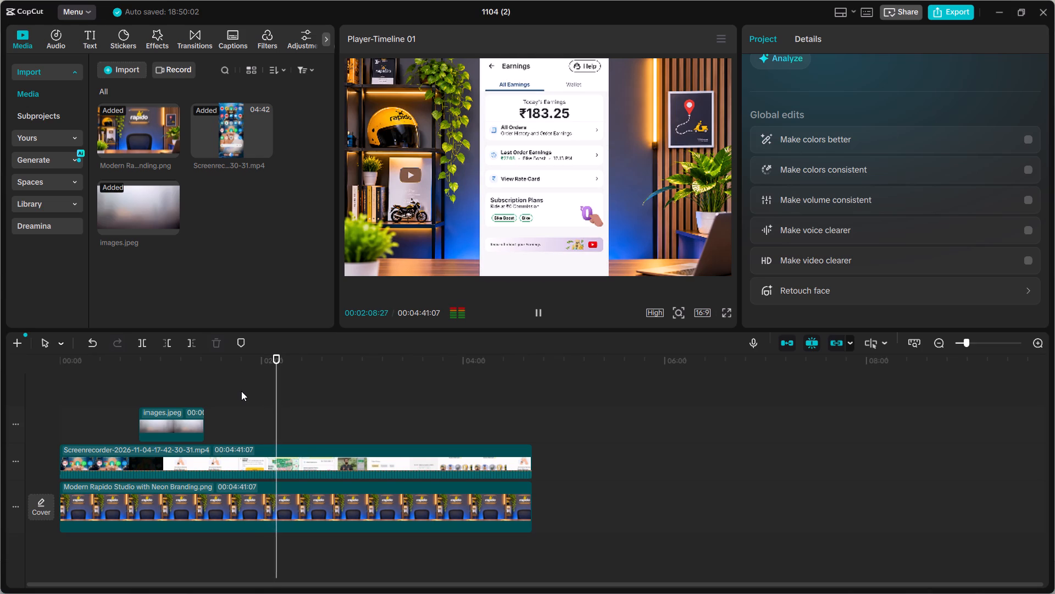
Copy the images.jpeg blur clip and paste a duplicate on the same track at about 02:13:13.
click(193, 424)
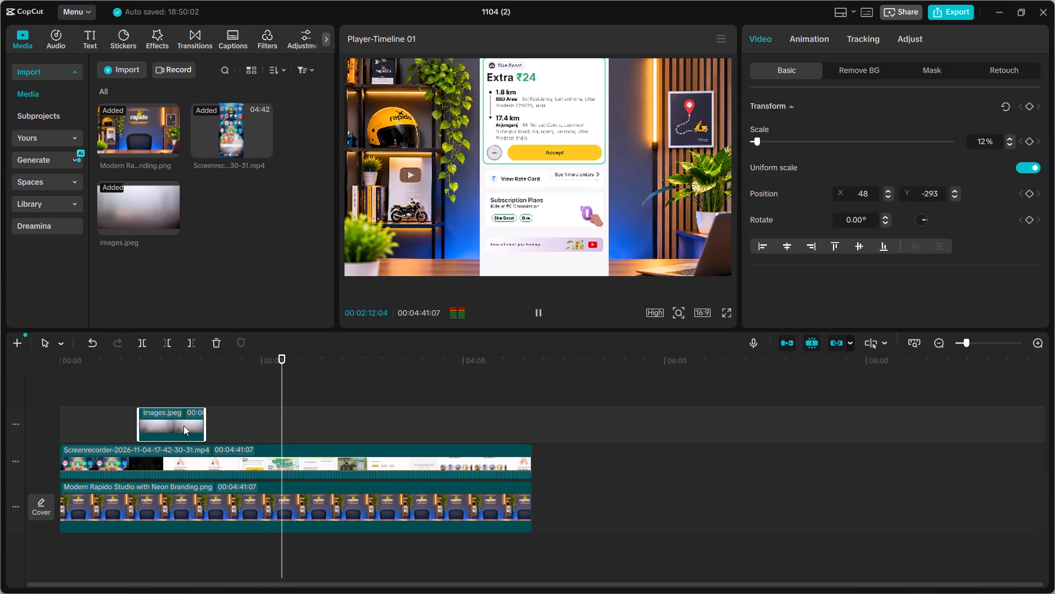
key(ctrl+c)
key(ctrl+v)
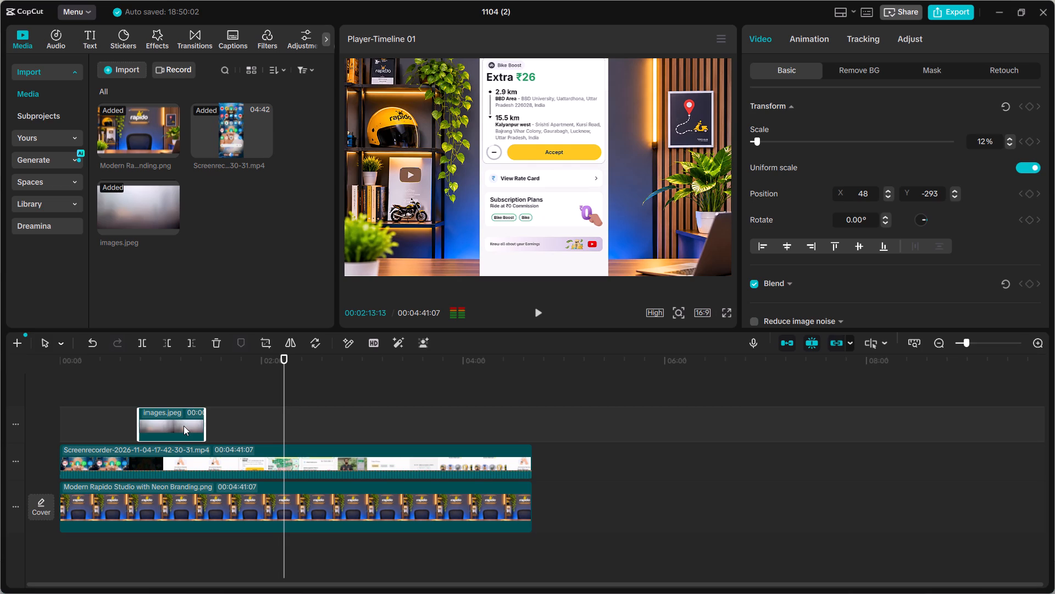
Find where the greeting with the name reappears and move the pasted blur clip to start at 03:08:22.
key(space)
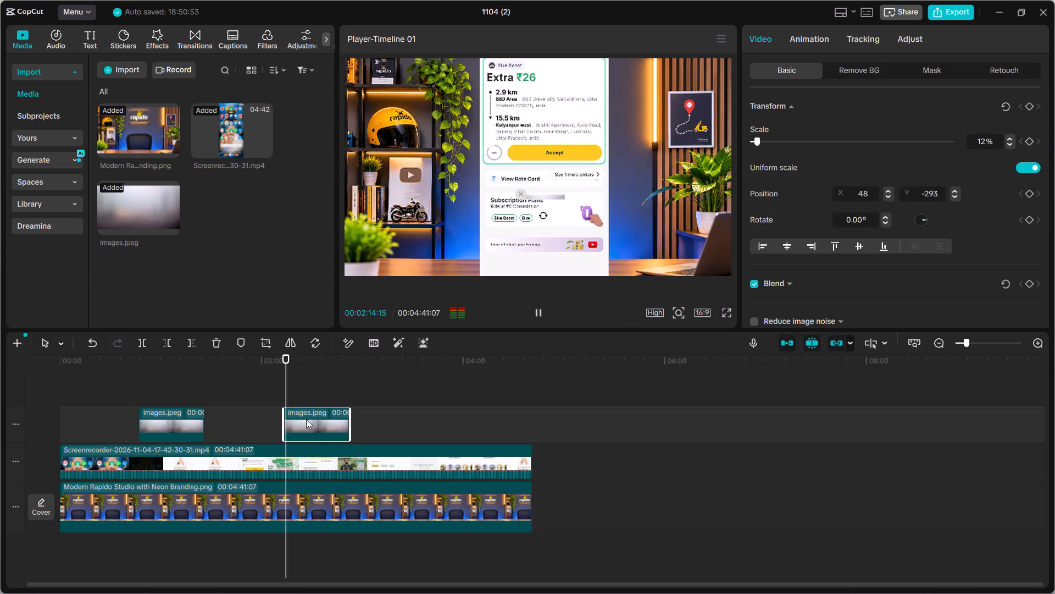
drag(287, 391, 307, 391)
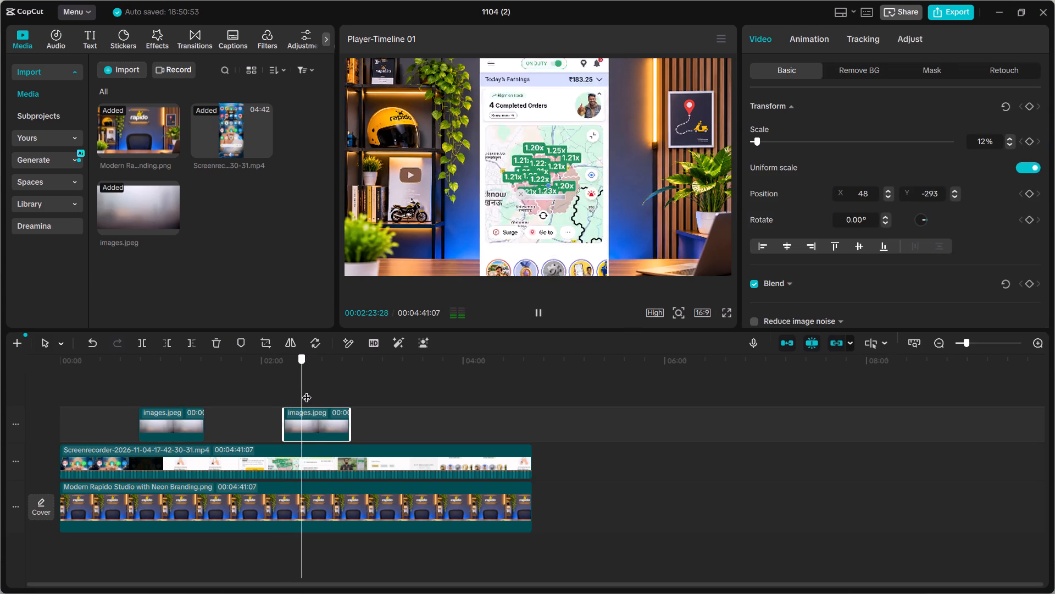
drag(307, 391, 352, 390)
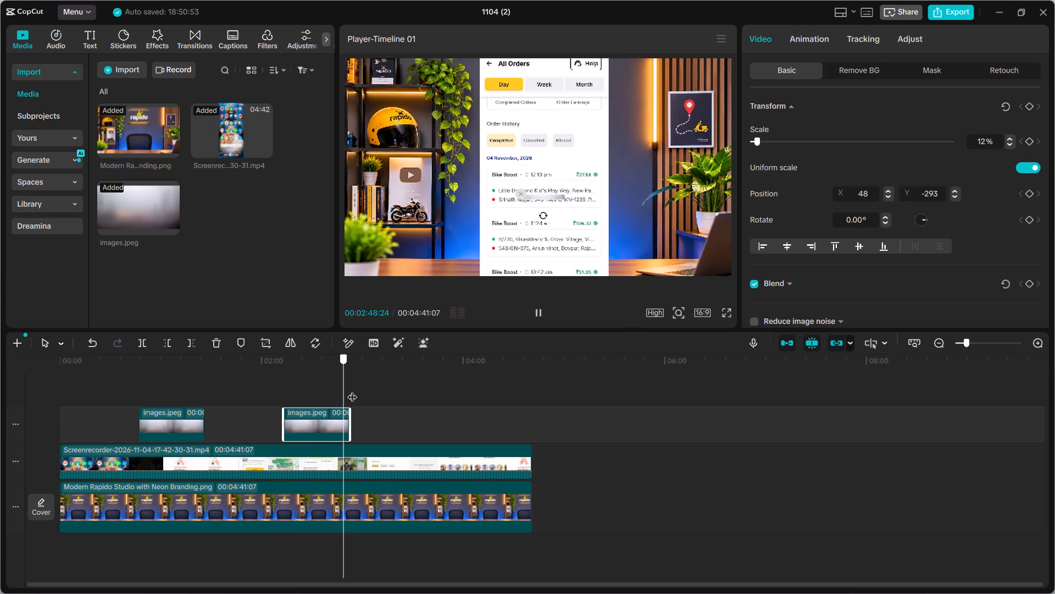
drag(352, 390, 405, 391)
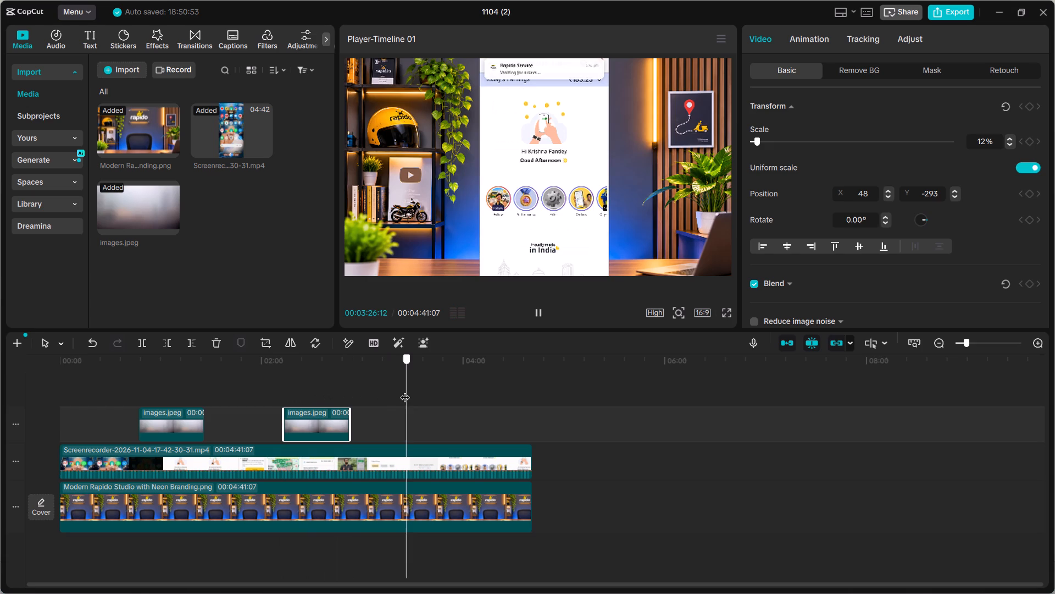
drag(405, 391, 386, 393)
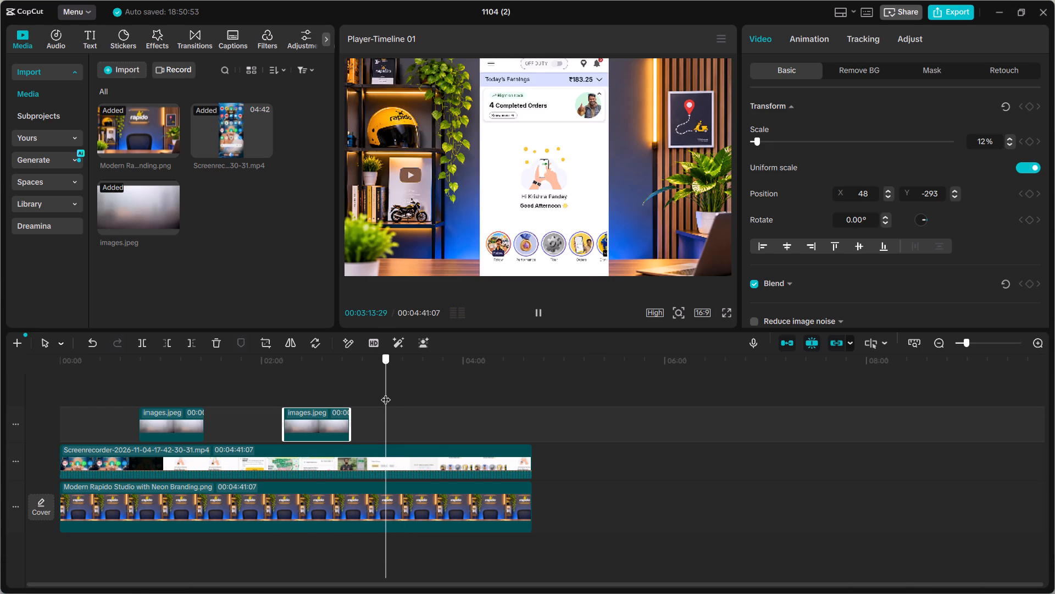
drag(386, 393, 375, 394)
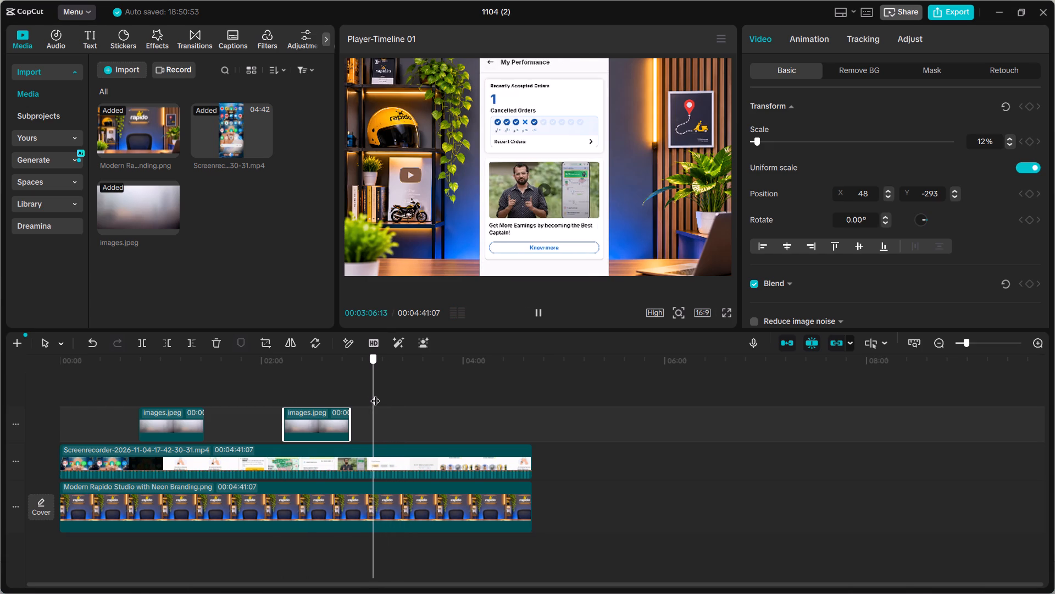
drag(375, 394, 377, 394)
drag(323, 428, 376, 426)
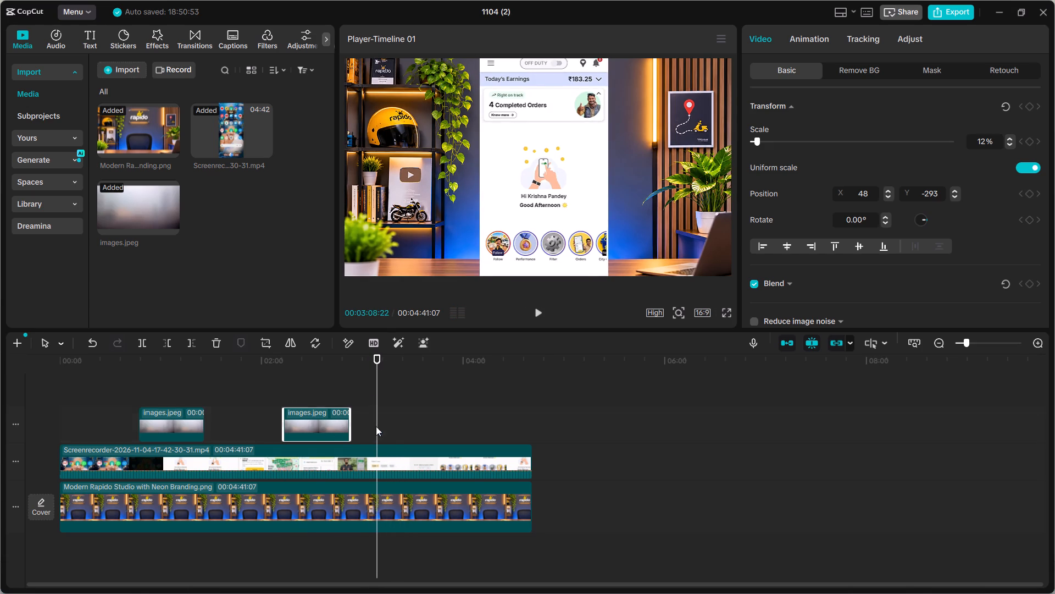
drag(376, 426, 416, 426)
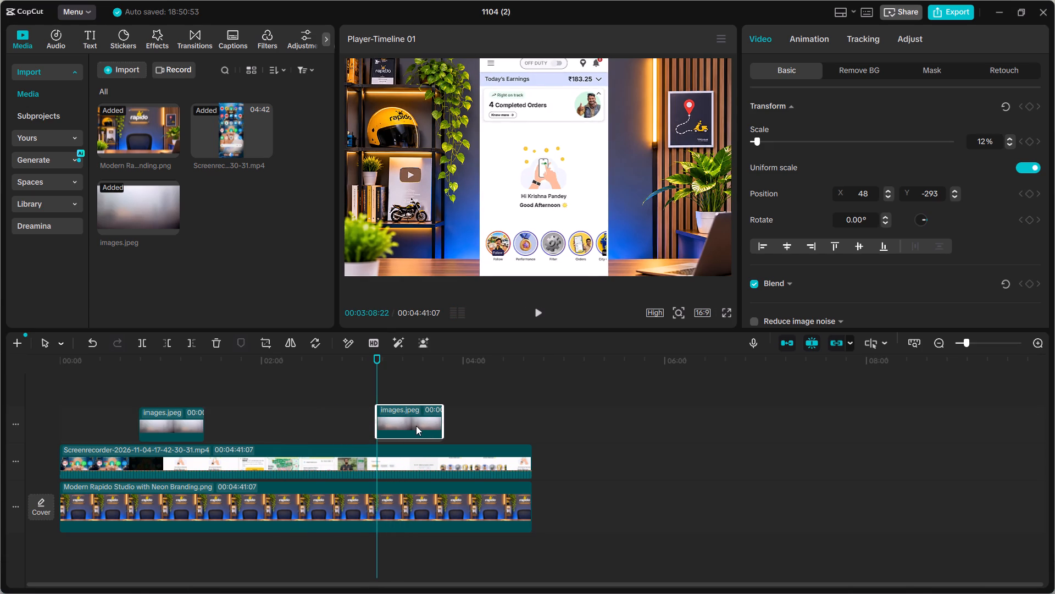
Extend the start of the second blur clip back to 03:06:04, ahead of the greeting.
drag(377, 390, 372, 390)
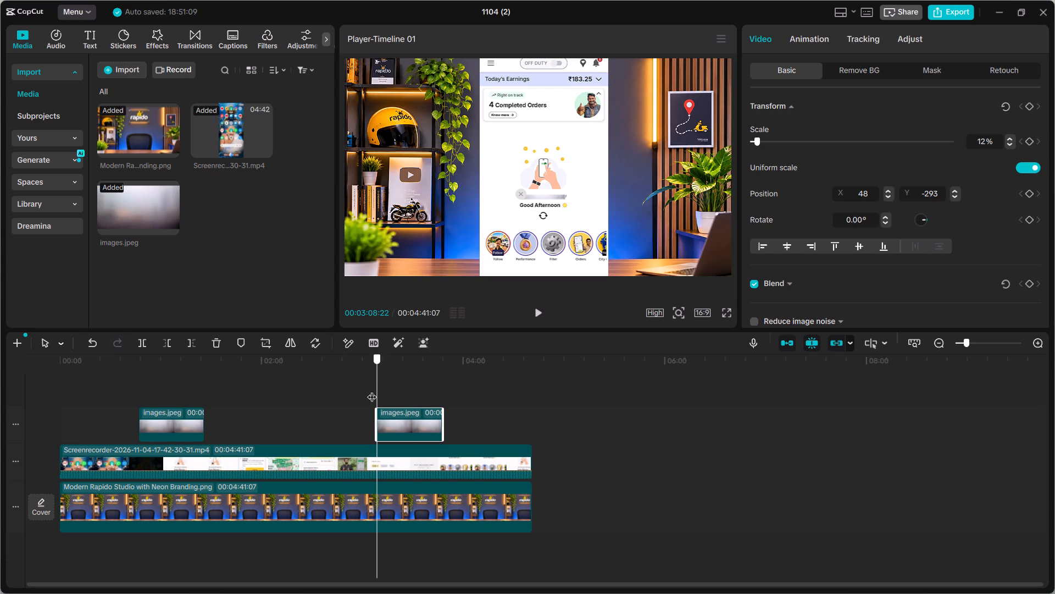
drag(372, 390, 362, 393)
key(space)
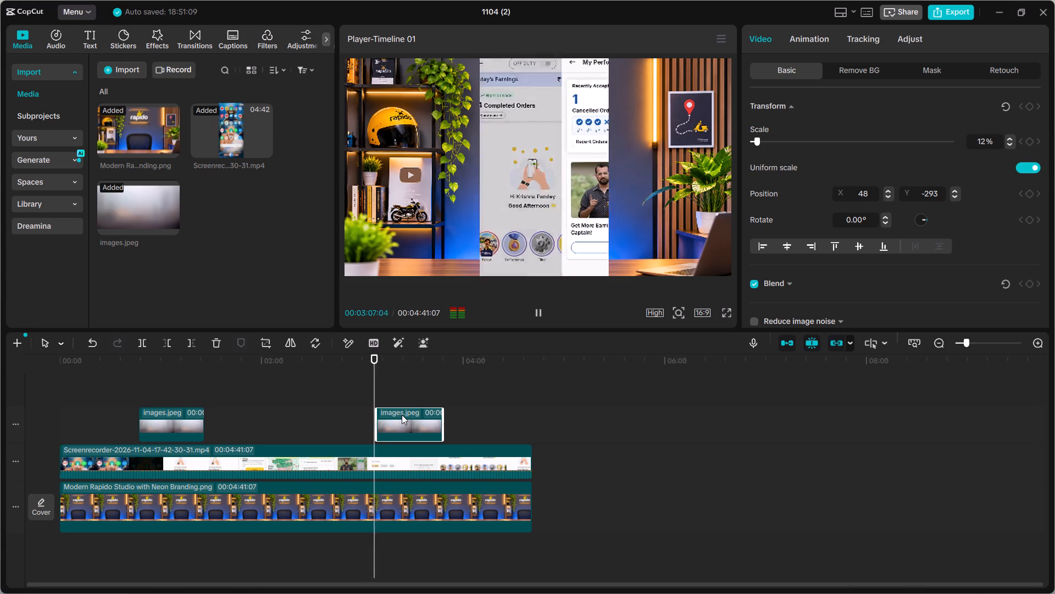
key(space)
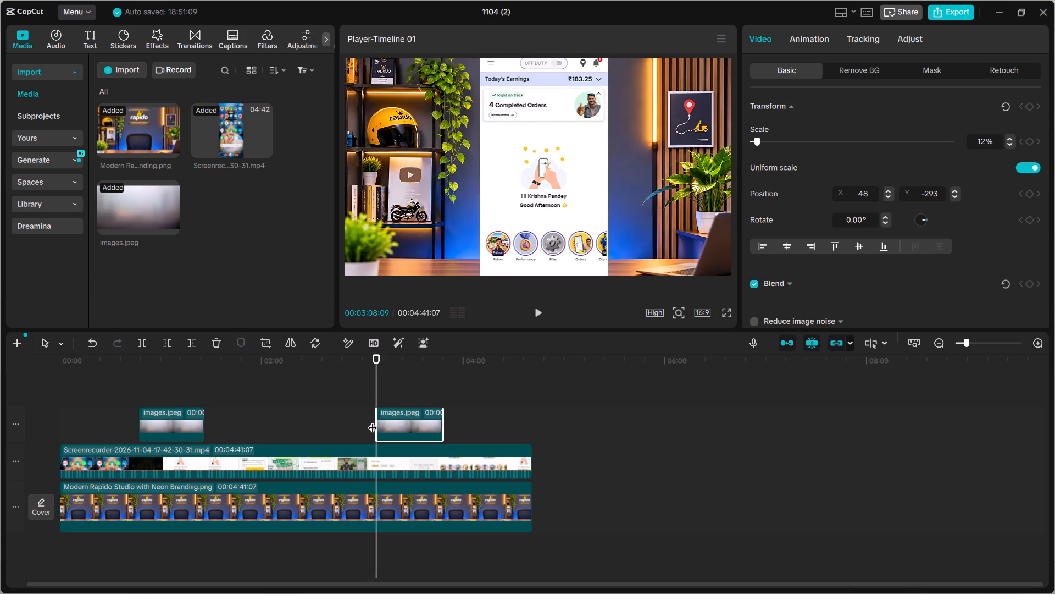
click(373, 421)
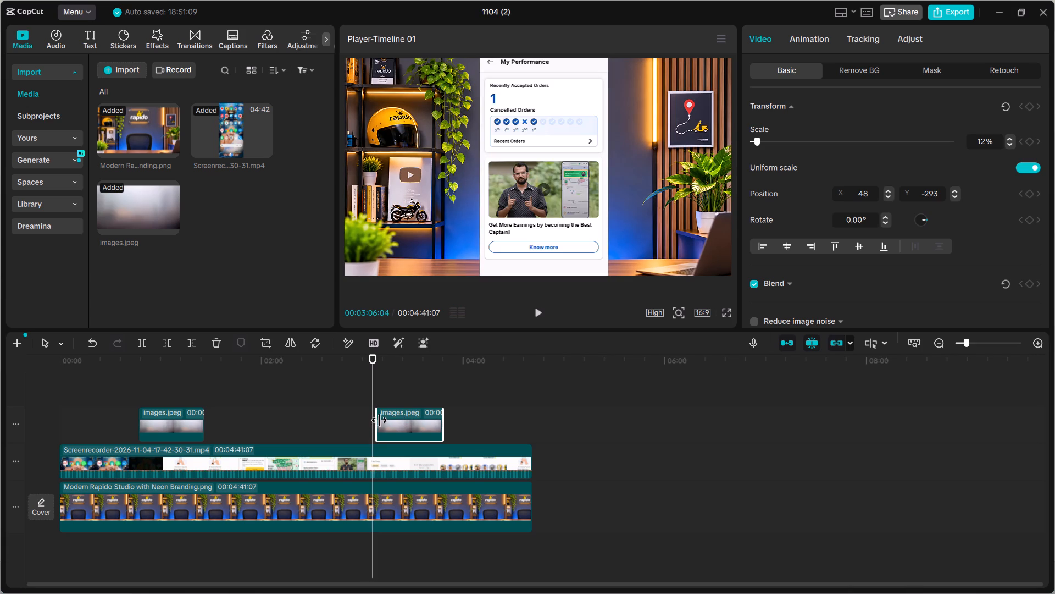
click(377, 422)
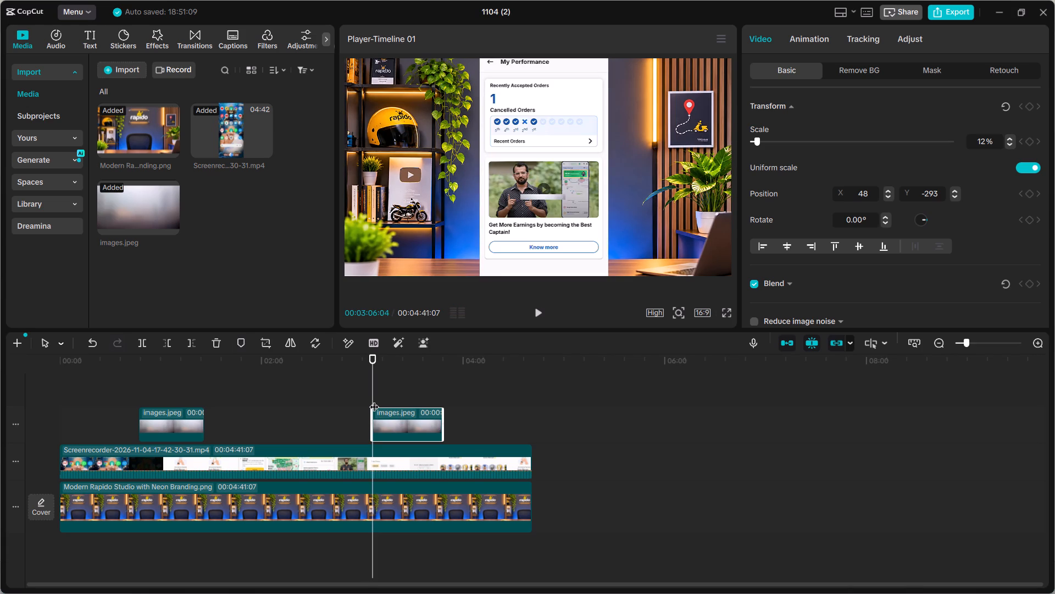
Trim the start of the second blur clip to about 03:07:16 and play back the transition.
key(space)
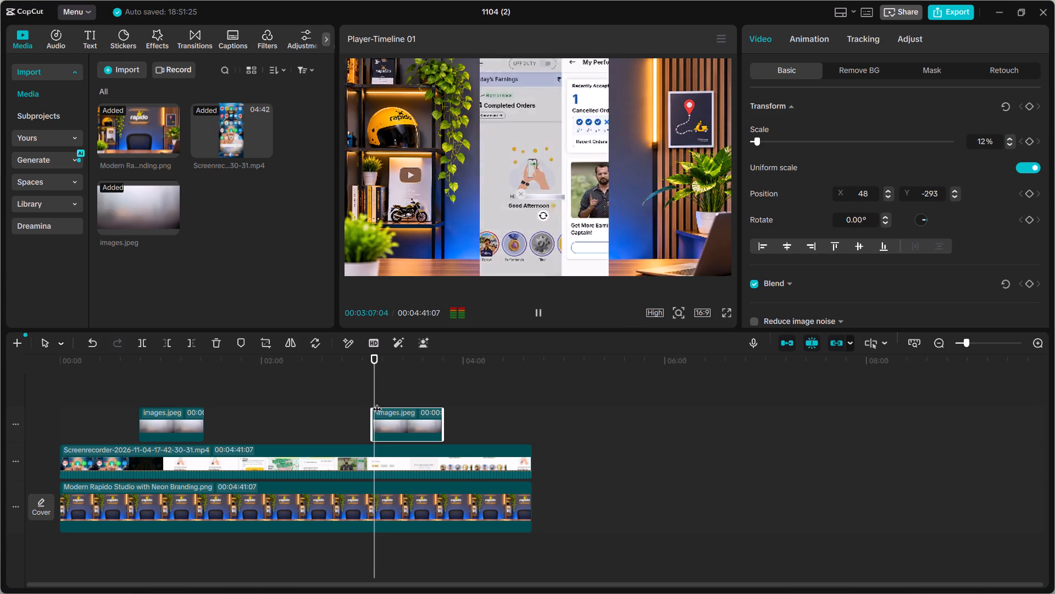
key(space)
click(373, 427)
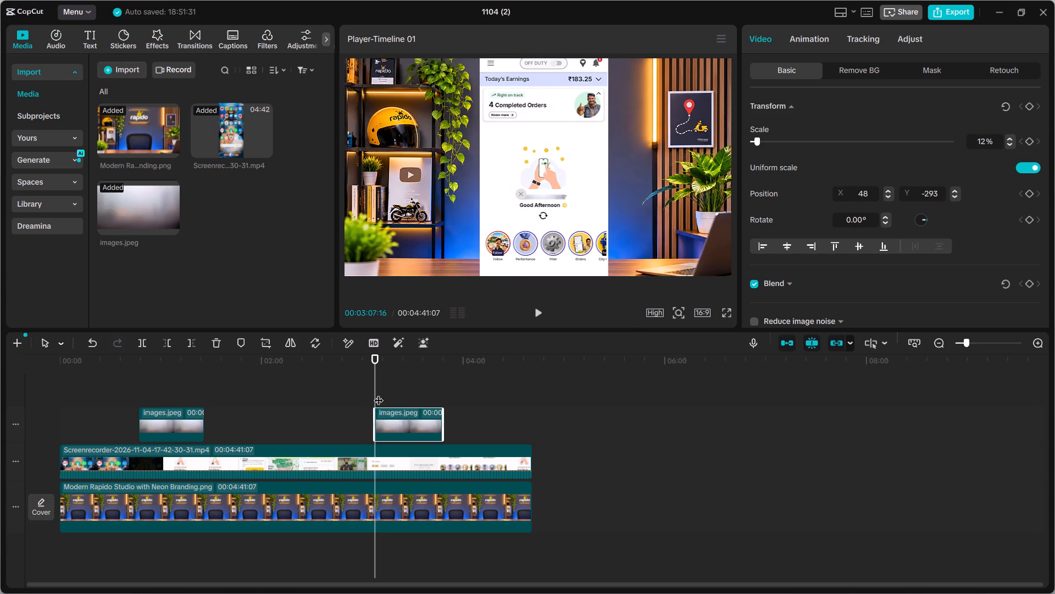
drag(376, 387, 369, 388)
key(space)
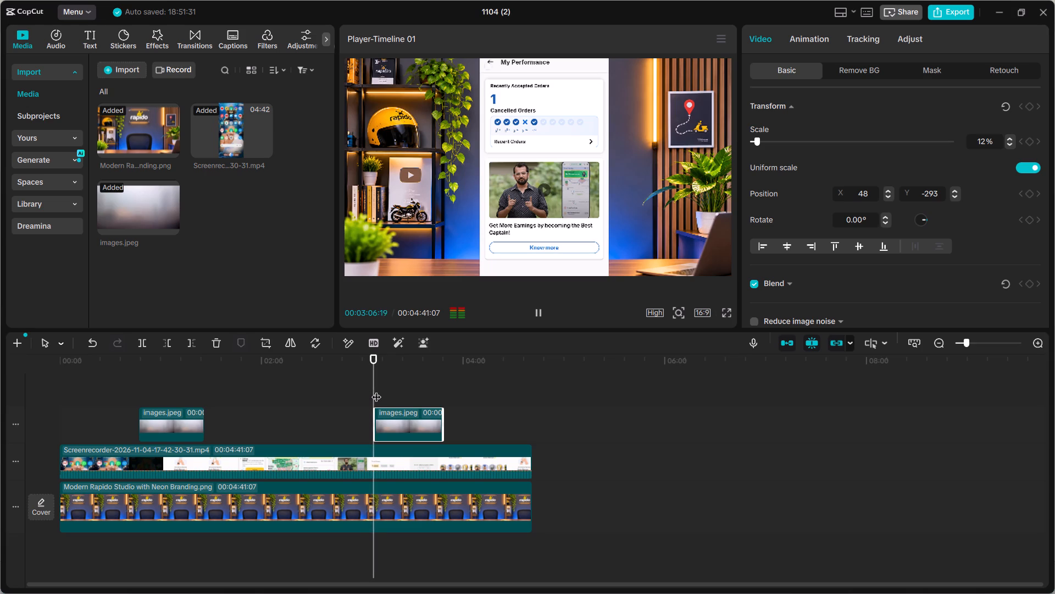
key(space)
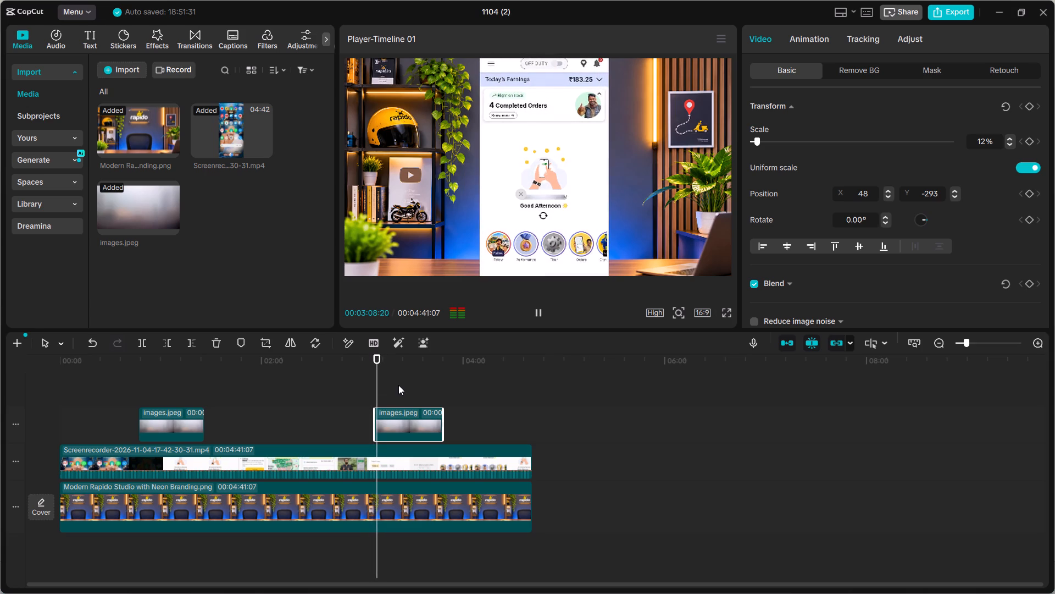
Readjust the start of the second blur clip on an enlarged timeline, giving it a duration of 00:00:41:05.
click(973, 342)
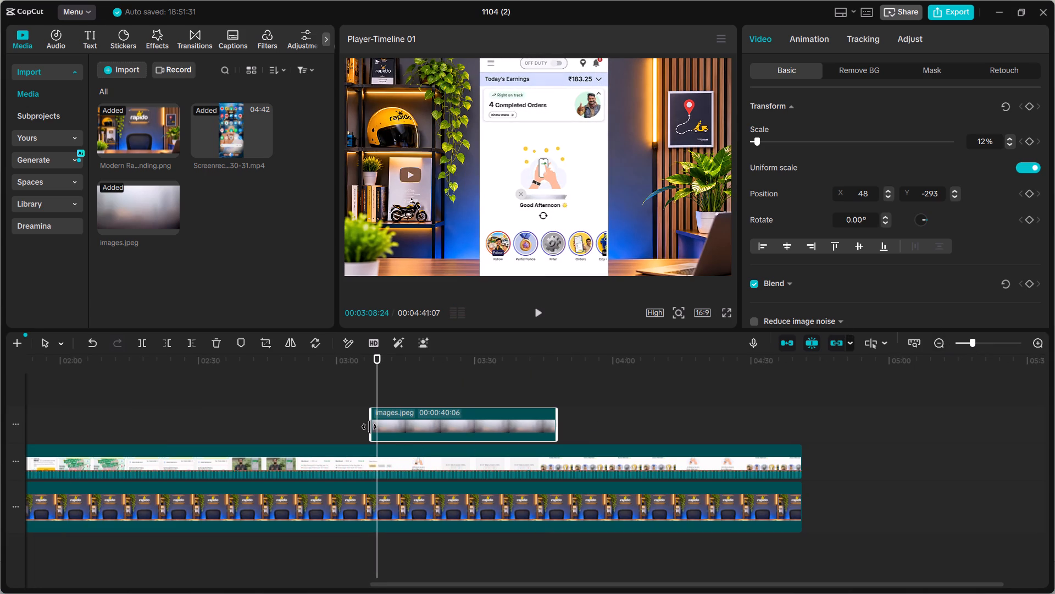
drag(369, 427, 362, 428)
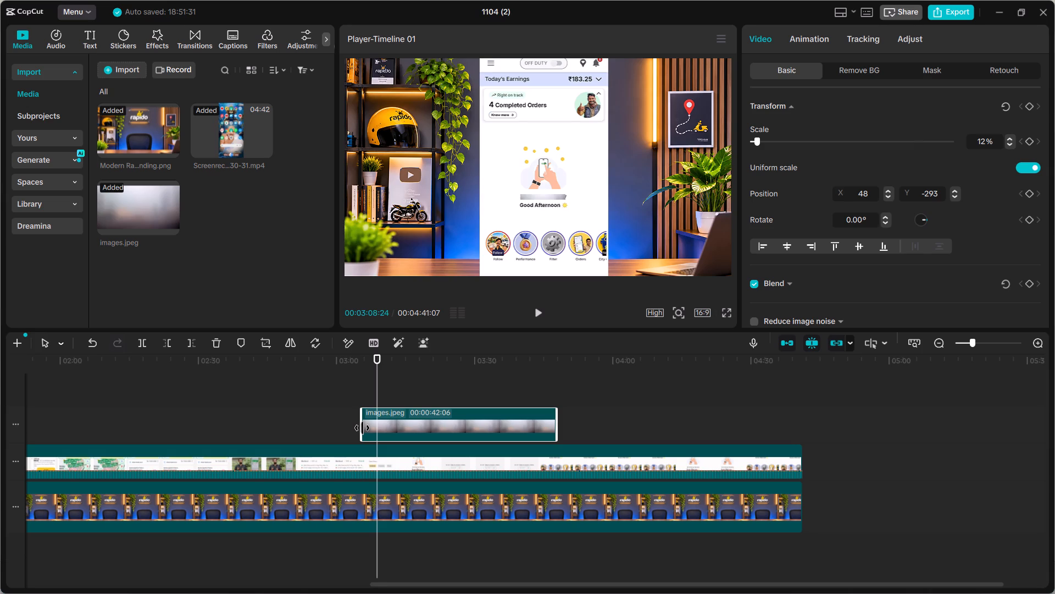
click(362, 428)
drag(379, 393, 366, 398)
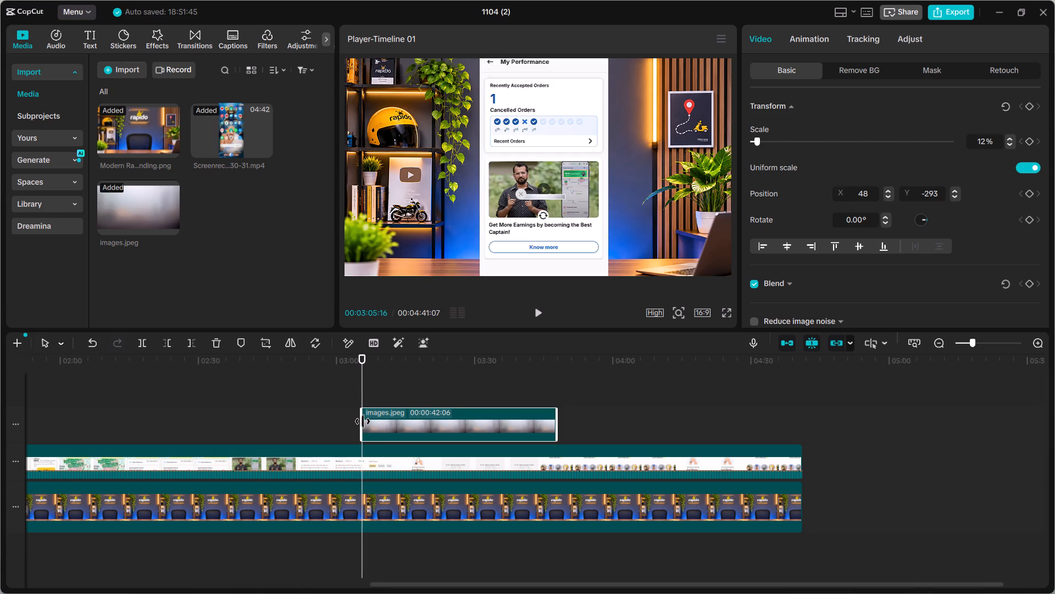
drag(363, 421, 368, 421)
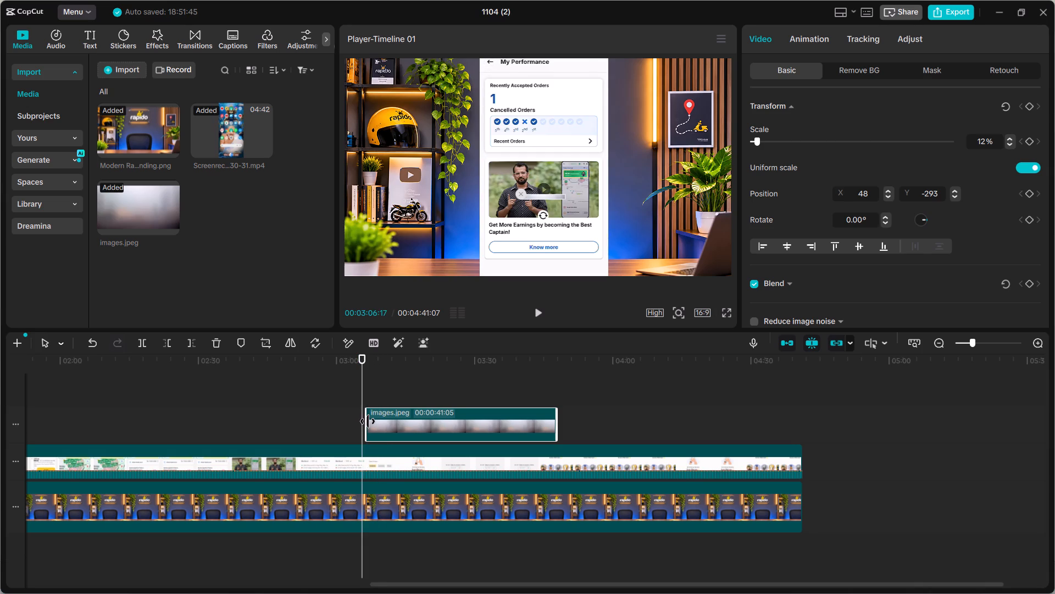
Trim the start of the second blur clip to 03:07:08, where the greeting slides in, for a 00:00:40:14 duration.
key(space)
key(space)
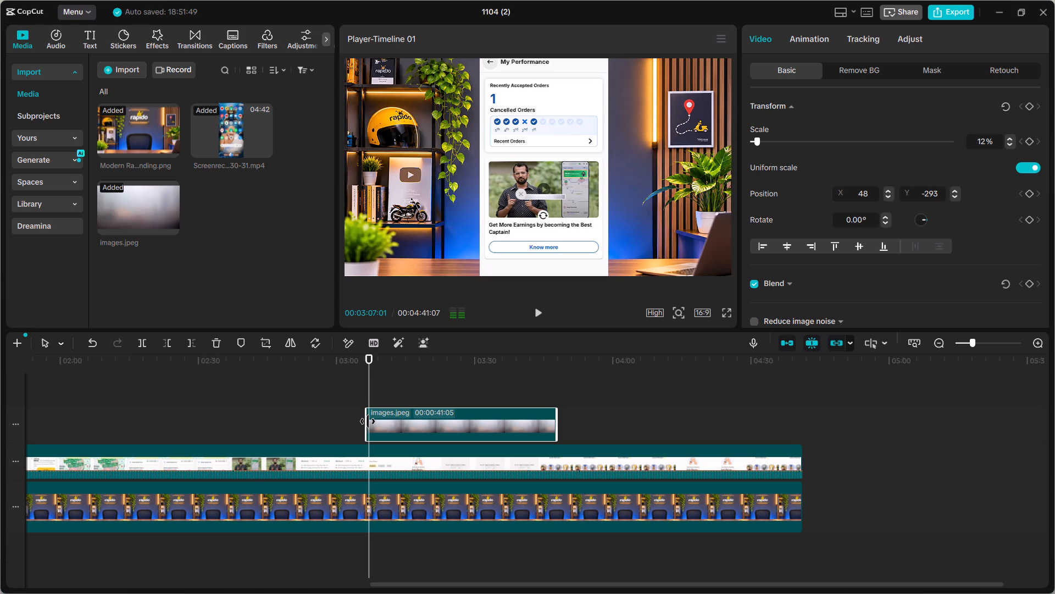
drag(369, 395, 354, 399)
key(space)
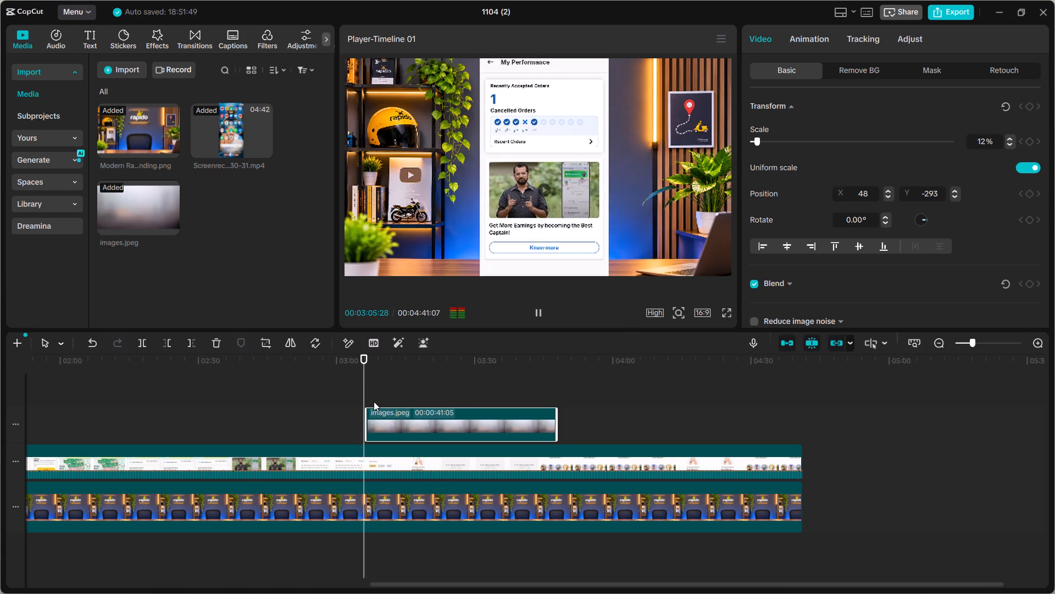
key(space)
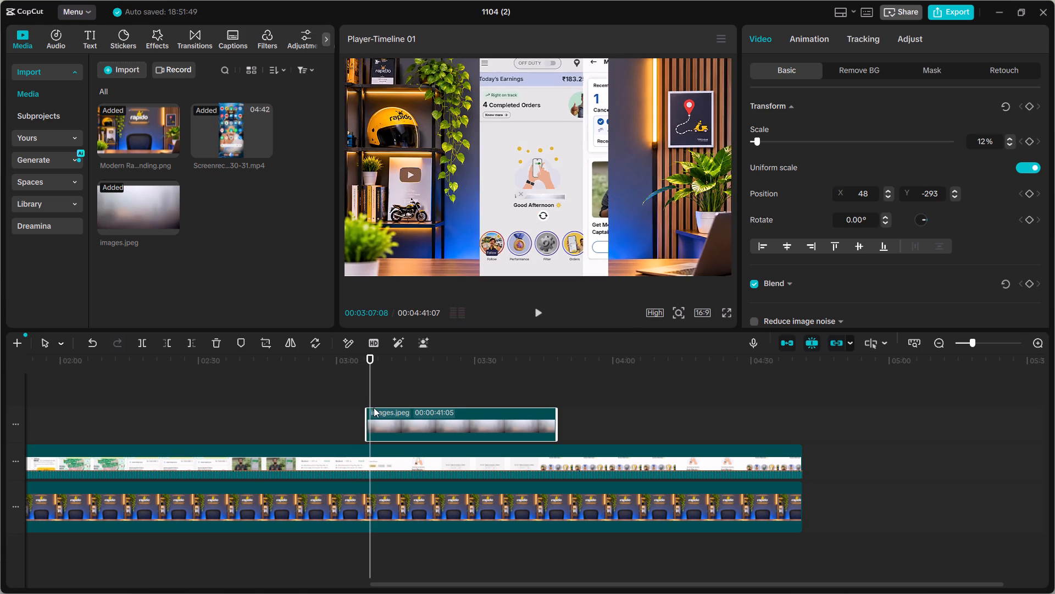
click(369, 420)
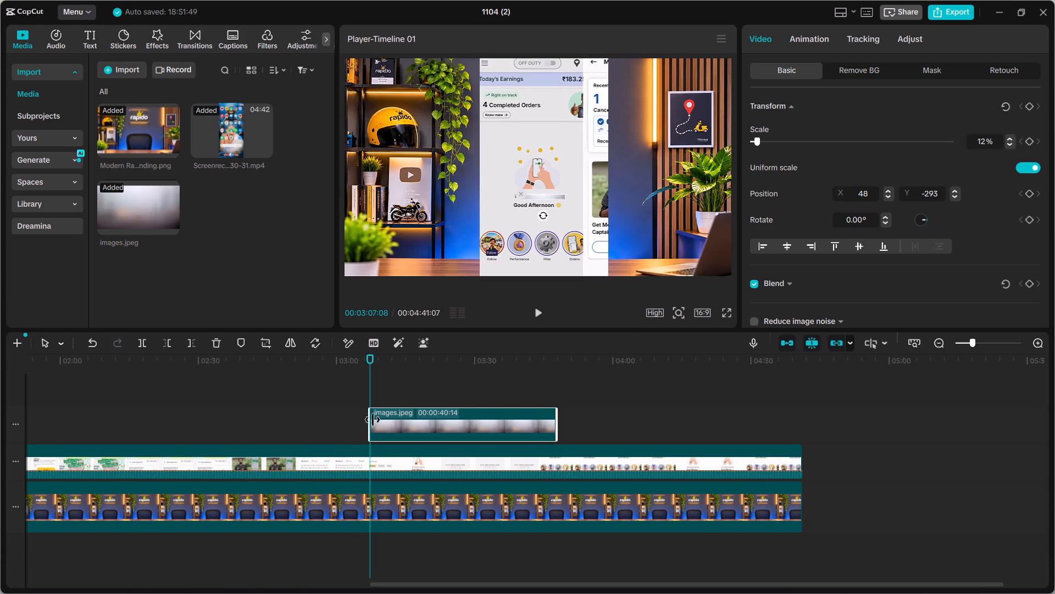
Play the video from just before the second blur clip to check how long it covers the name.
drag(371, 384, 363, 387)
key(space)
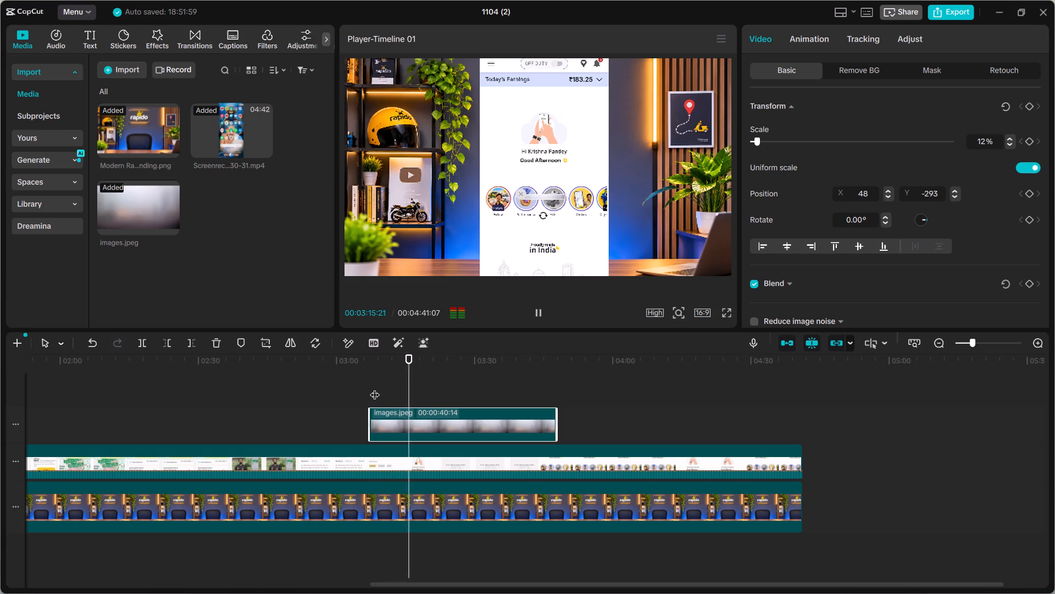
key(space)
key(space)
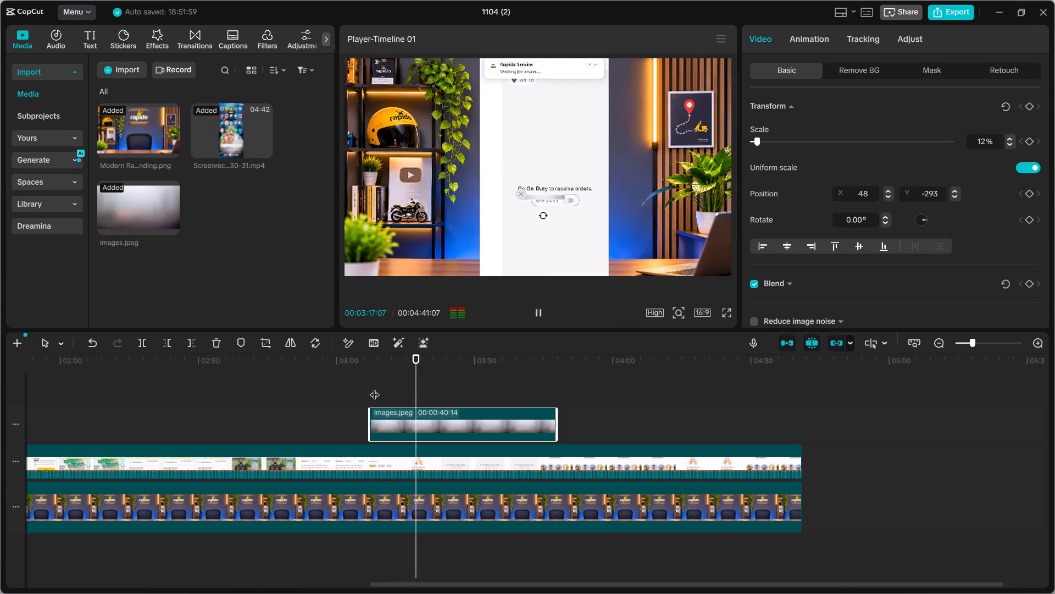
key(space)
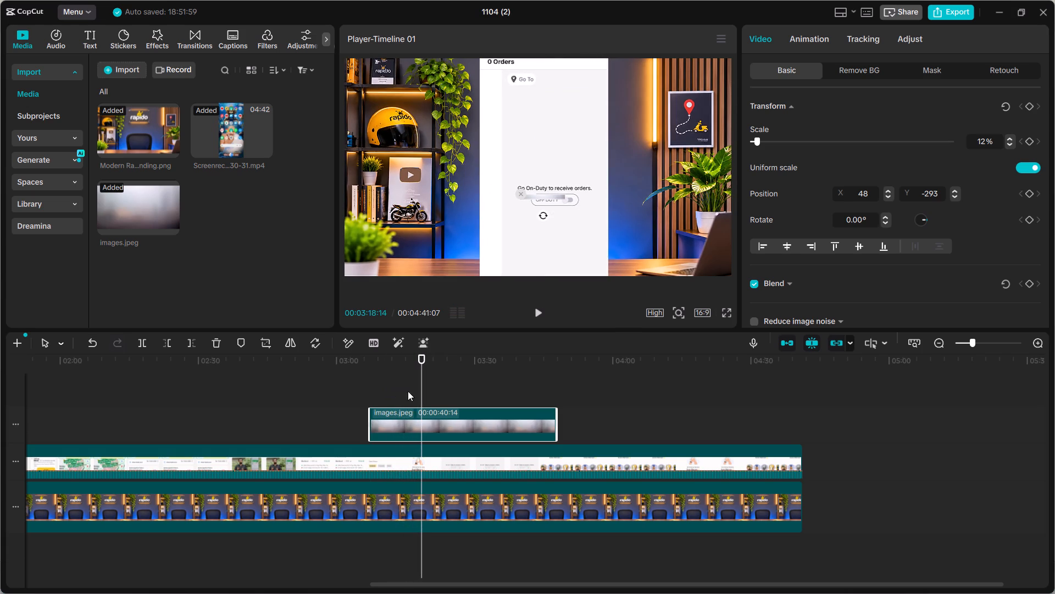
Trim the end of the second blur clip back to about 03:12:11 on the timeline.
drag(423, 389, 392, 394)
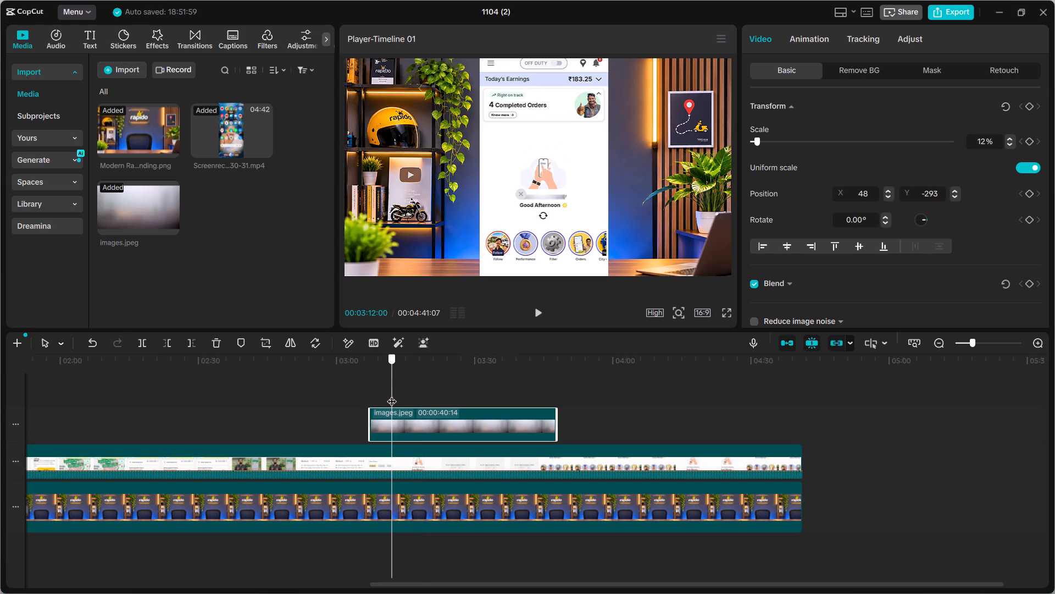
drag(392, 394, 411, 395)
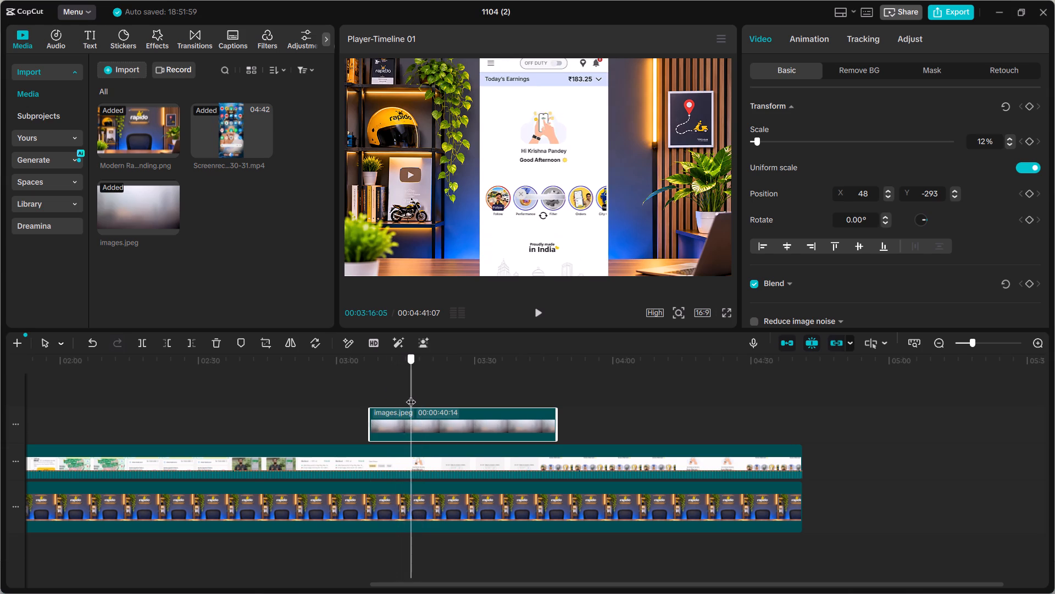
drag(411, 395, 393, 398)
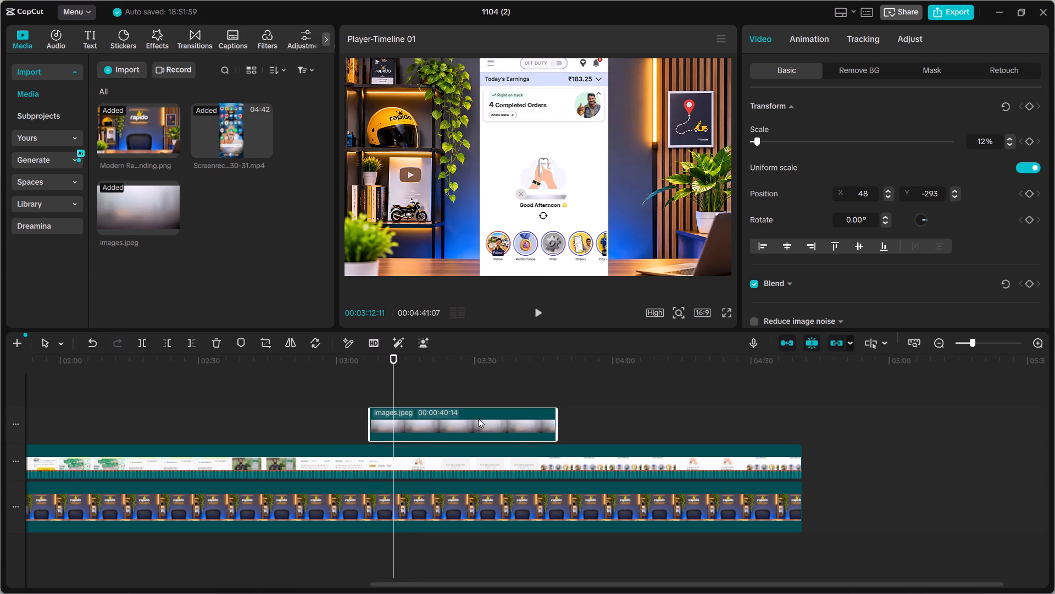
drag(556, 423, 491, 436)
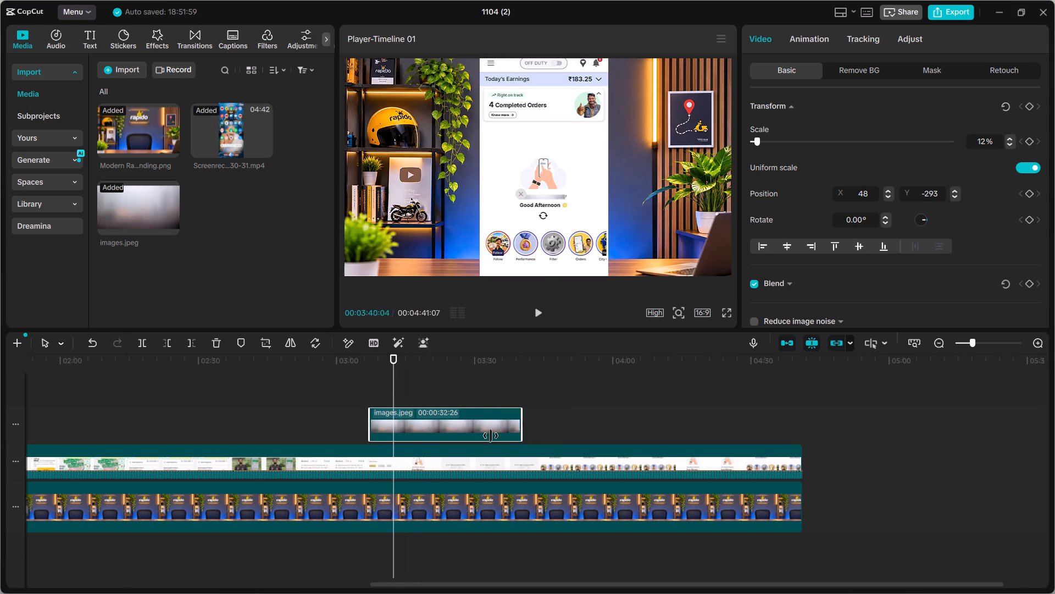
drag(491, 436, 388, 446)
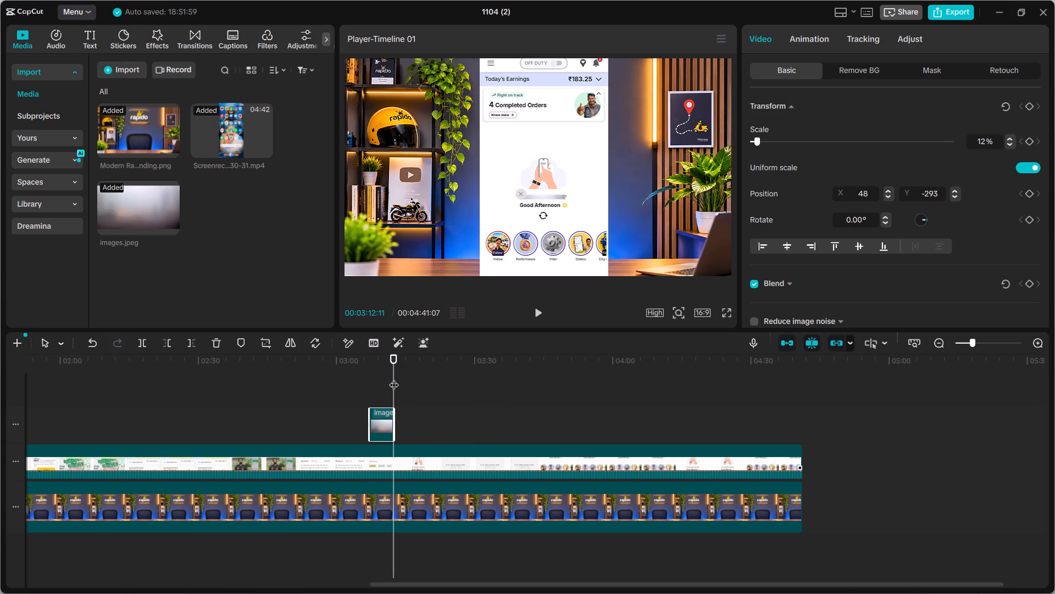
click(391, 378)
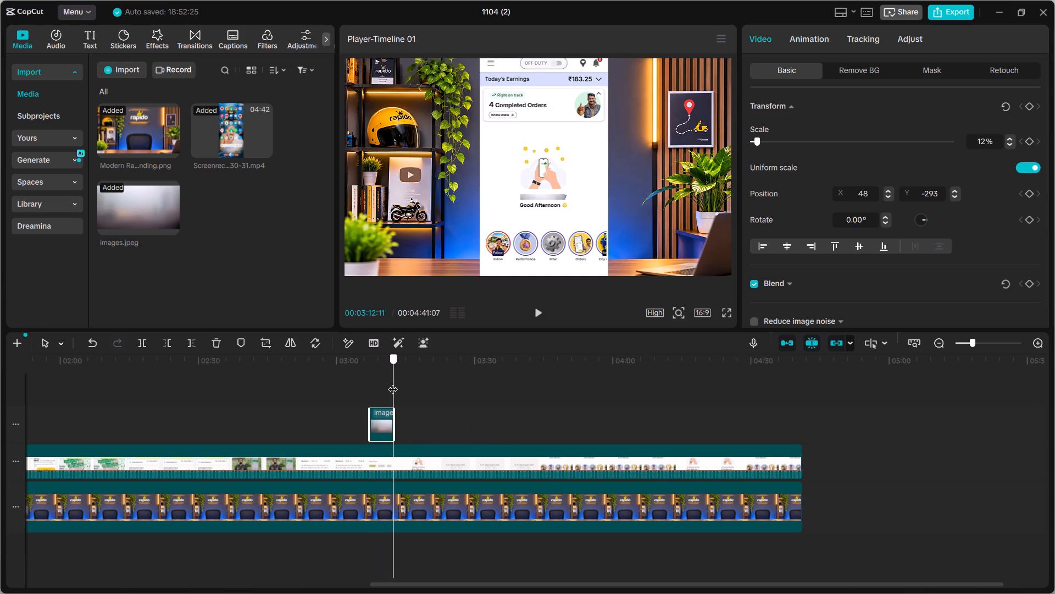
Extend the end of the second blur clip to about 03:15:05, where the greeting shifts upward, checking the transition by playback.
click(397, 418)
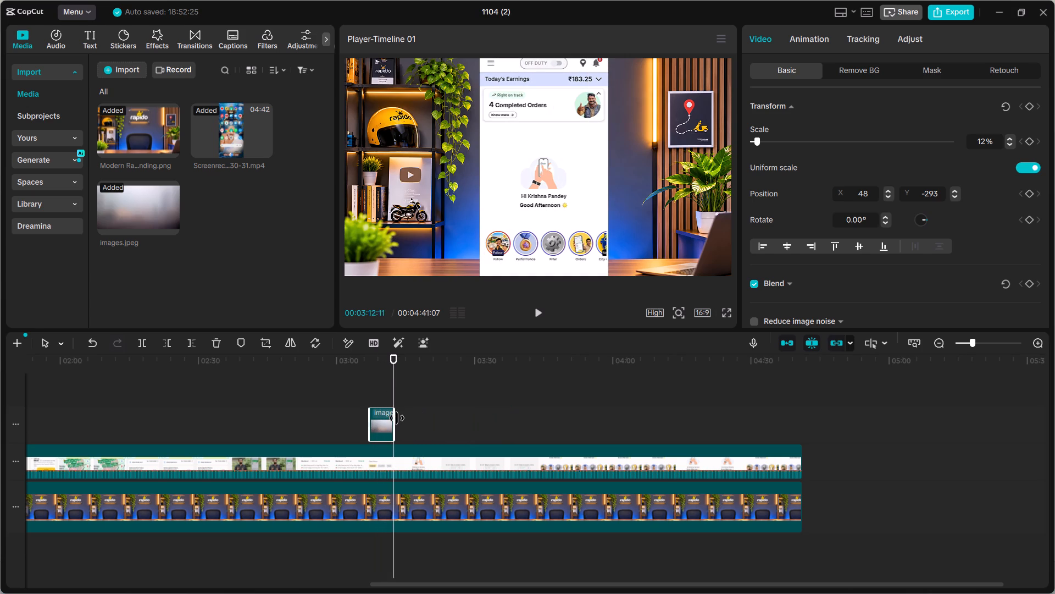
click(395, 370)
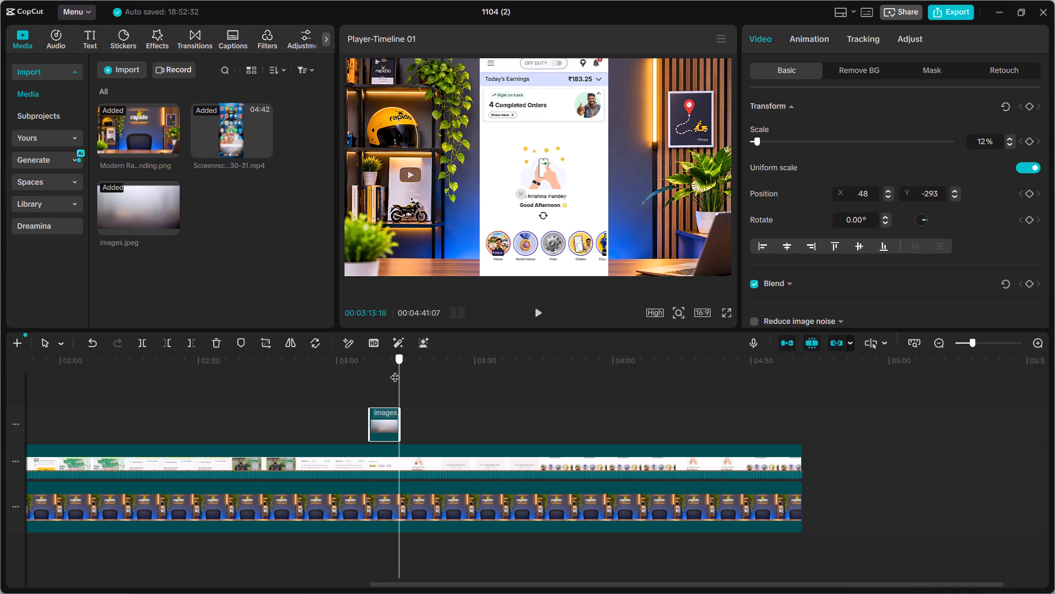
key(space)
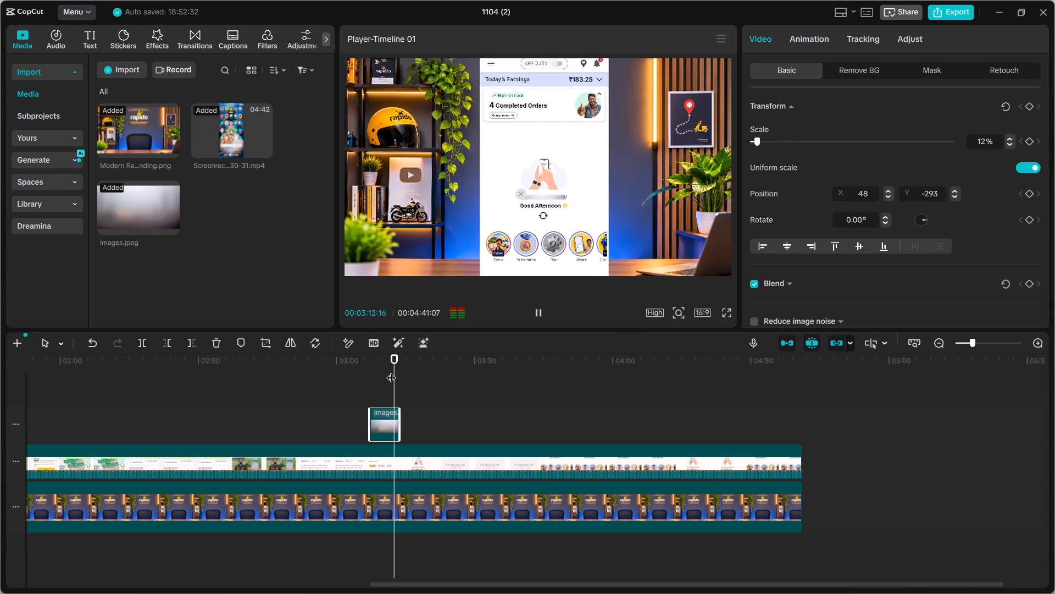
key(space)
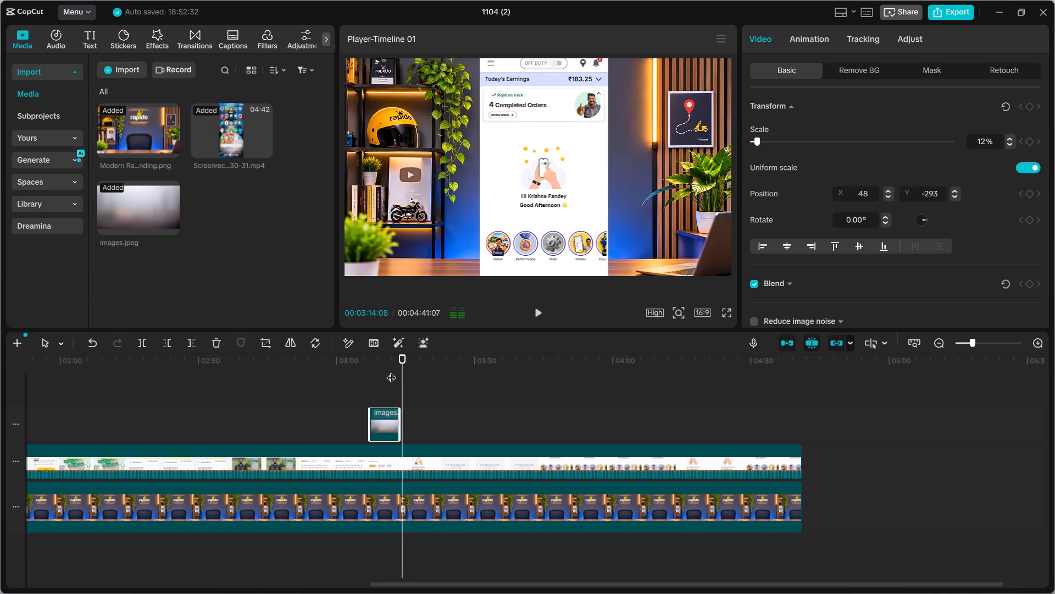
click(399, 422)
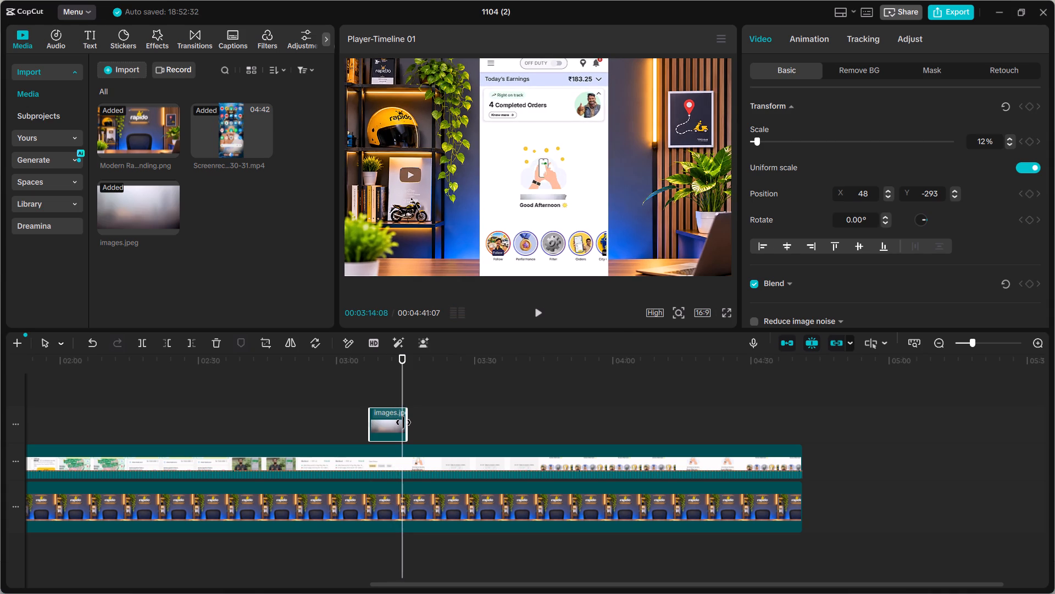
key(space)
key(space)
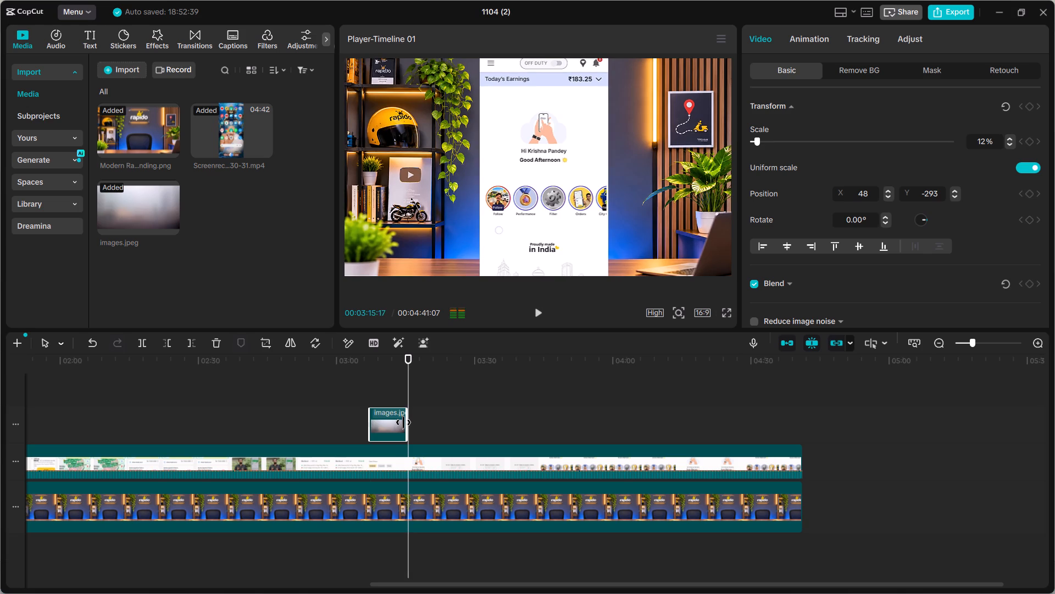
click(408, 387)
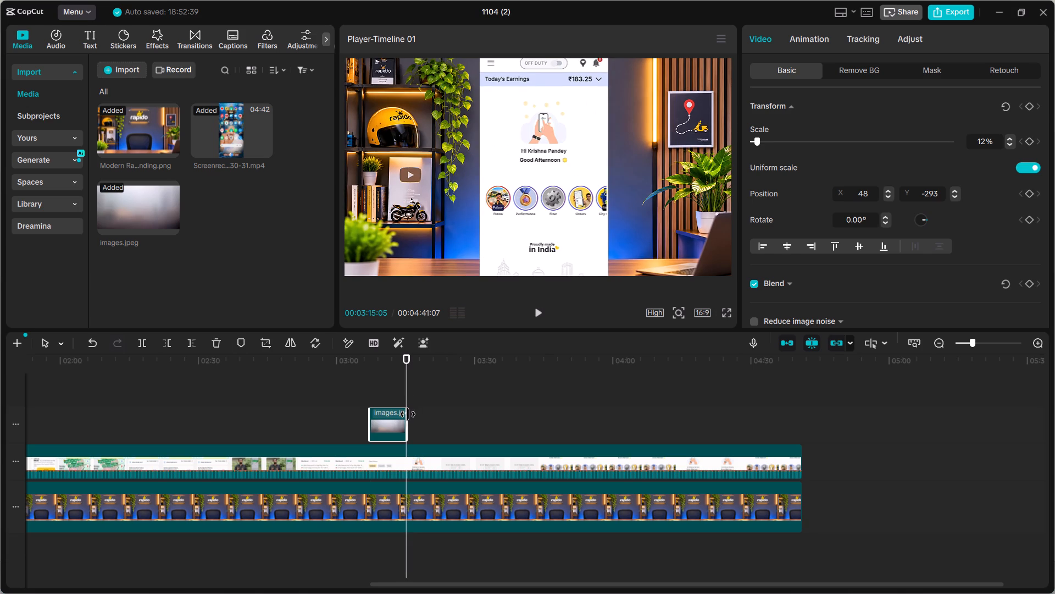
drag(408, 414, 403, 415)
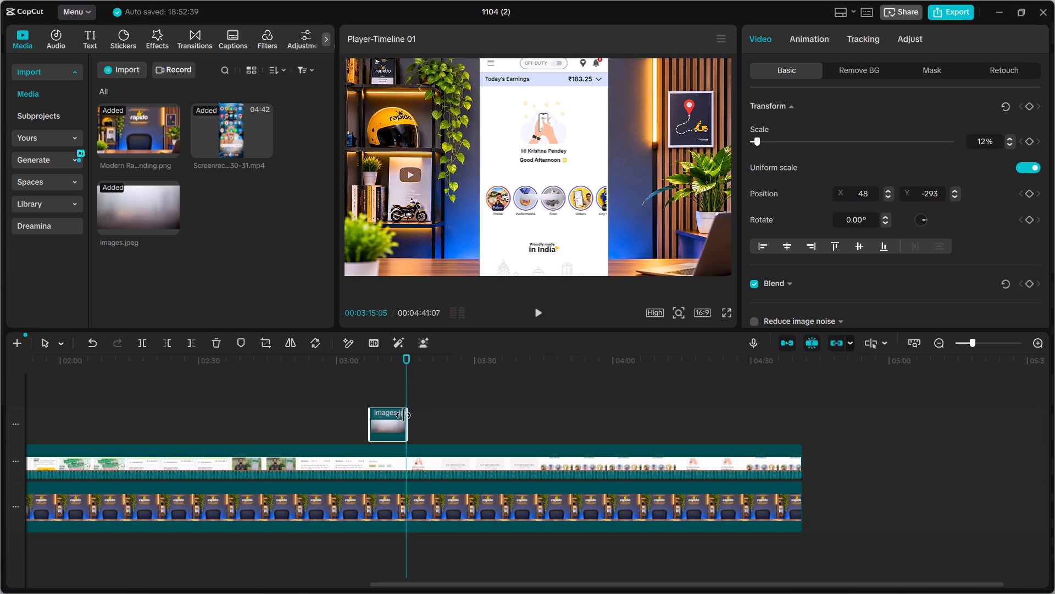
drag(403, 415, 397, 416)
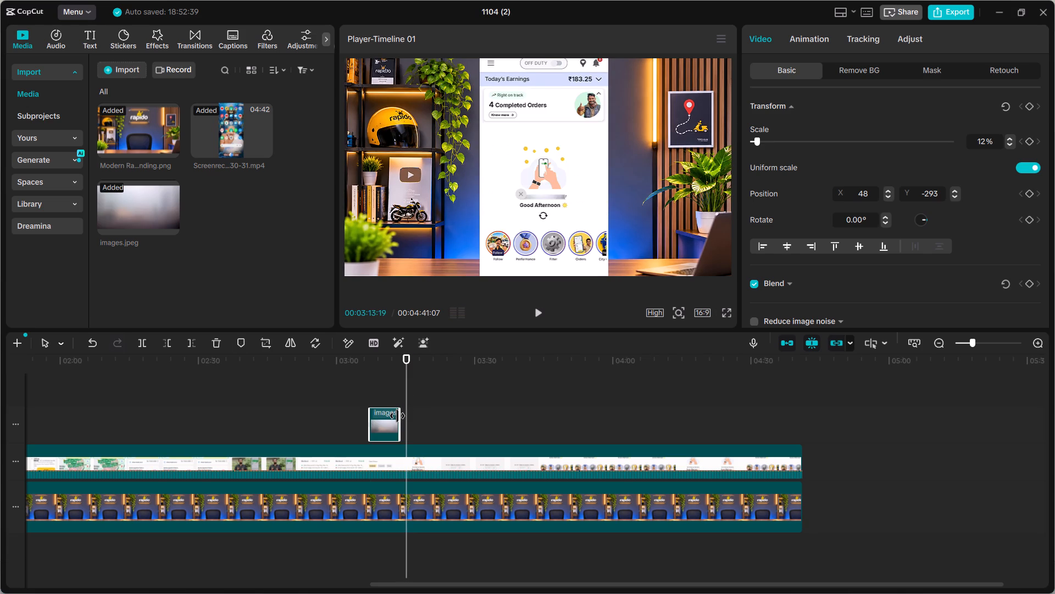
drag(397, 416, 401, 416)
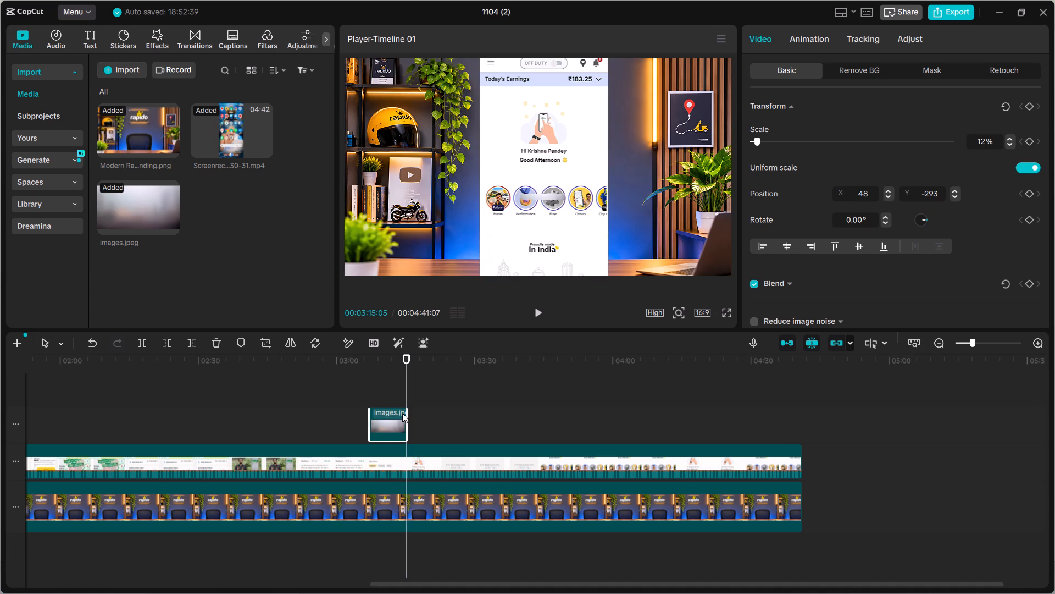
Play and scrub through the frames around the second blur clip's end to check where the greeting moves and disappears.
key(space)
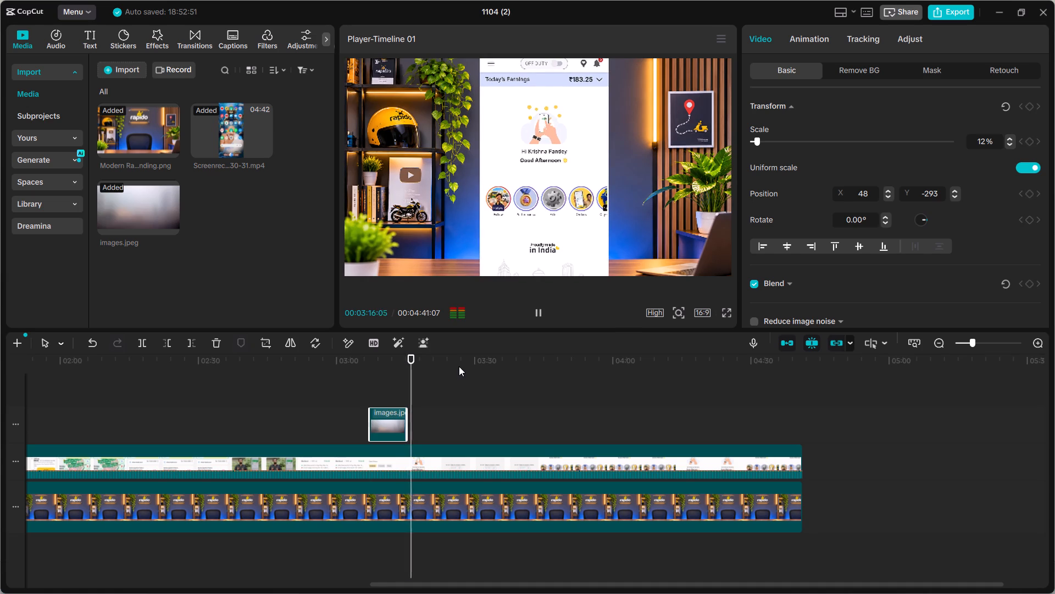
key(space)
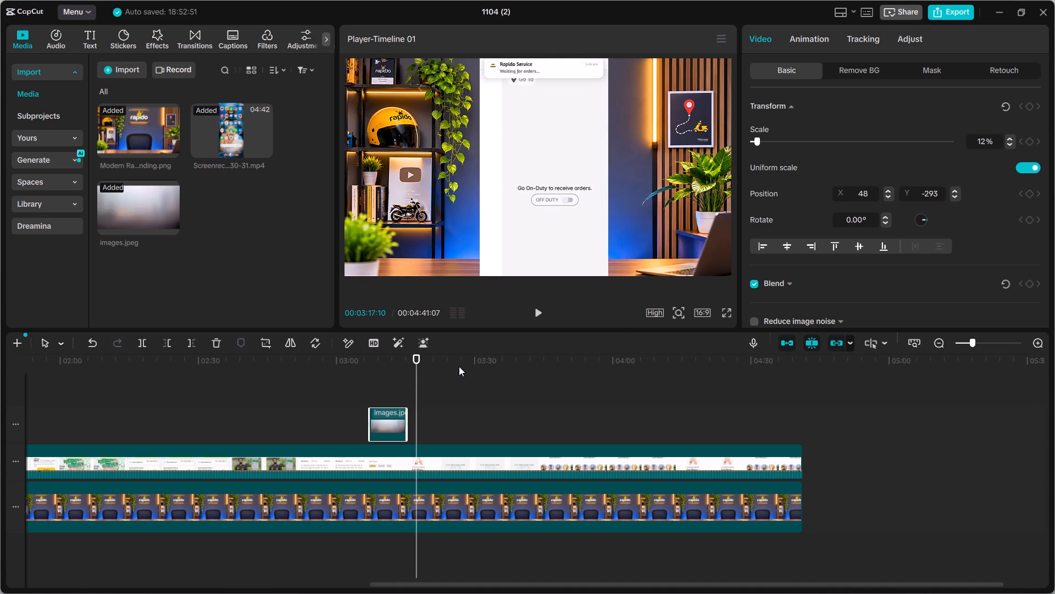
drag(416, 384, 409, 386)
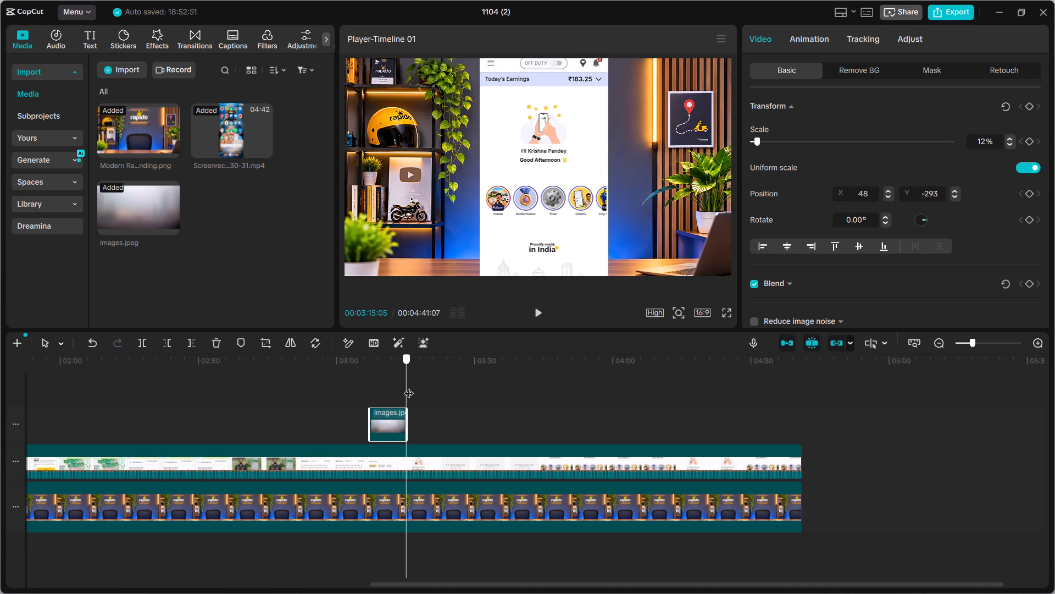
drag(409, 386, 395, 391)
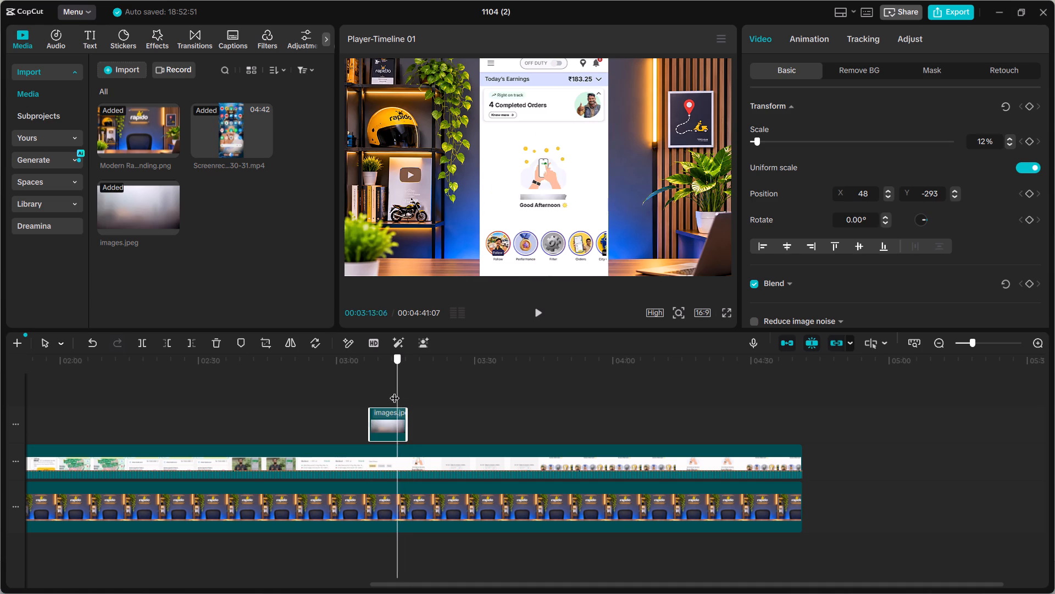
drag(395, 391, 417, 387)
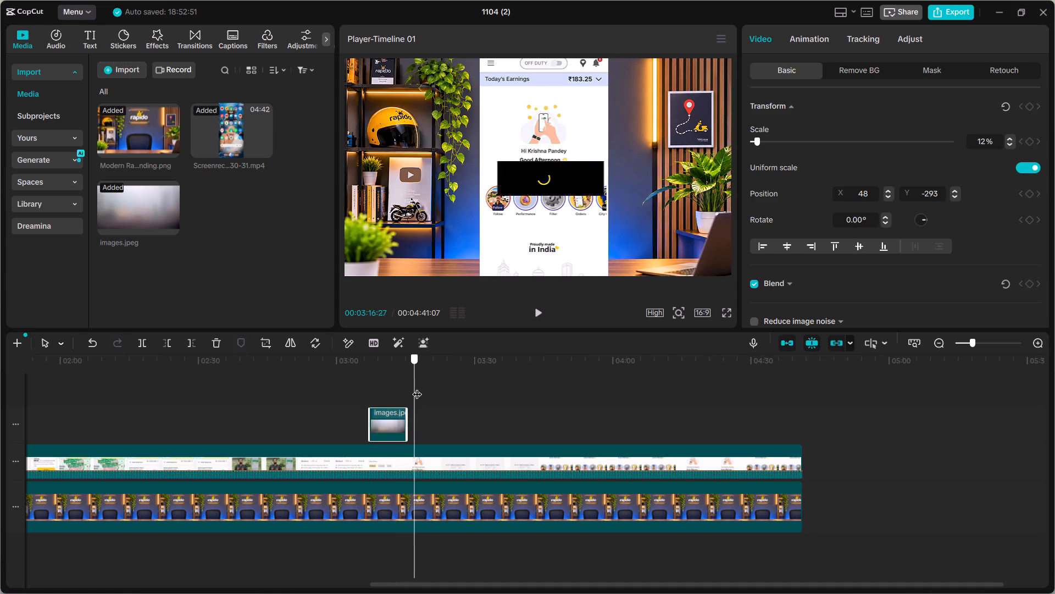
drag(417, 387, 409, 388)
key(space)
key(space)
key(space)
key(space)
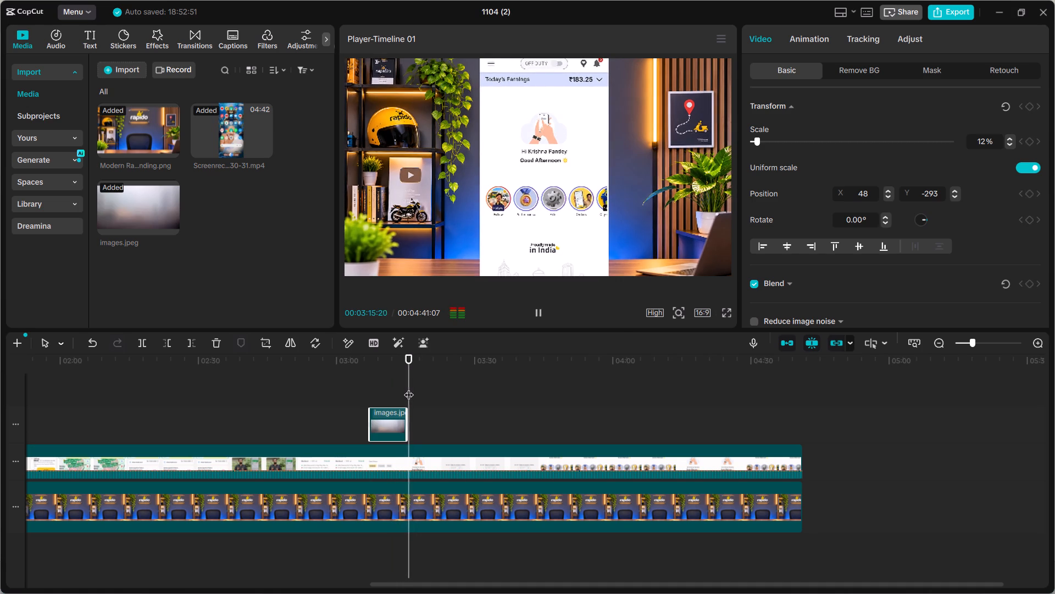
key(space)
key(space)
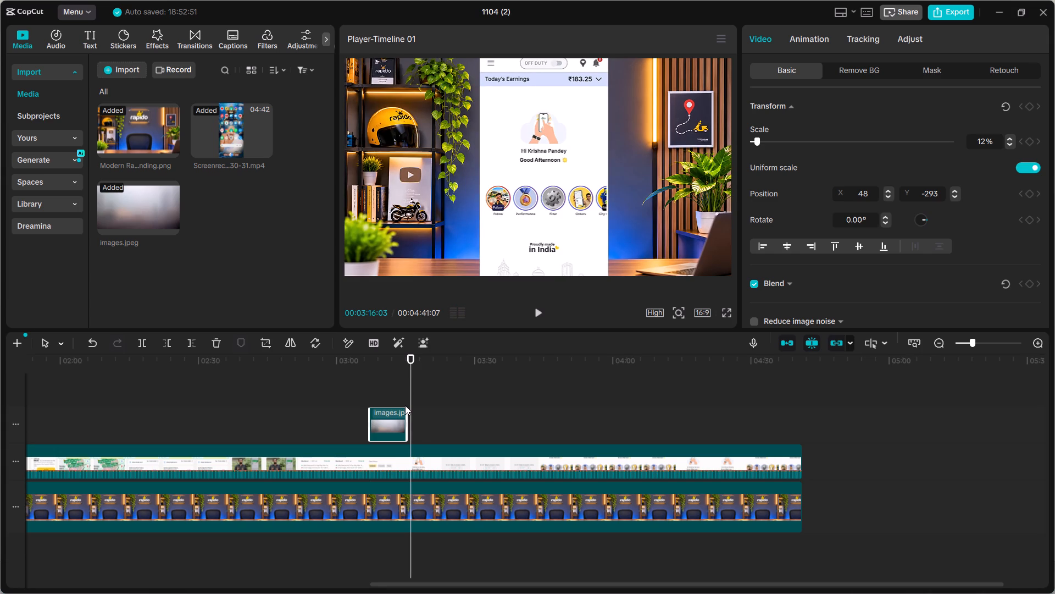
Copy the second blur clip to 03:16:03 and place the copy over the name above "Good Afternoon", at about X 61, Y 157.
key(ctrl+c)
key(ctrl+v)
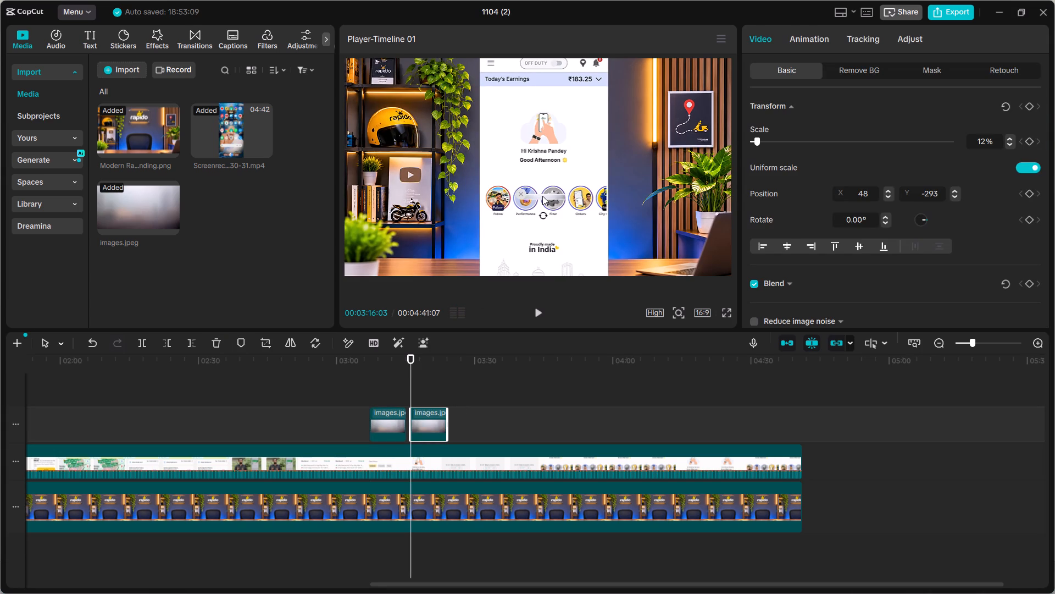
drag(542, 196, 544, 148)
drag(544, 148, 544, 150)
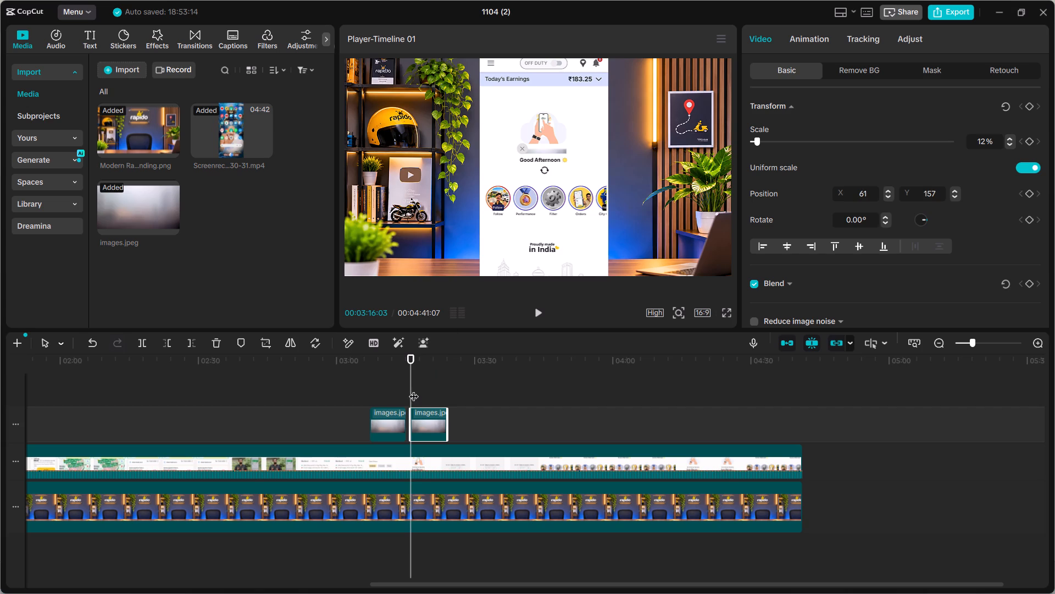
Extend the start of the third blur clip back to 03:15:05 so it meets the second clip, and play the join.
drag(413, 389, 406, 392)
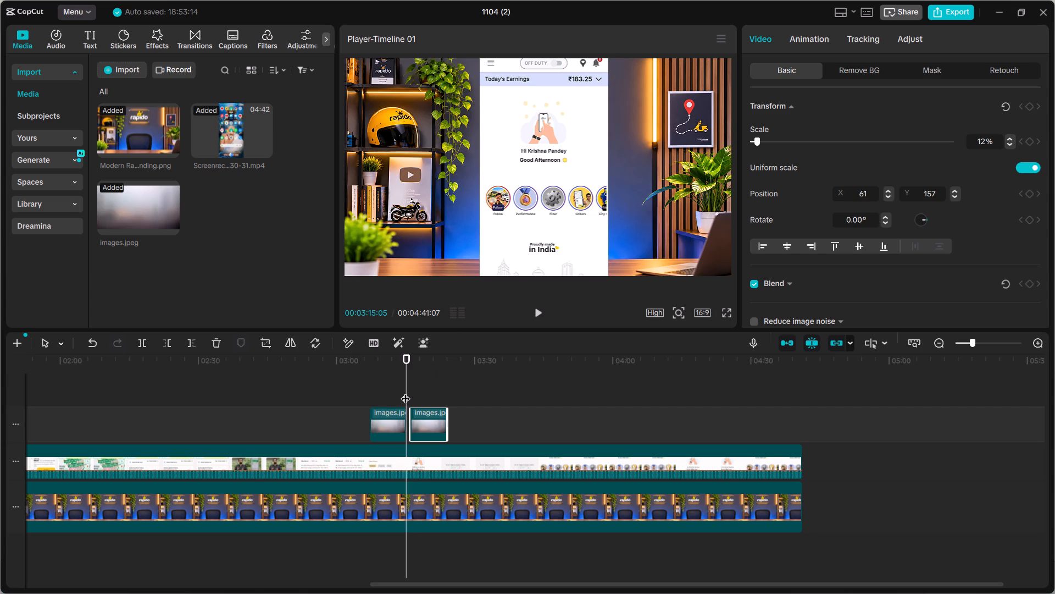
click(409, 420)
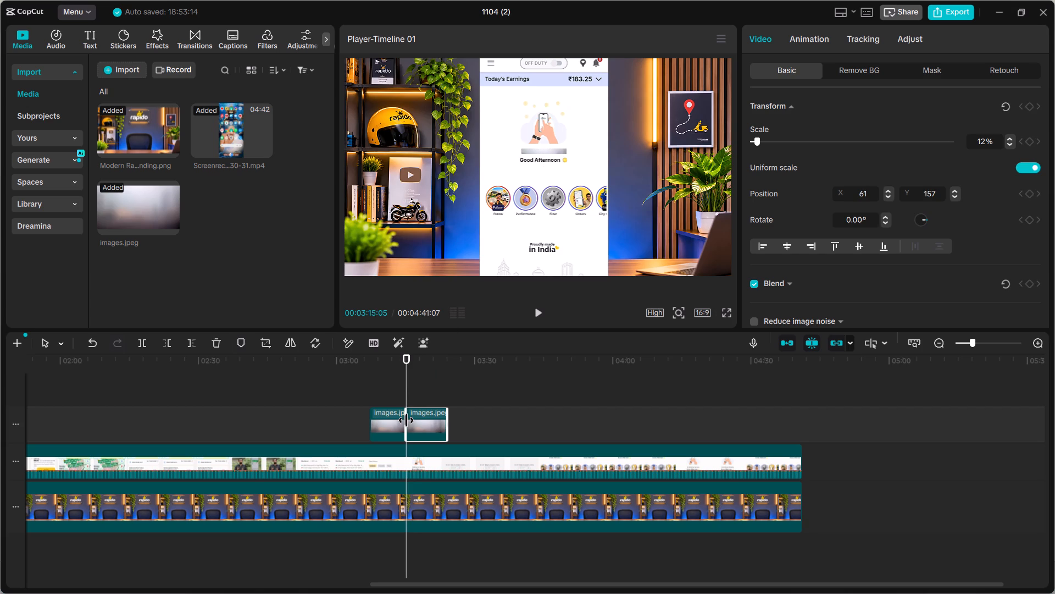
drag(407, 387, 394, 391)
key(space)
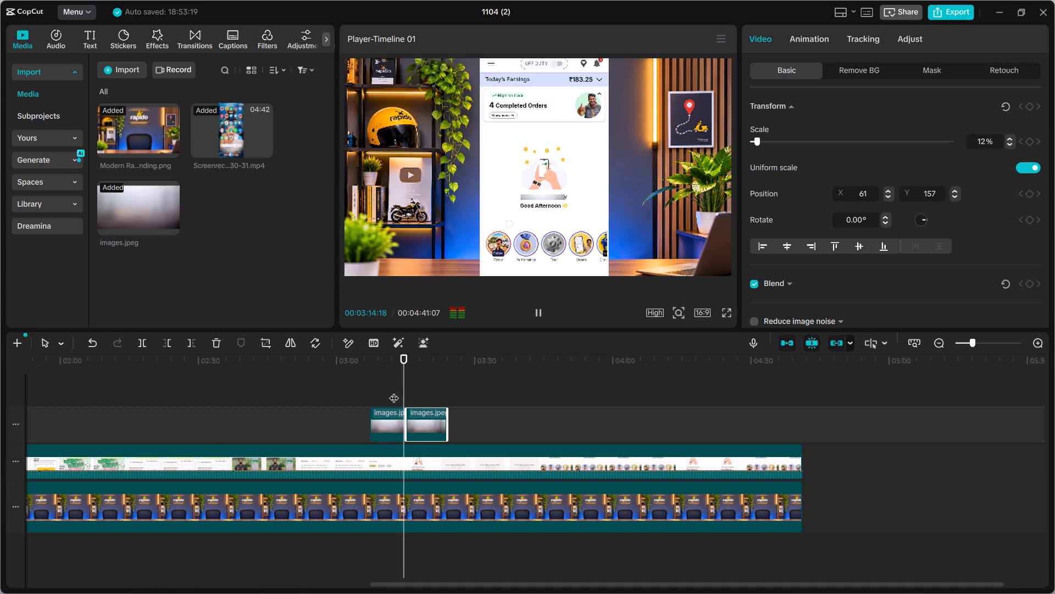
key(space)
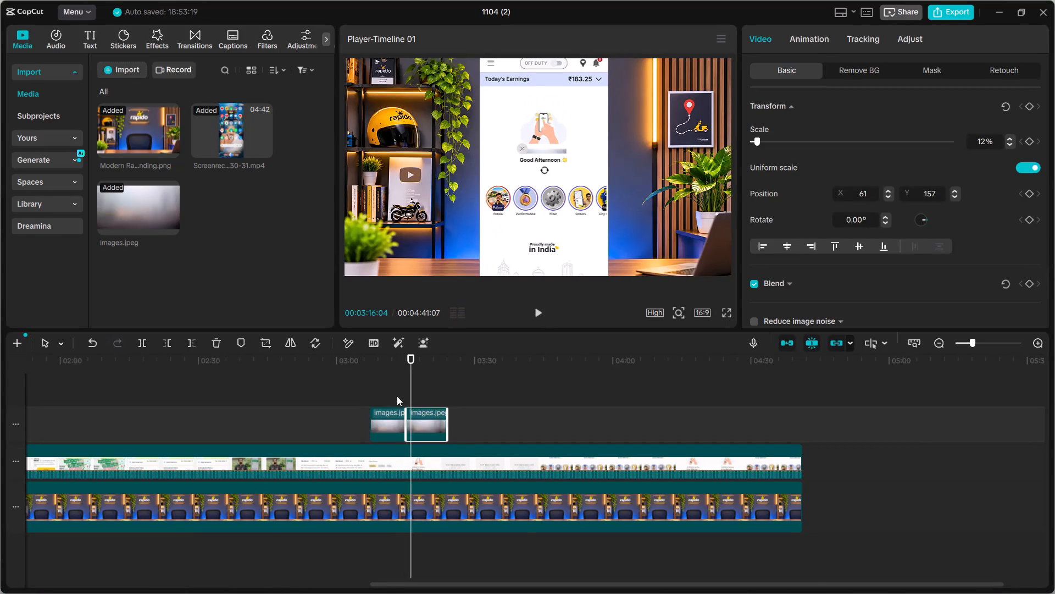
drag(405, 432, 399, 432)
drag(399, 432, 400, 431)
drag(405, 426, 399, 426)
Play past the third blur clip's start and shorten its end to about 03:16, where the greeting screen disappears.
click(410, 394)
key(space)
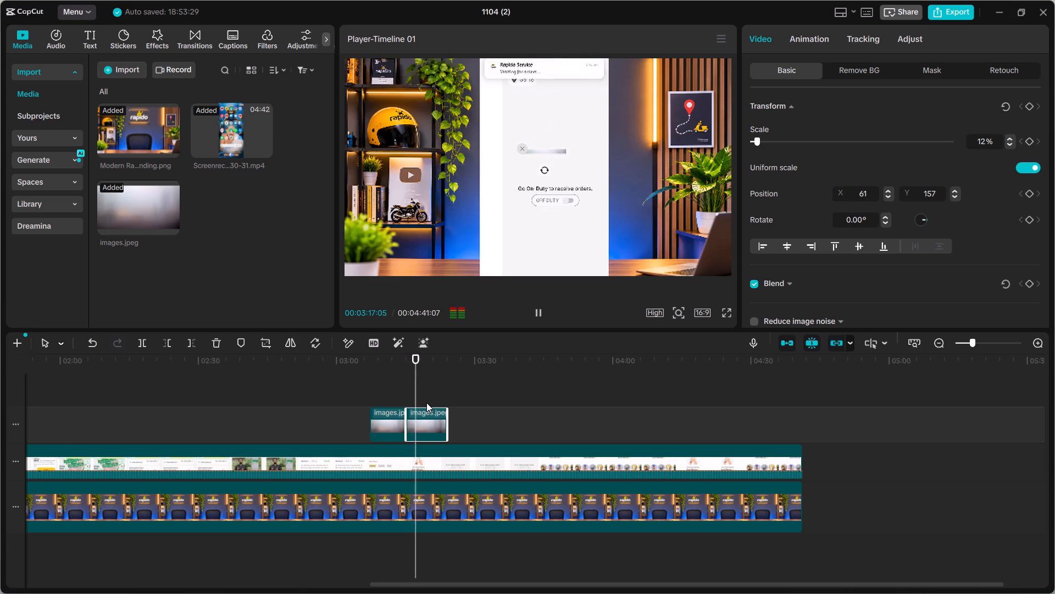
key(space)
key(space)
key(space)
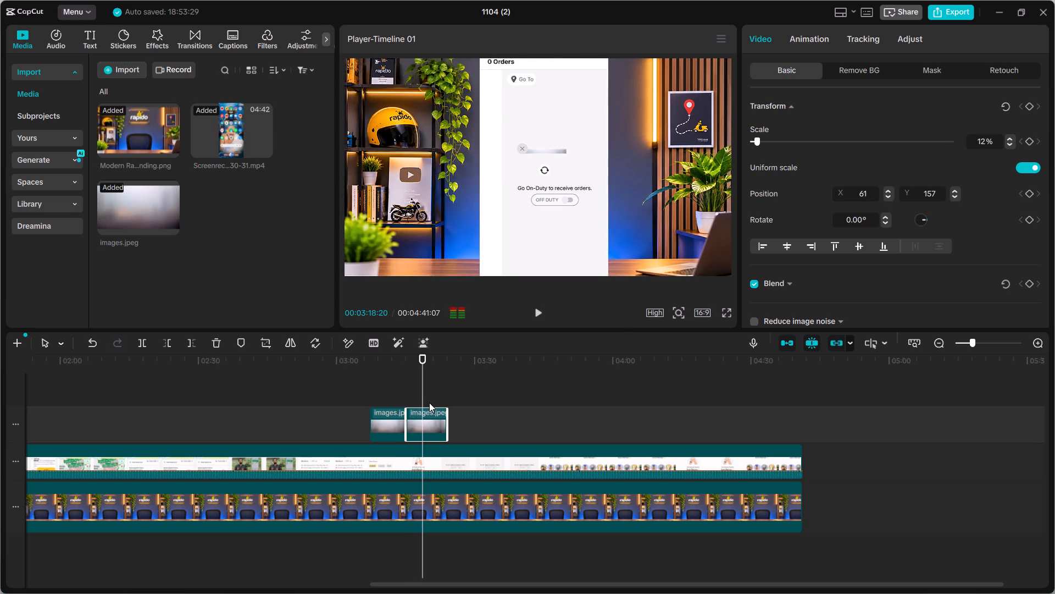
drag(450, 424, 414, 429)
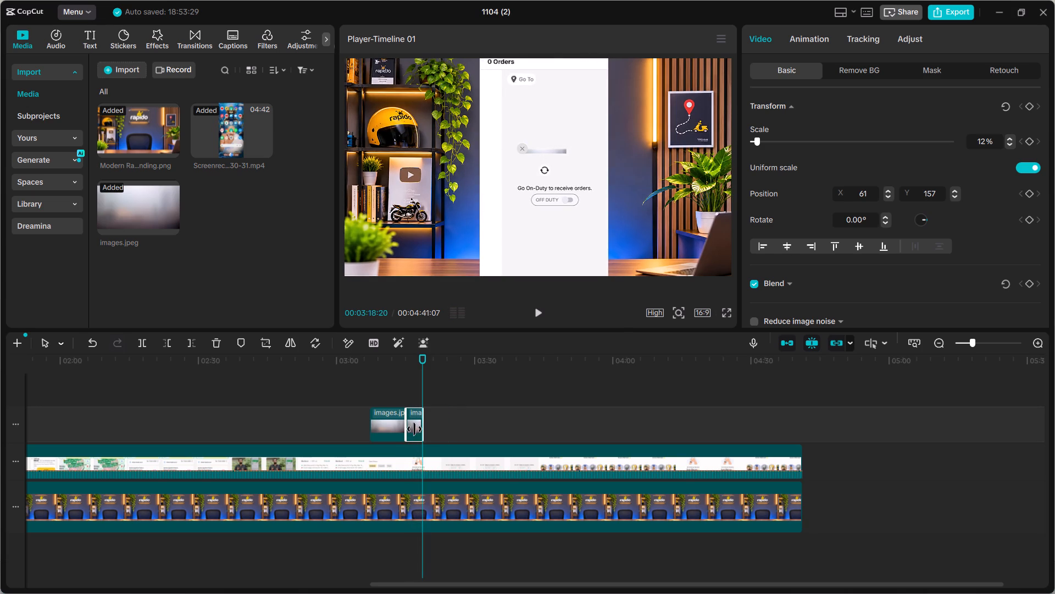
drag(414, 429, 412, 429)
Copy the third blur clip to 03:22:29, where the greeting returns, extend the copy's start back to 03:21:23, and play it.
key(space)
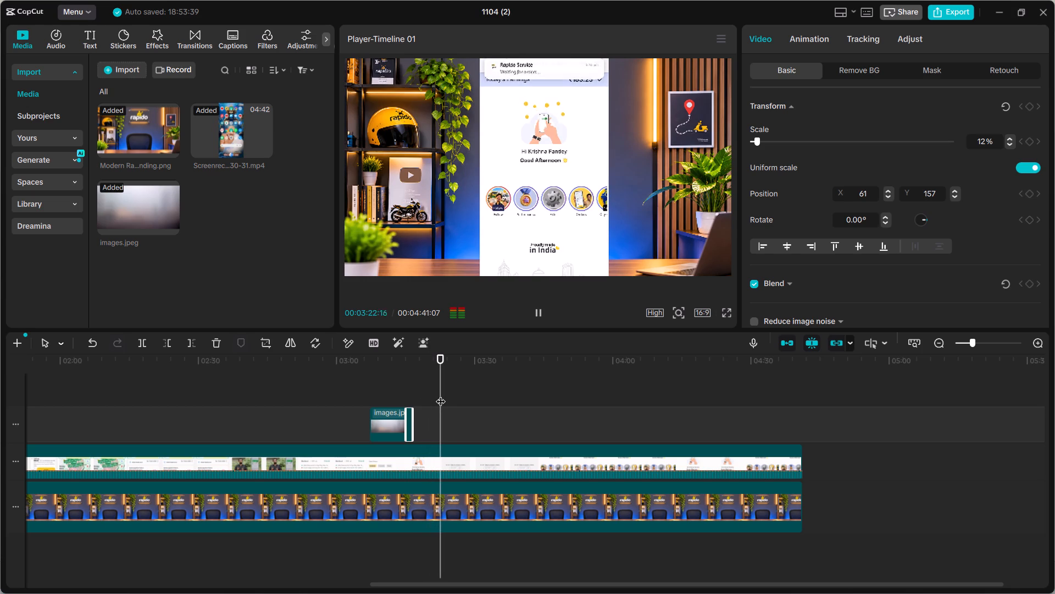
key(space)
key(ctrl+c)
key(ctrl+v)
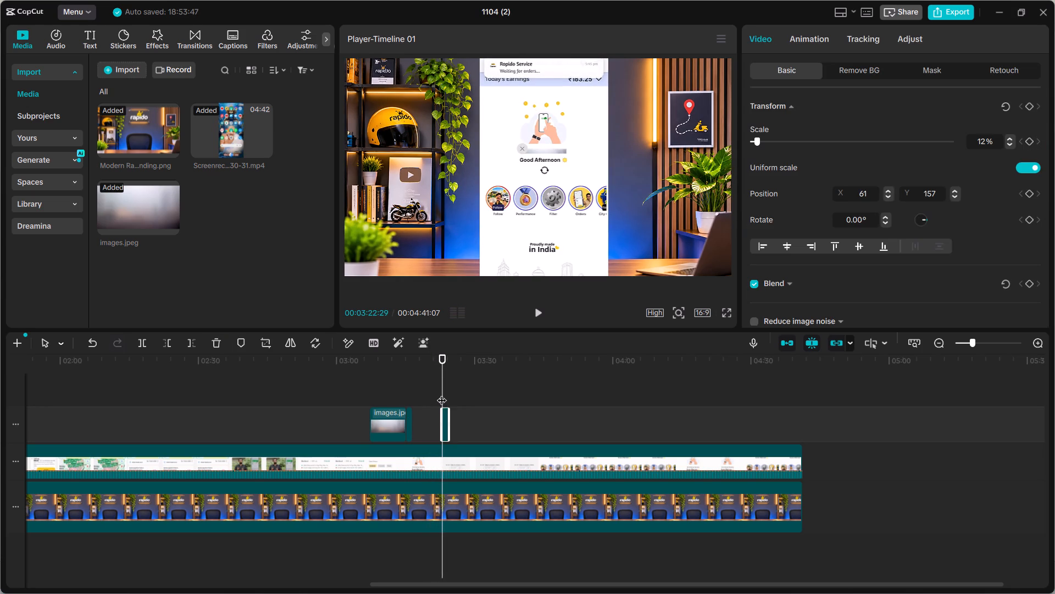
drag(442, 393, 440, 395)
drag(440, 395, 437, 397)
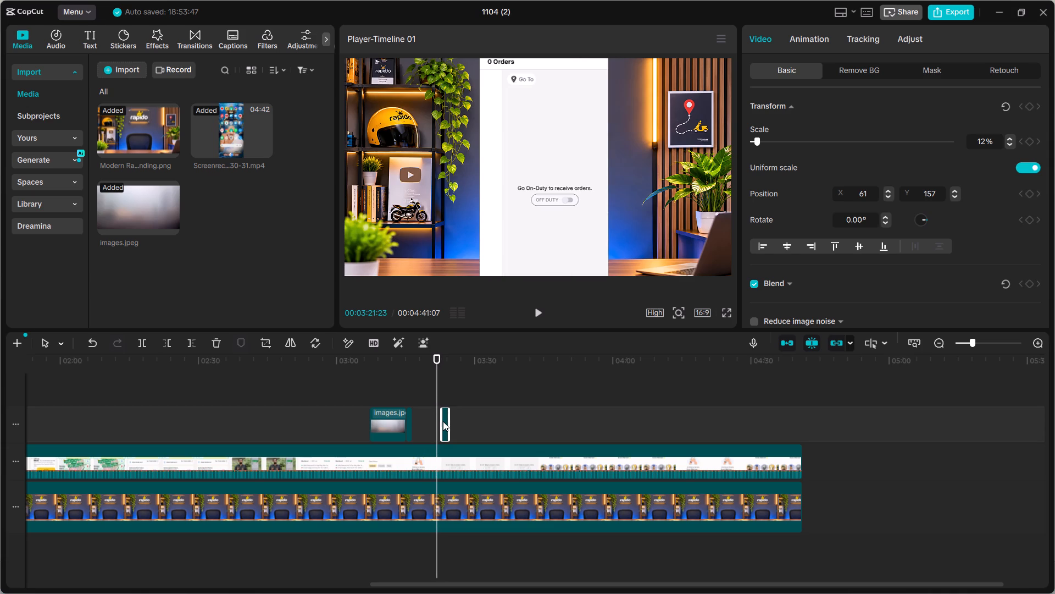
click(441, 422)
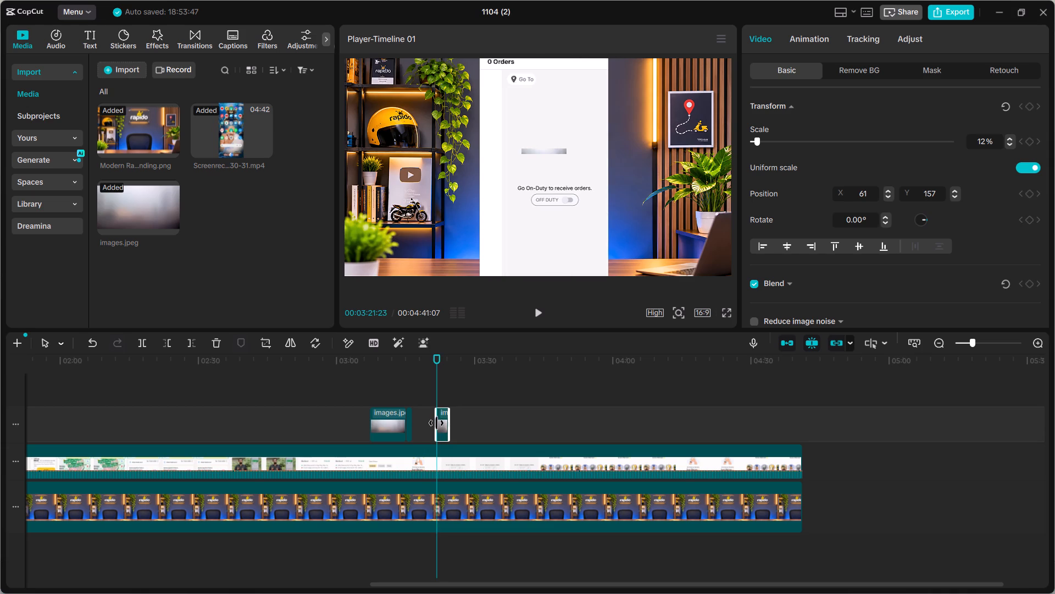
key(space)
key(space)
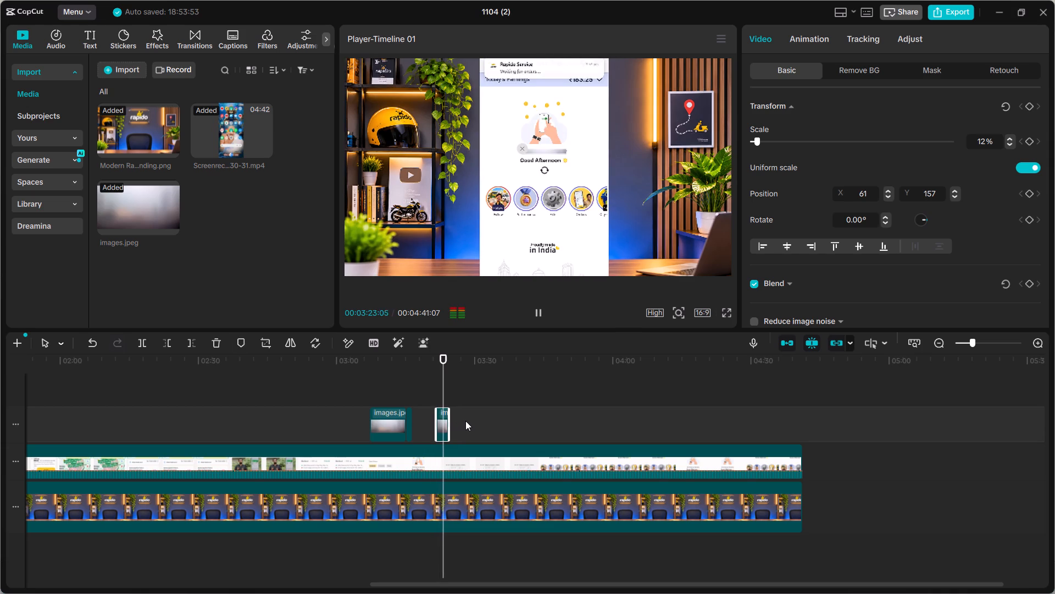
Play onward while the greeting stays in place, extending the fourth blur clip's end to about 03:43:14.
key(space)
key(space)
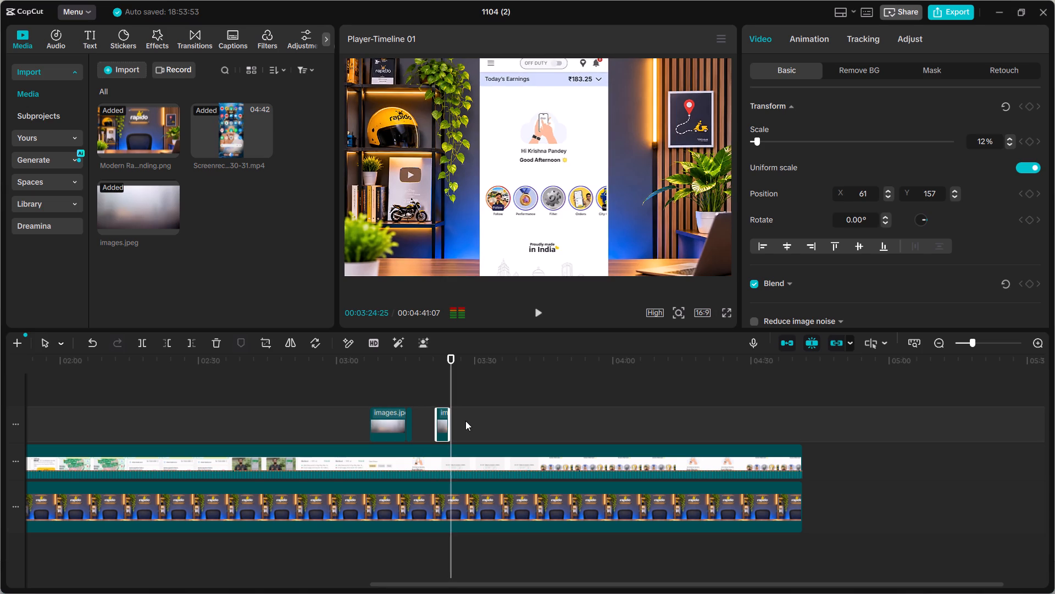
key(space)
key(space)
key(space)
key(space)
key(space)
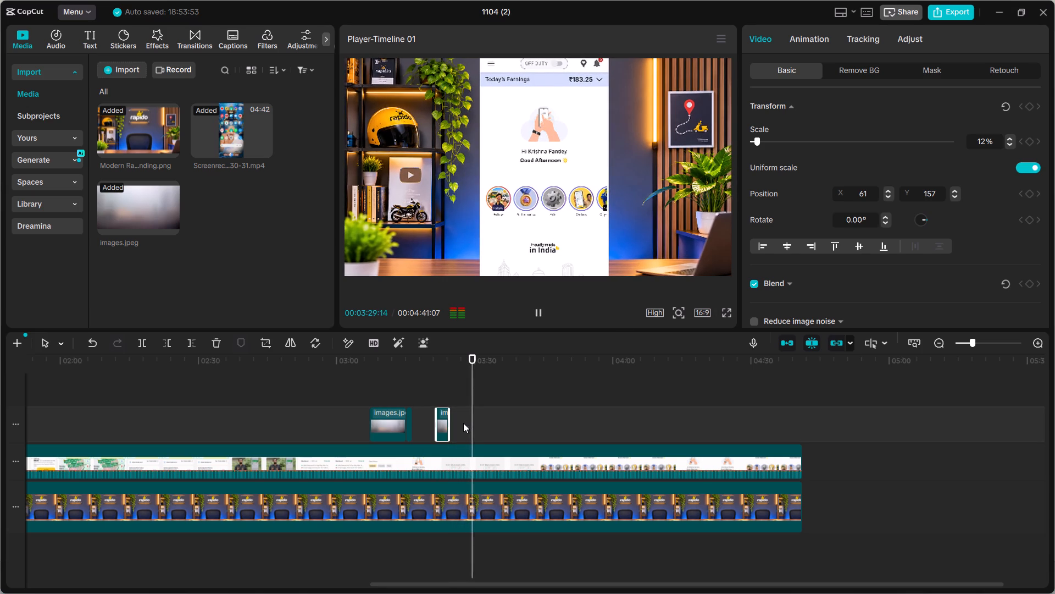
drag(451, 426, 470, 425)
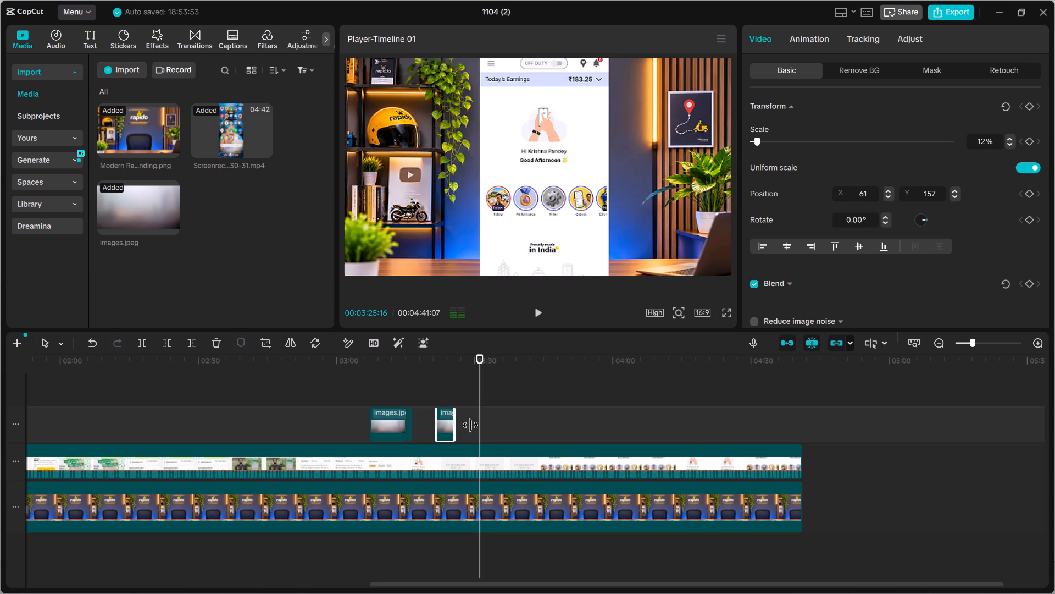
drag(470, 425, 479, 423)
key(space)
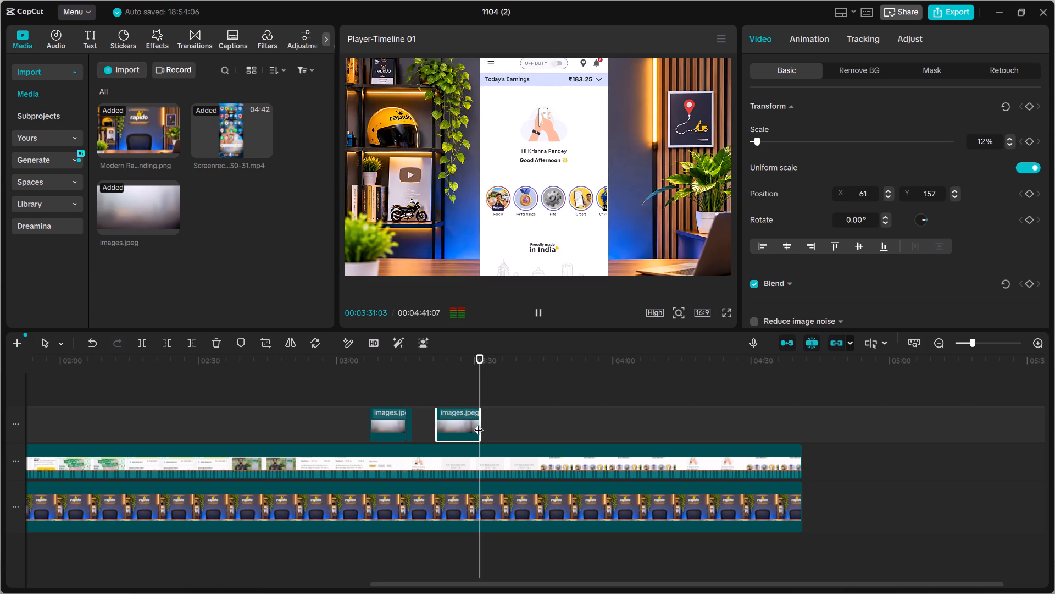
key(space)
key(space)
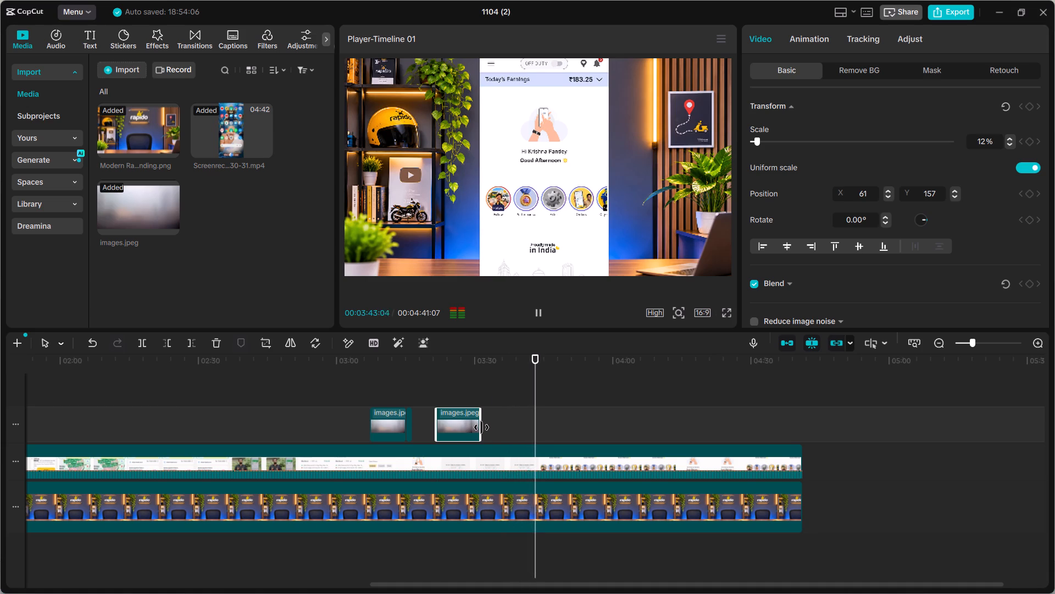
drag(481, 427, 536, 421)
Scrub ahead to find where the greeting moves down, and extend the fourth blur clip's end to about 03:52:13.
key(space)
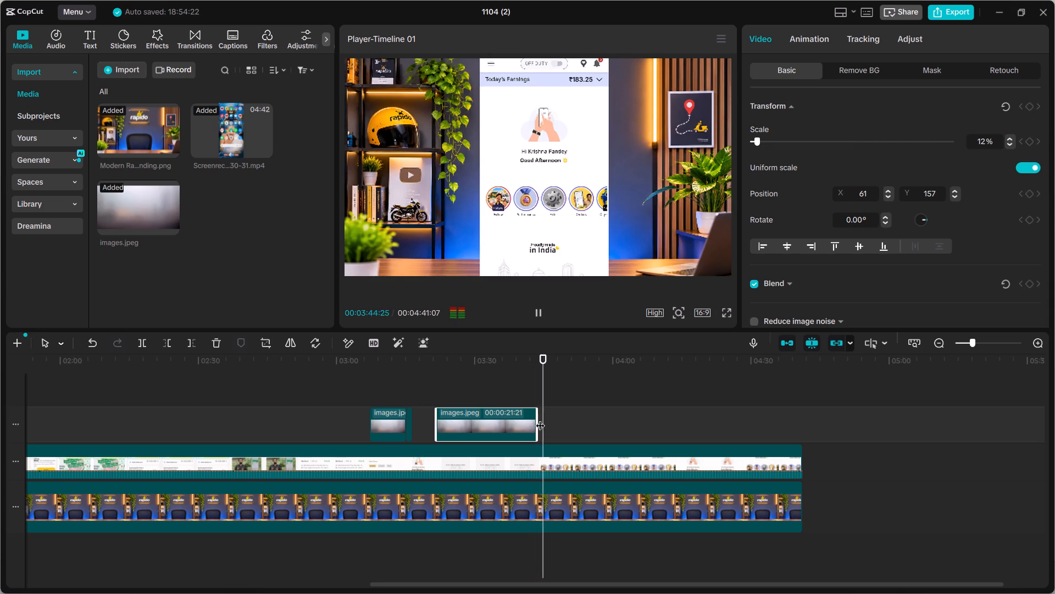
drag(549, 395, 584, 395)
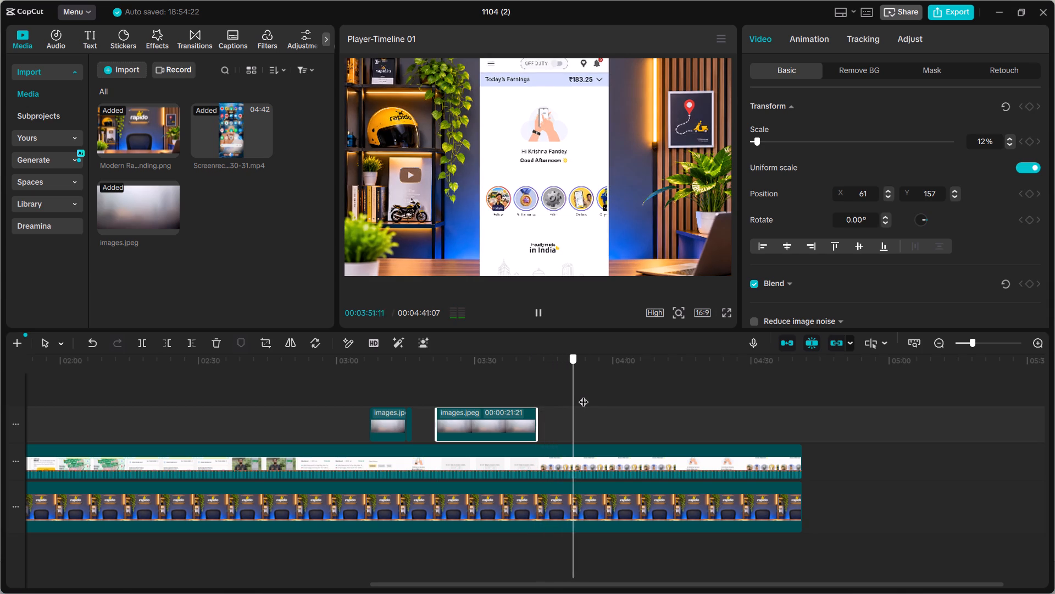
drag(584, 395, 591, 394)
drag(591, 394, 571, 400)
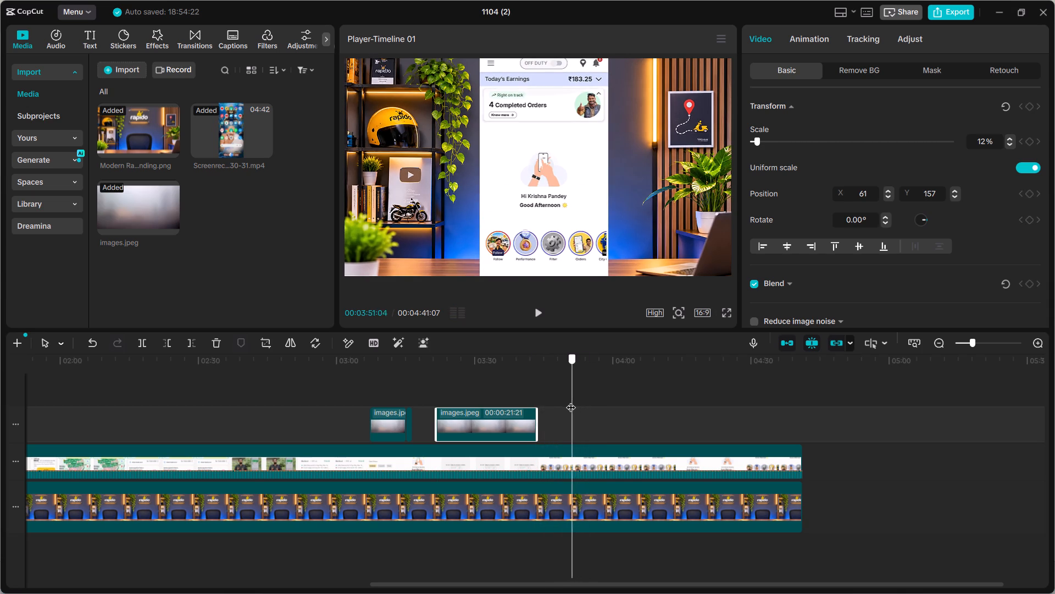
drag(571, 400, 586, 399)
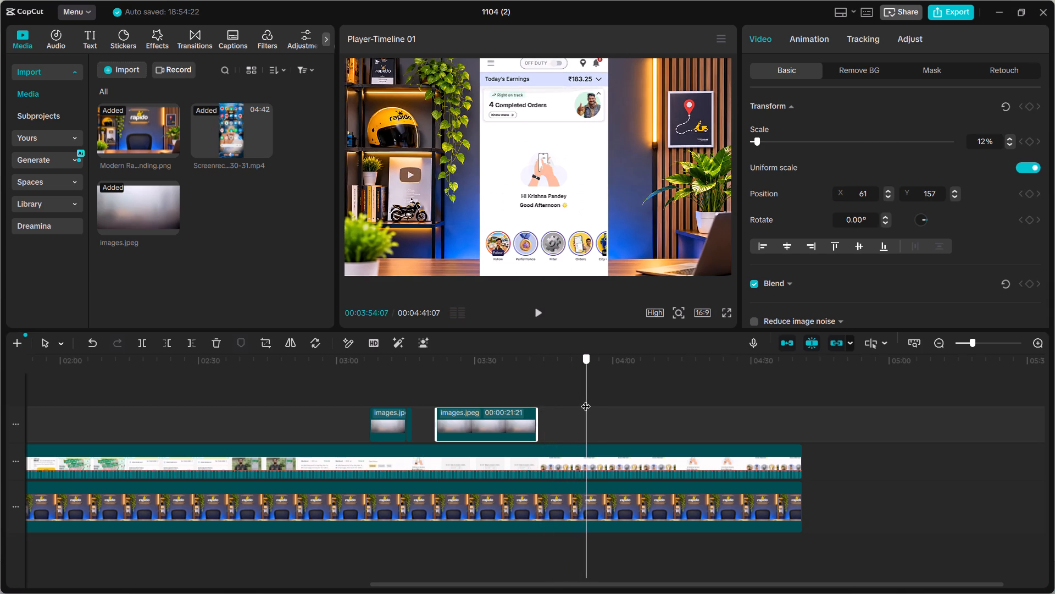
drag(586, 399, 578, 400)
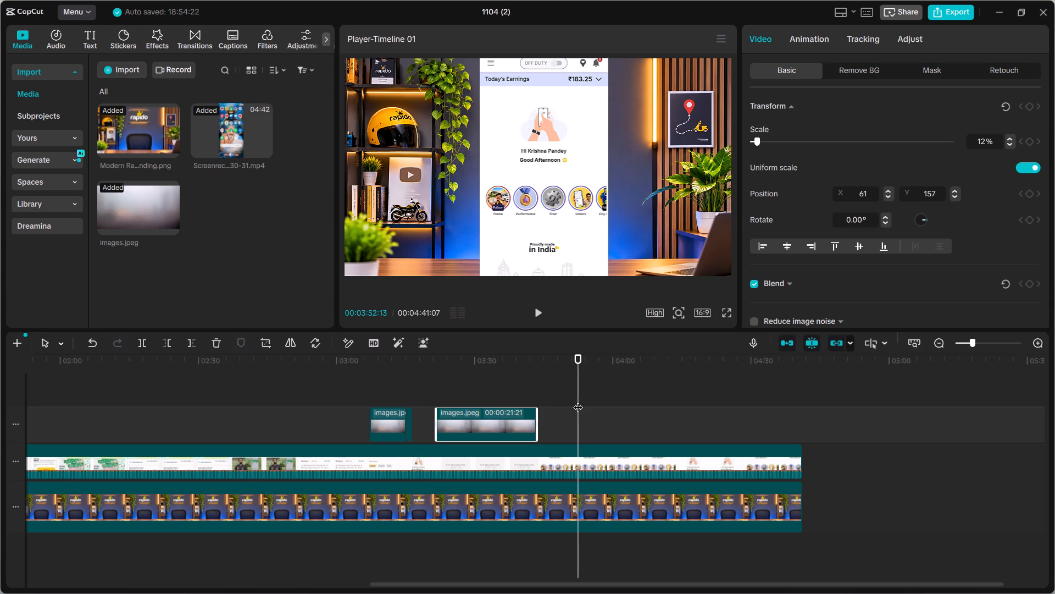
drag(537, 427, 567, 424)
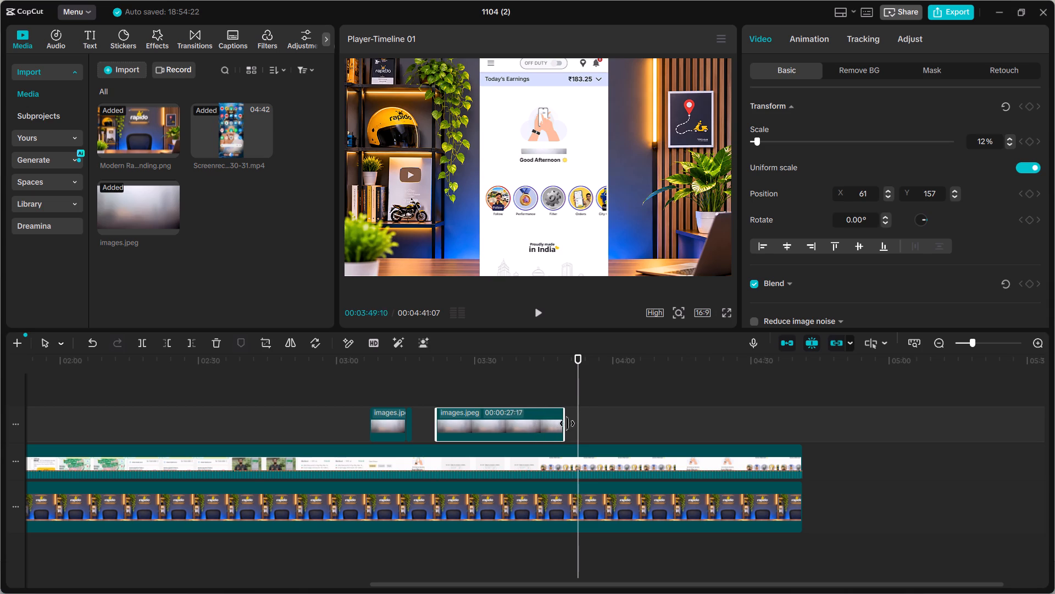
drag(567, 424, 576, 422)
Play the frames around the fourth blur clip's end and fine-tune its duration to 31:04.
drag(581, 380, 568, 386)
key(space)
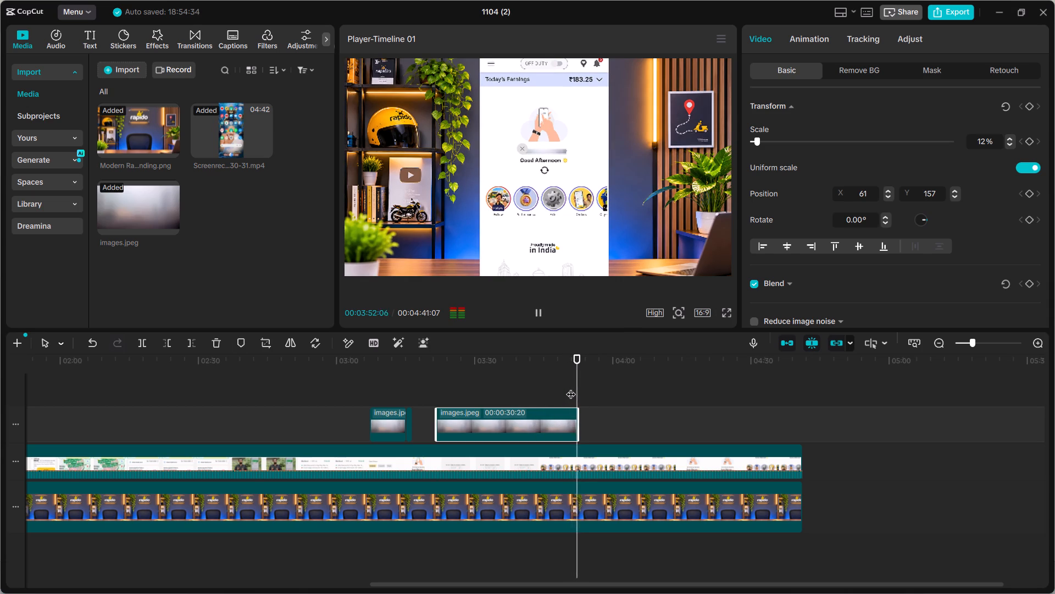
key(space)
key(space)
key(space)
key(space)
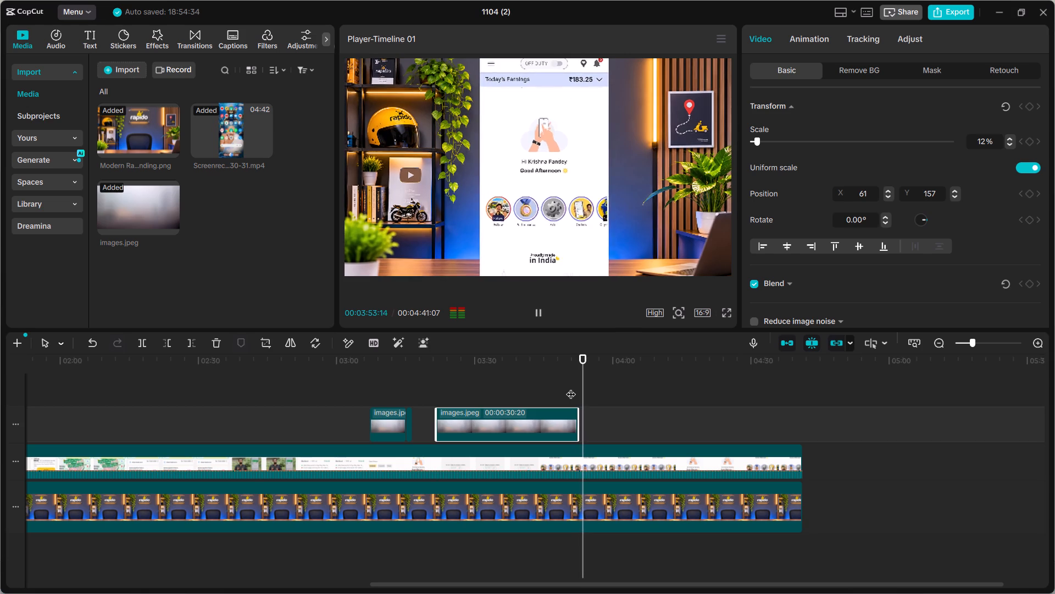
key(space)
drag(578, 421, 582, 421)
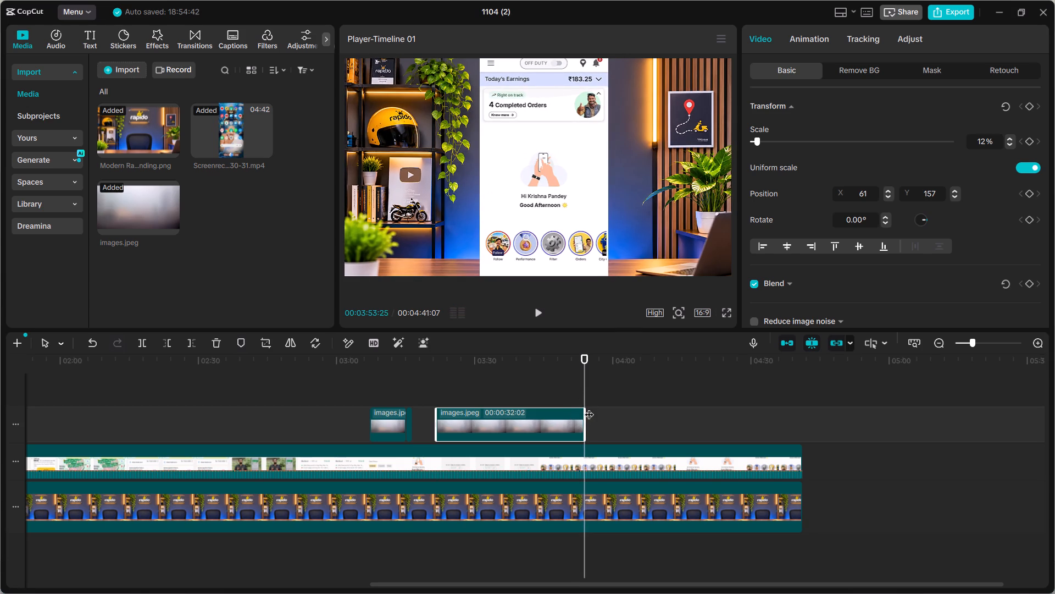
drag(585, 420, 577, 421)
key(space)
key(space)
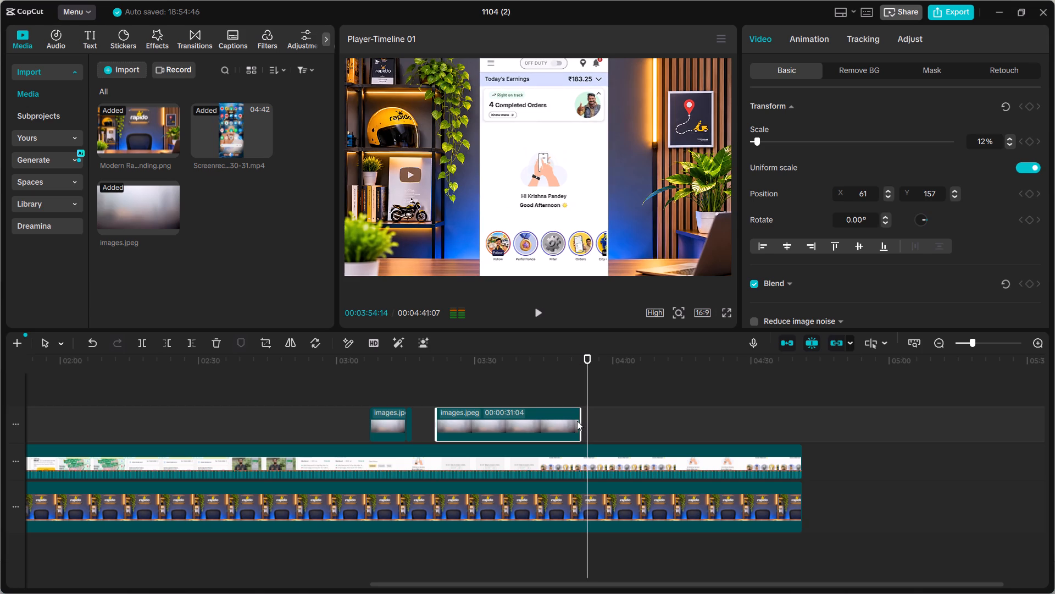
Copy the fourth blur clip directly after itself and place the copy over the lowered name, at X 41, Y -293.
key(ctrl+c)
key(ctrl+v)
drag(602, 420, 595, 421)
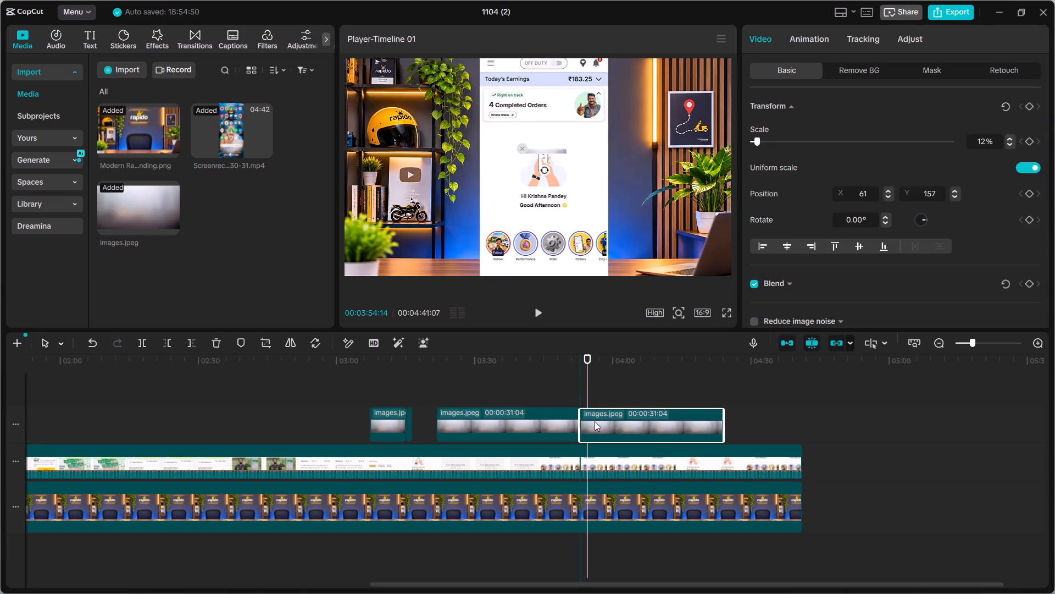
drag(595, 421, 593, 422)
drag(542, 152, 541, 197)
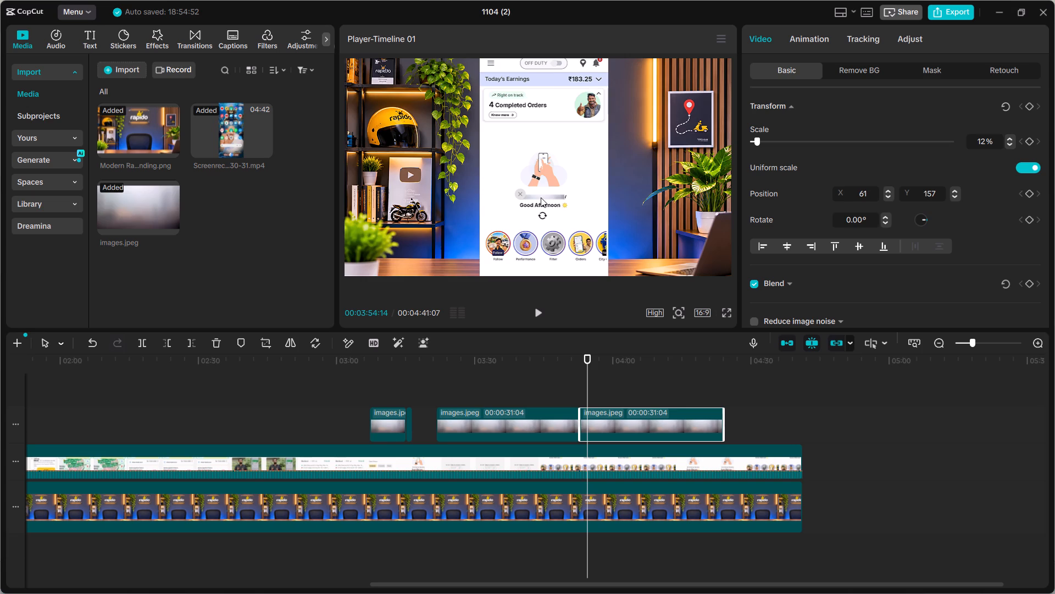
Play and scrub through the fifth blur clip, trimming its end to a 24:25 duration near where the profile menu opens.
key(space)
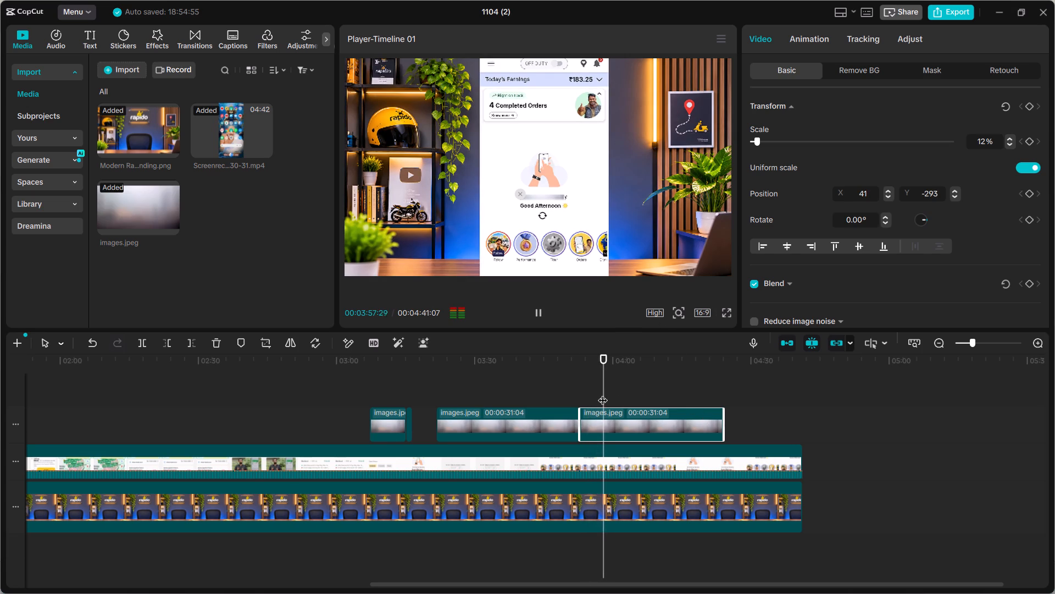
drag(603, 393, 635, 395)
key(space)
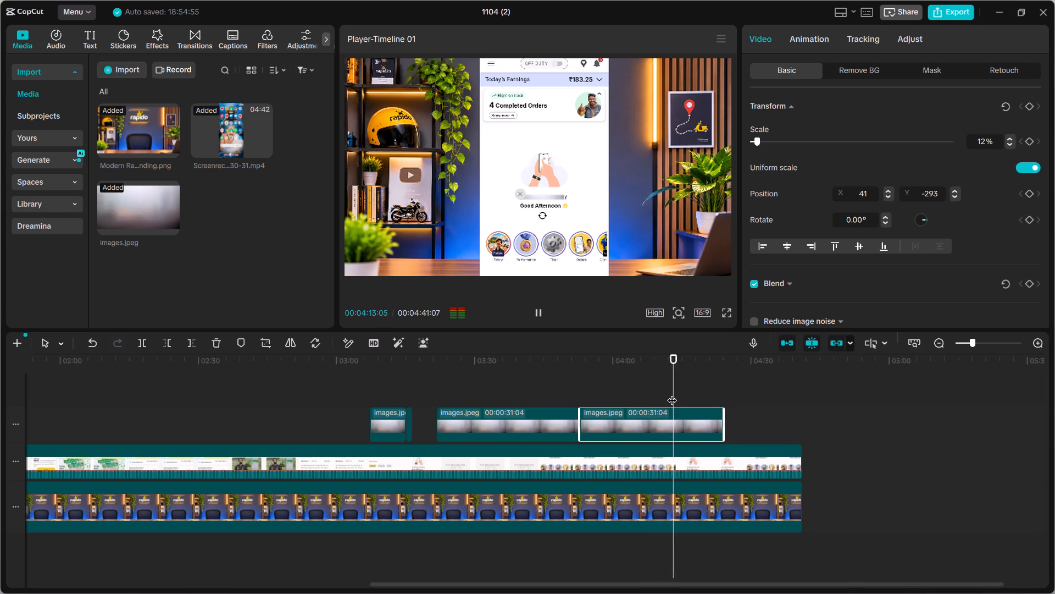
drag(672, 393, 697, 393)
key(space)
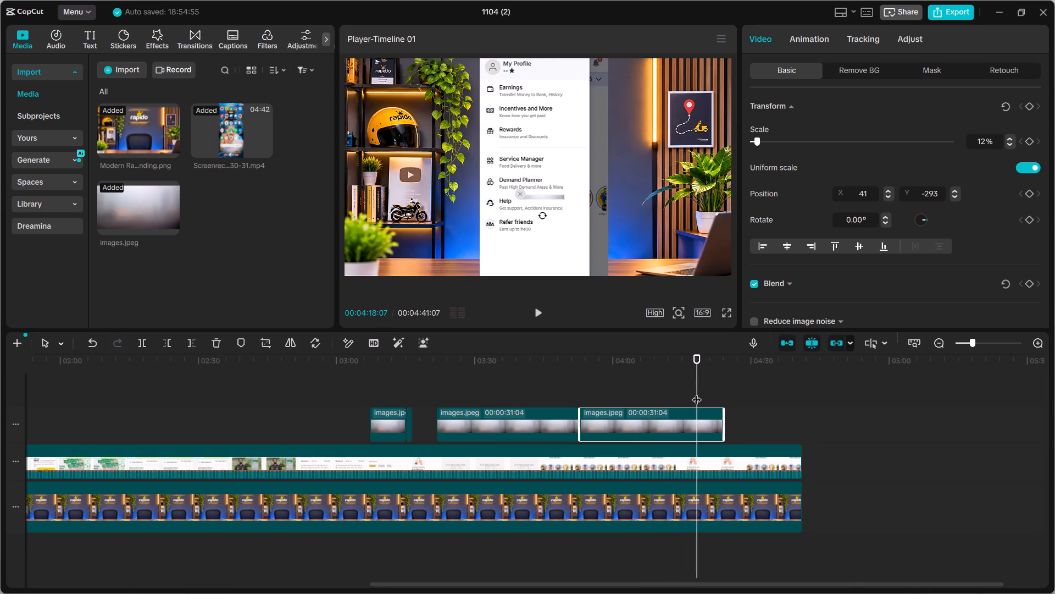
drag(722, 423, 687, 431)
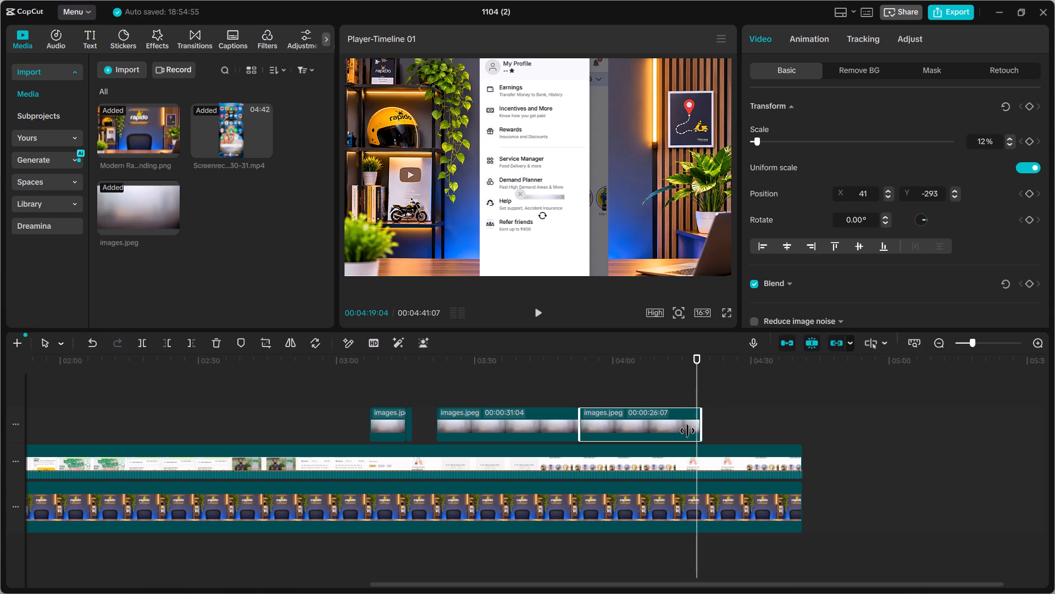
drag(687, 431, 682, 430)
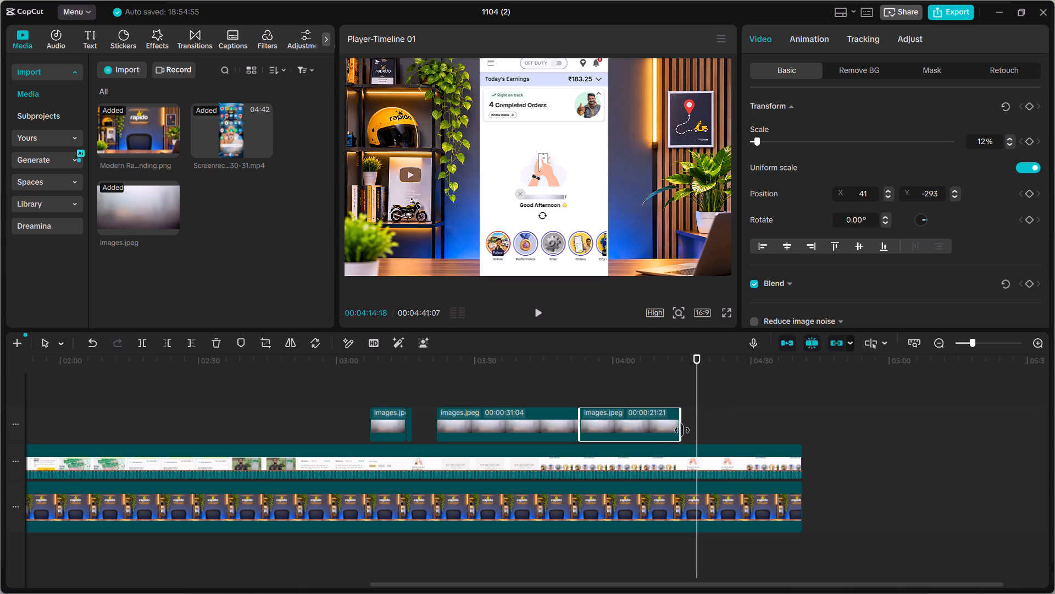
drag(682, 430, 685, 430)
drag(697, 393, 647, 409)
key(space)
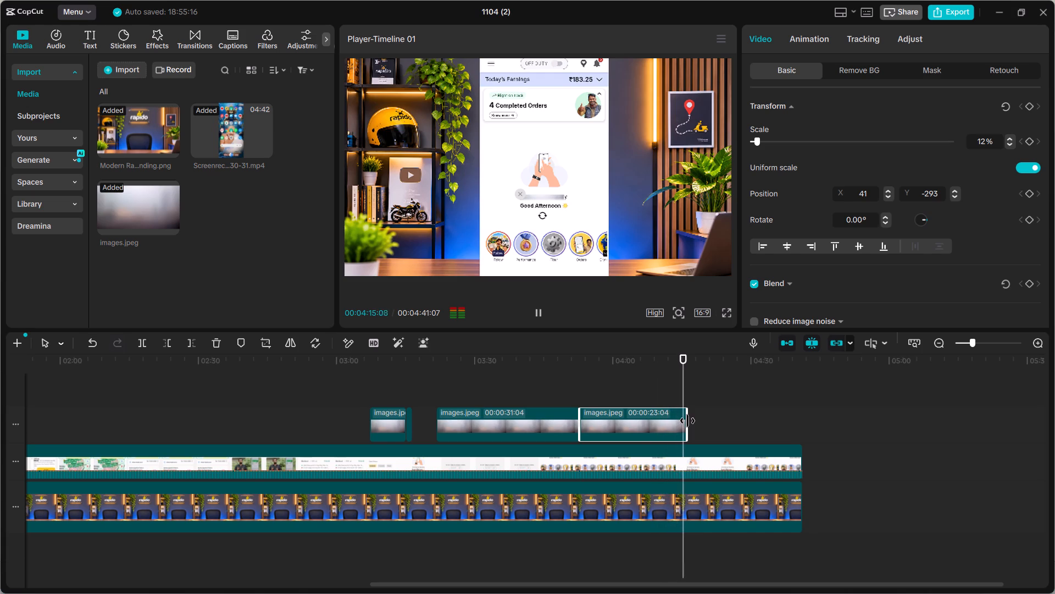
key(space)
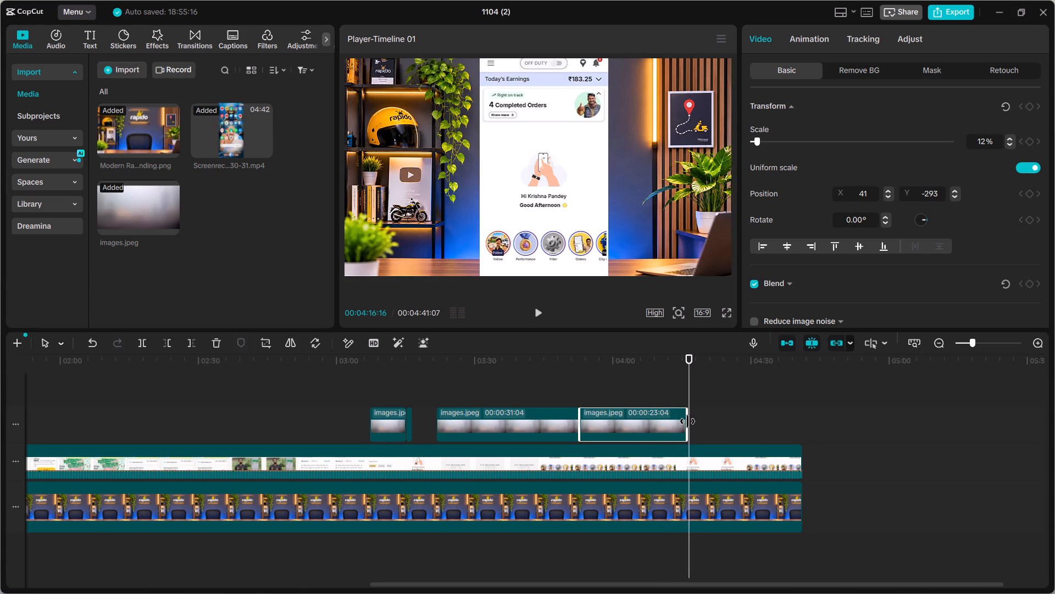
click(688, 423)
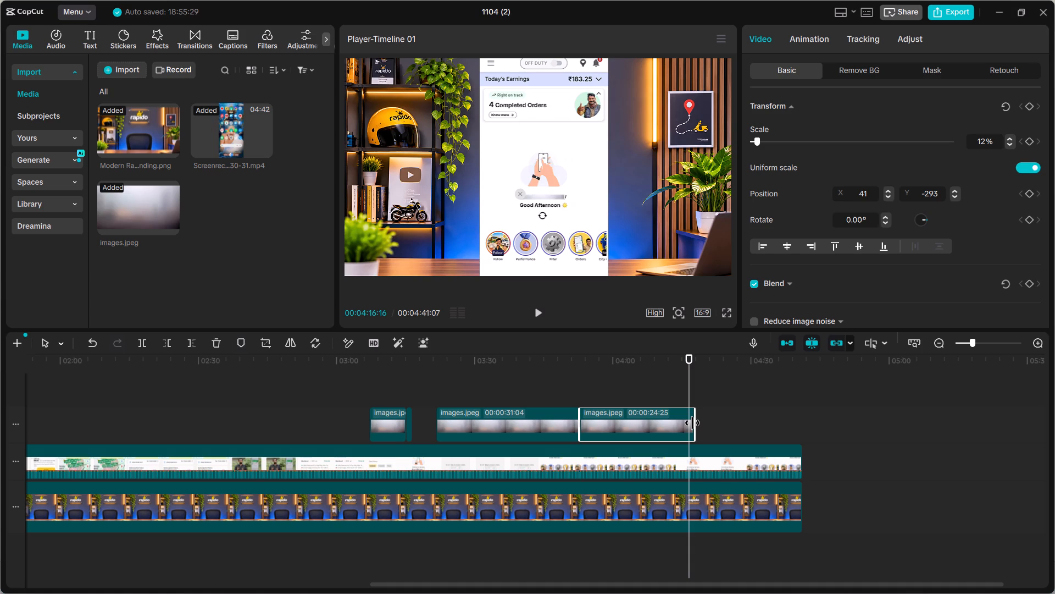
Copy the fifth blur clip after itself, starting at about 04:20, and place the copy over the raised greeting name, at X 61, Y 164.
click(692, 423)
key(space)
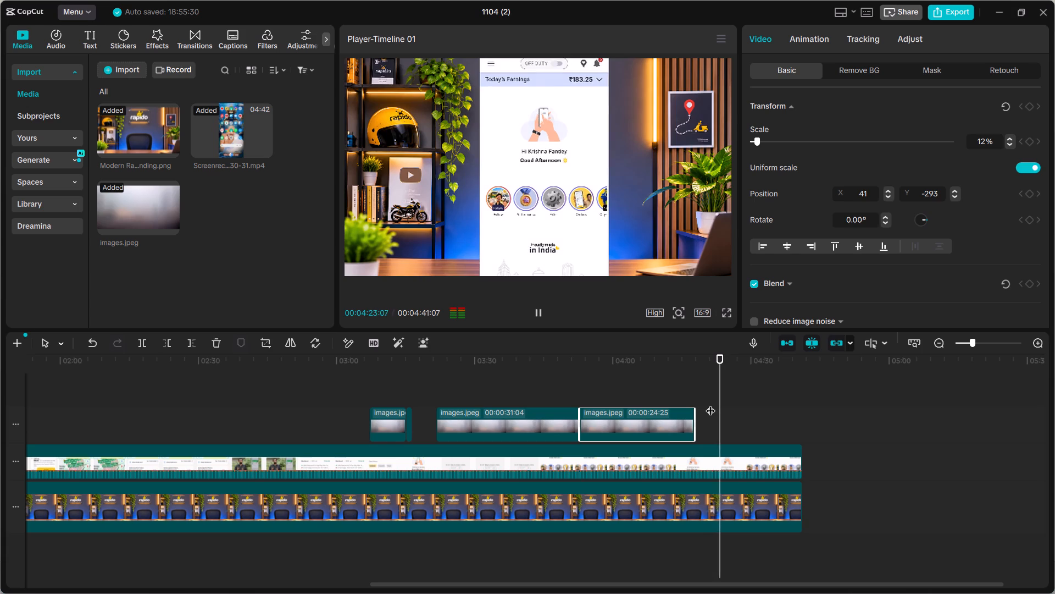
key(space)
key(ctrl+c)
key(ctrl+v)
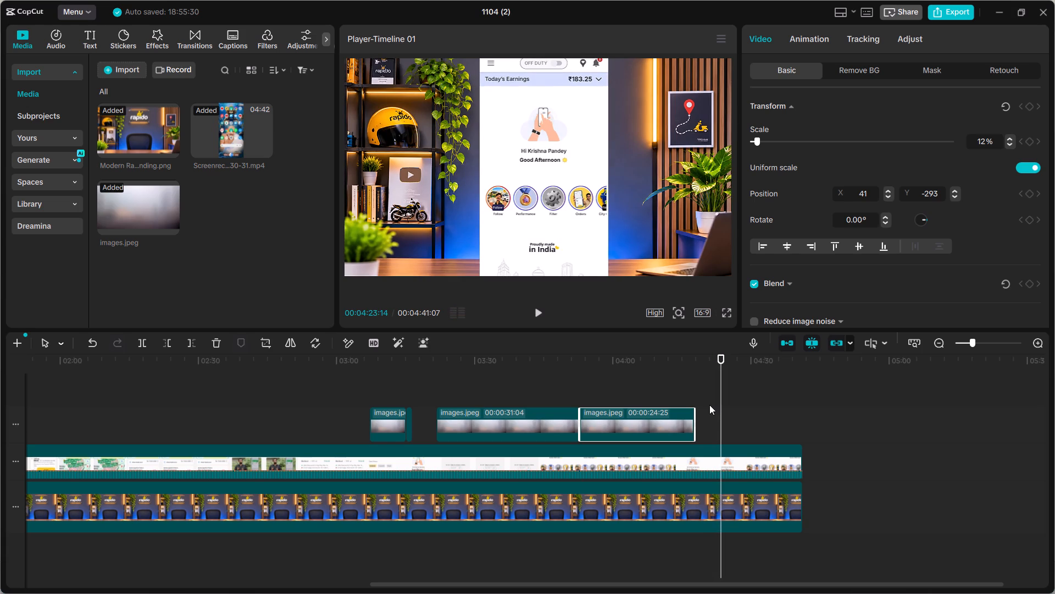
drag(734, 417, 733, 417)
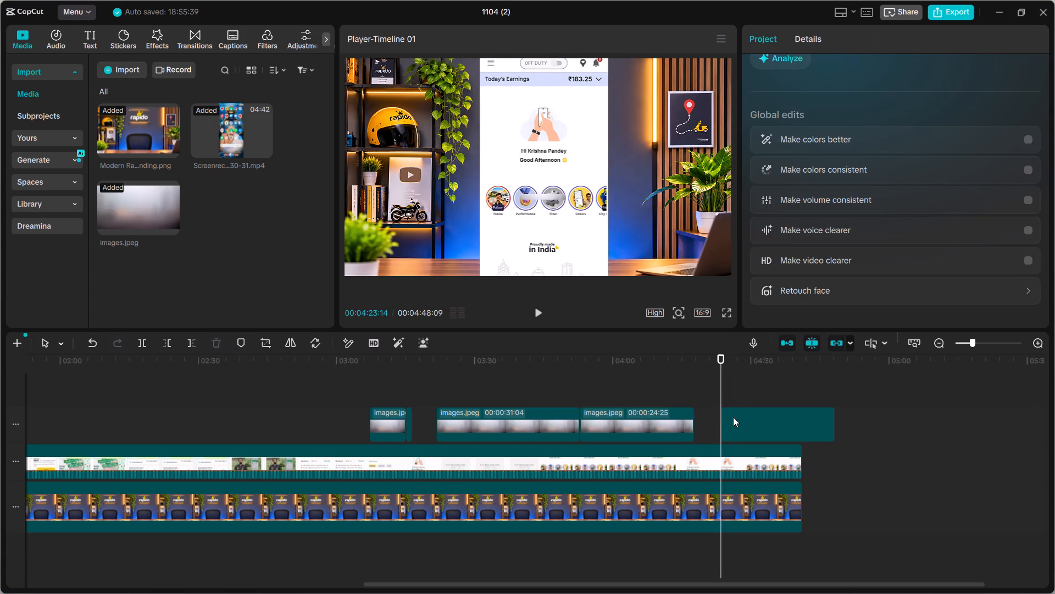
drag(733, 417, 718, 421)
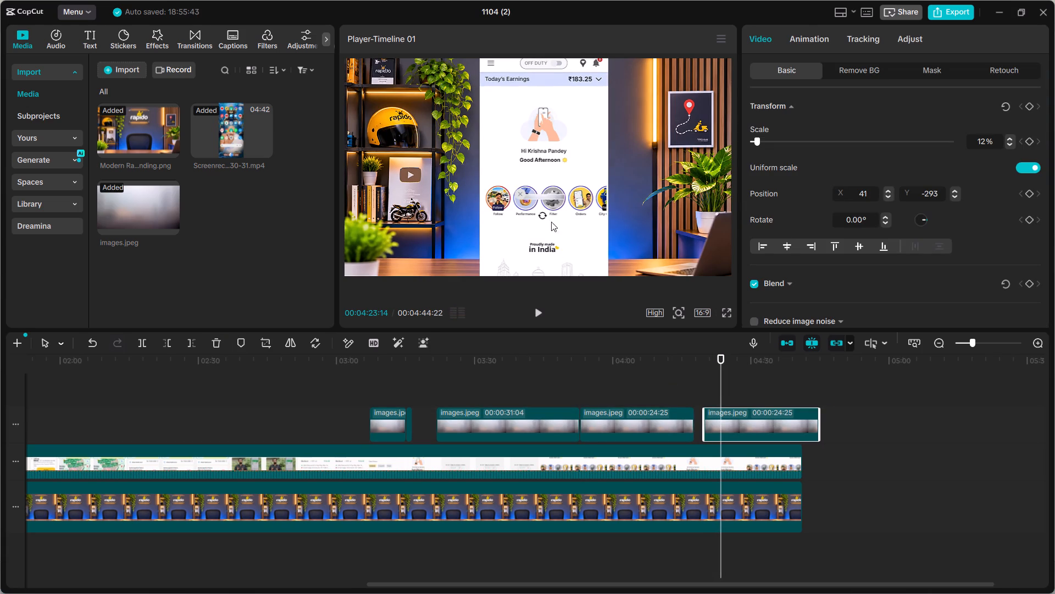
drag(542, 199, 542, 185)
drag(541, 195, 543, 149)
Play through the sixth blur clip and trim its end to a 20:26 duration, near the end of the phone recording.
key(space)
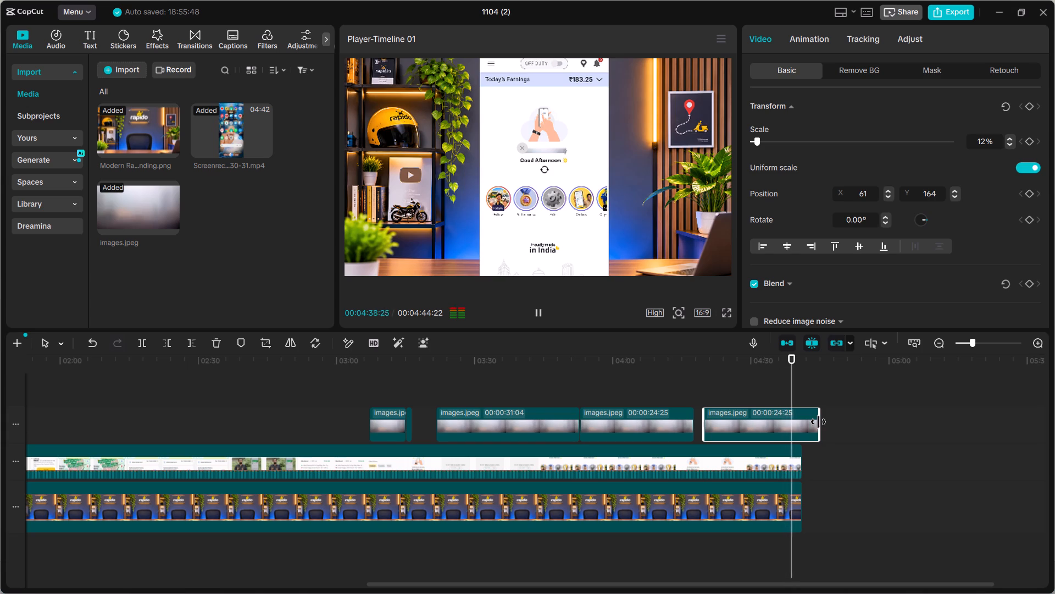
drag(818, 422, 799, 428)
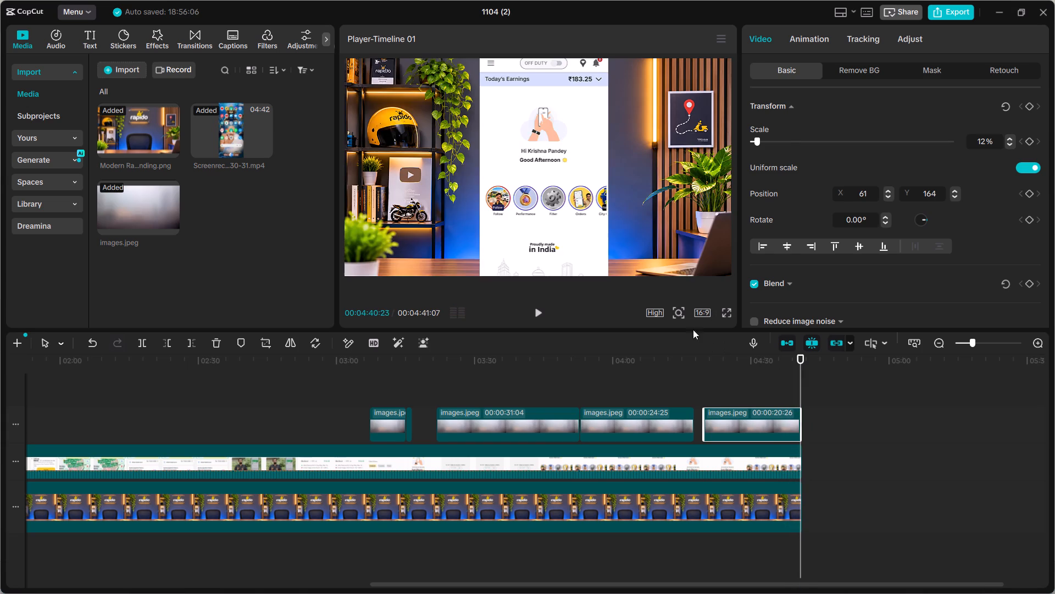
Play the video full screen to its end and replay it from the start to check the edit.
click(735, 301)
click(722, 311)
key(space)
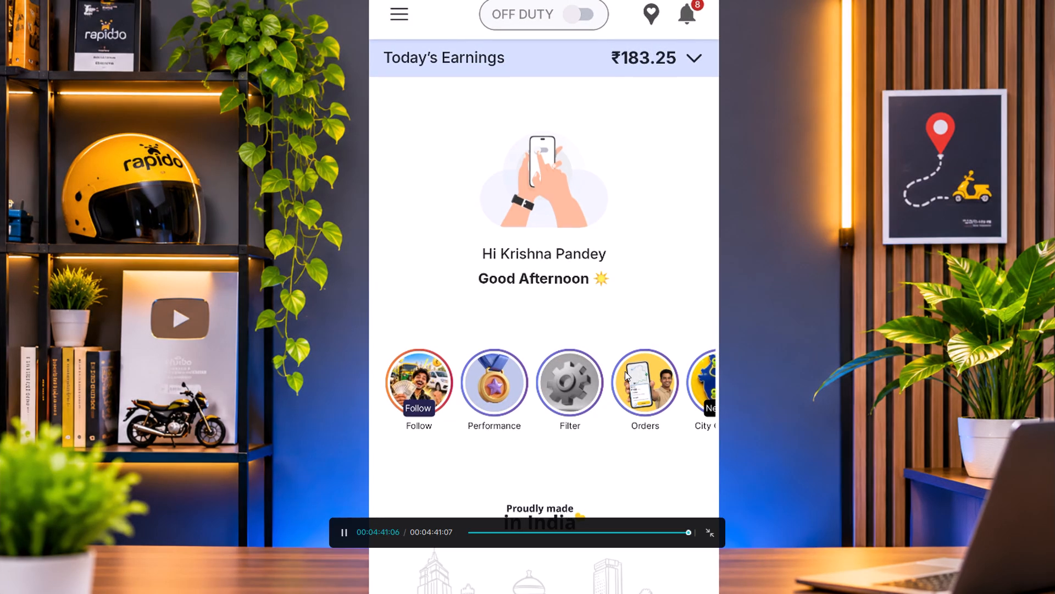
key(space)
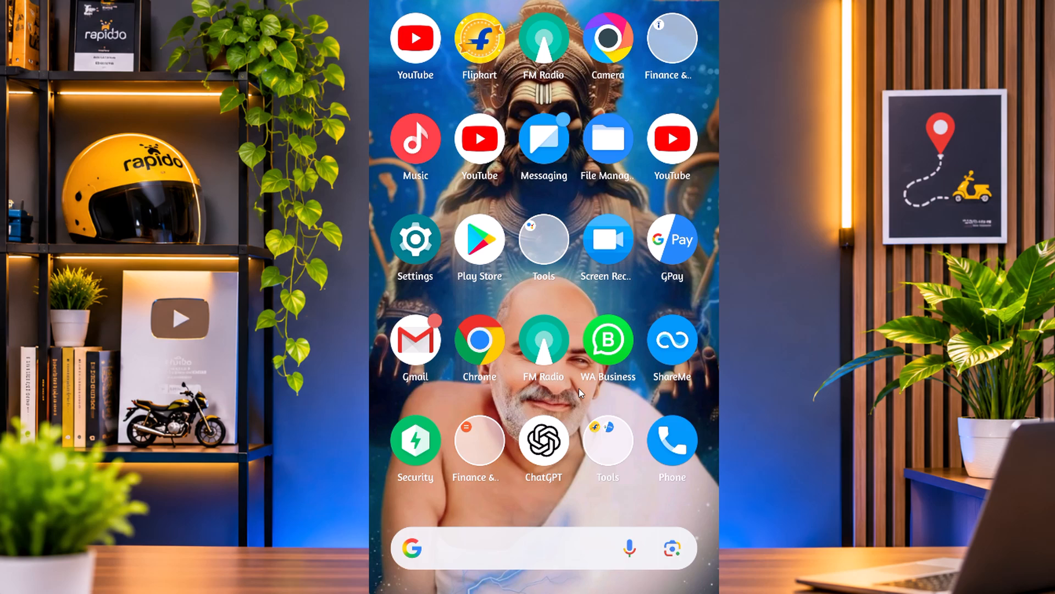
click(605, 212)
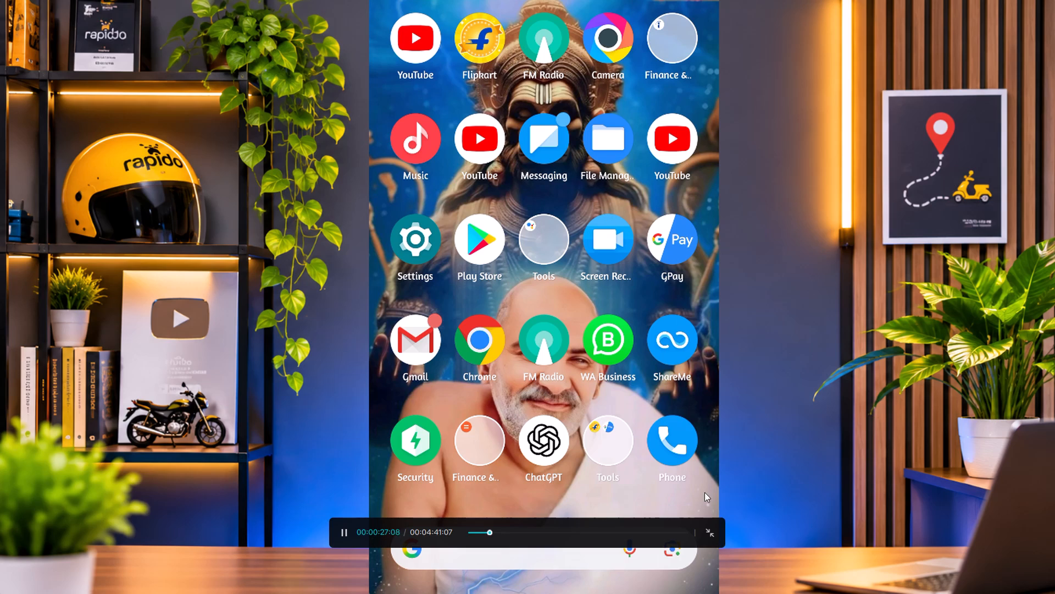
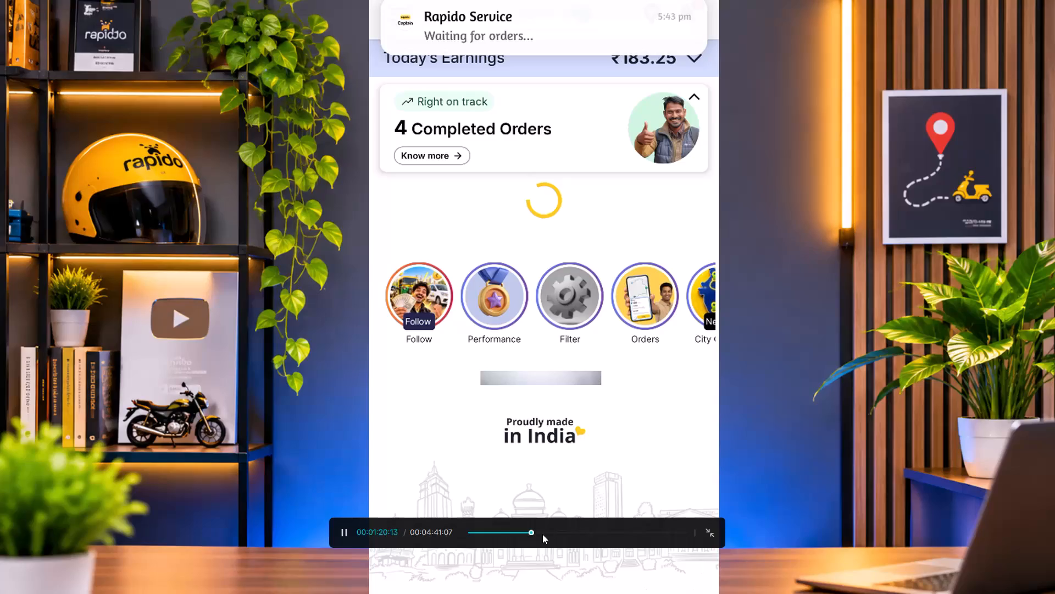
Skip back slightly from about 01:21 in the full-screen playback to recheck the blur strip over the name.
click(525, 532)
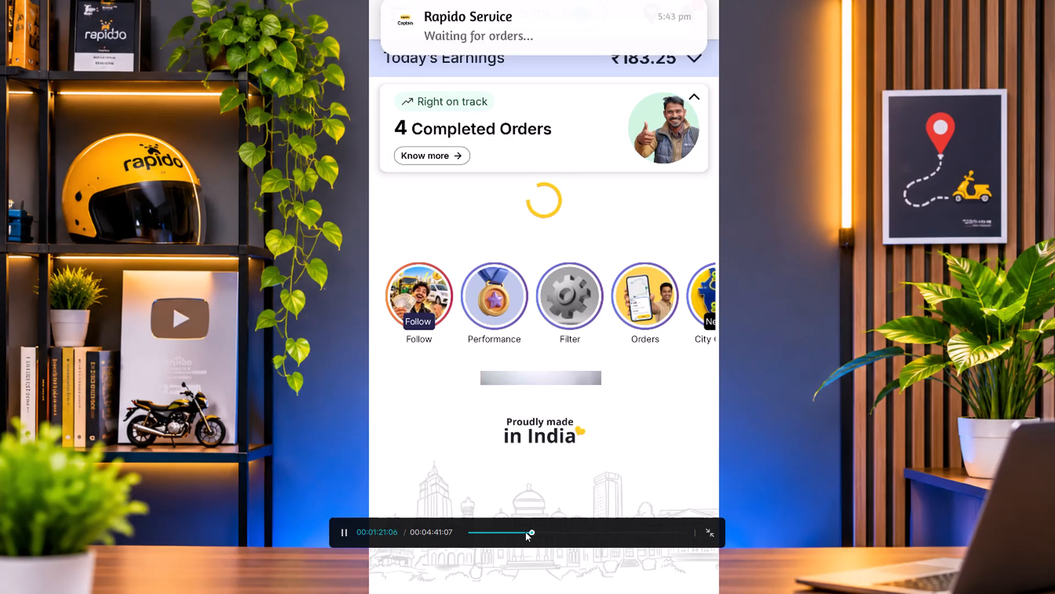
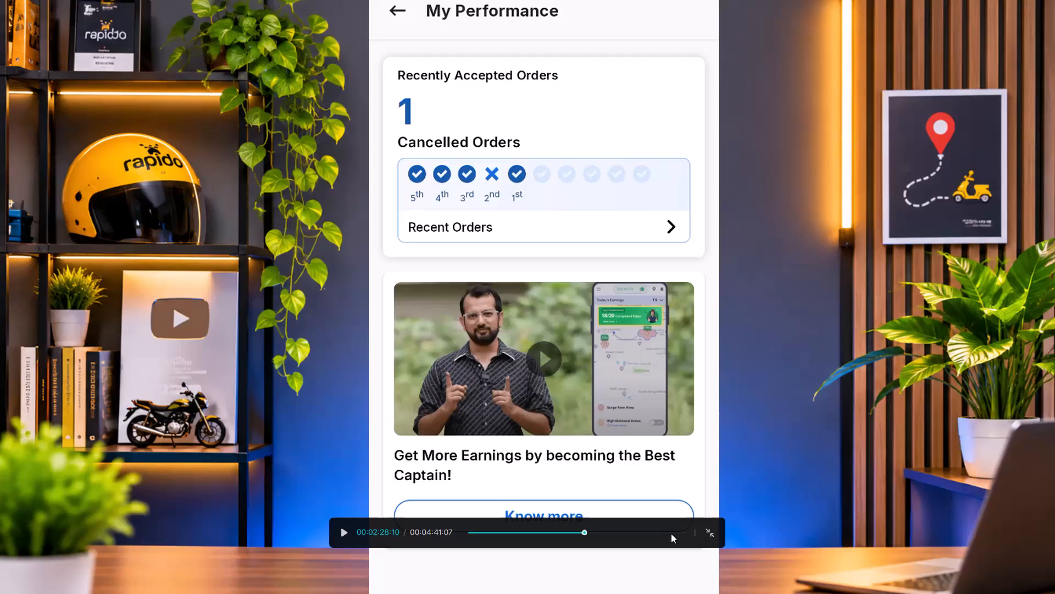
Leave the full-screen preview and duplicate the short blur strip at about 03:07, placing the copy at about 02:27 on the same track.
click(709, 538)
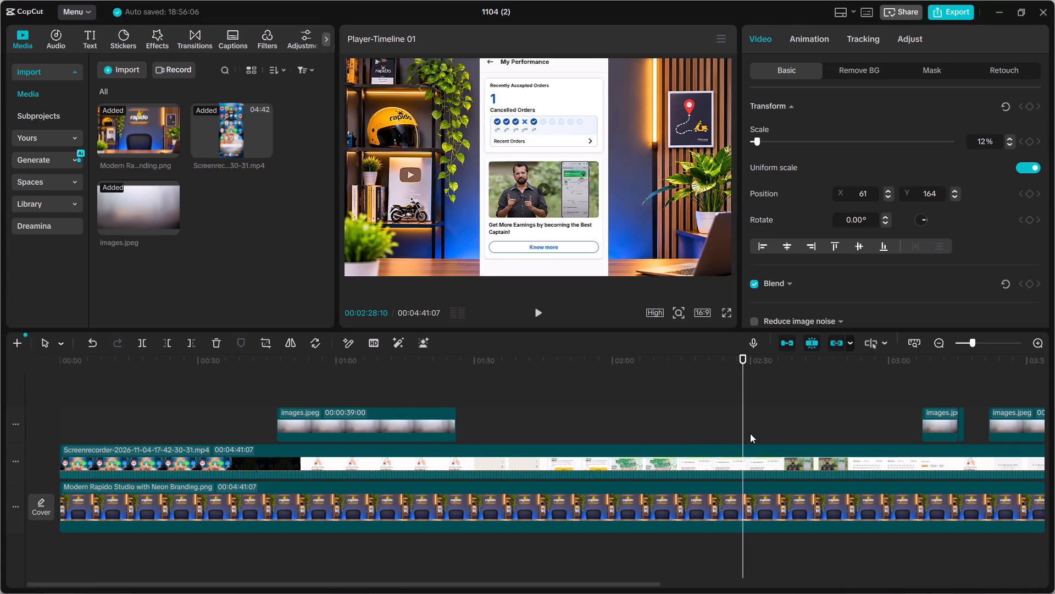
click(920, 424)
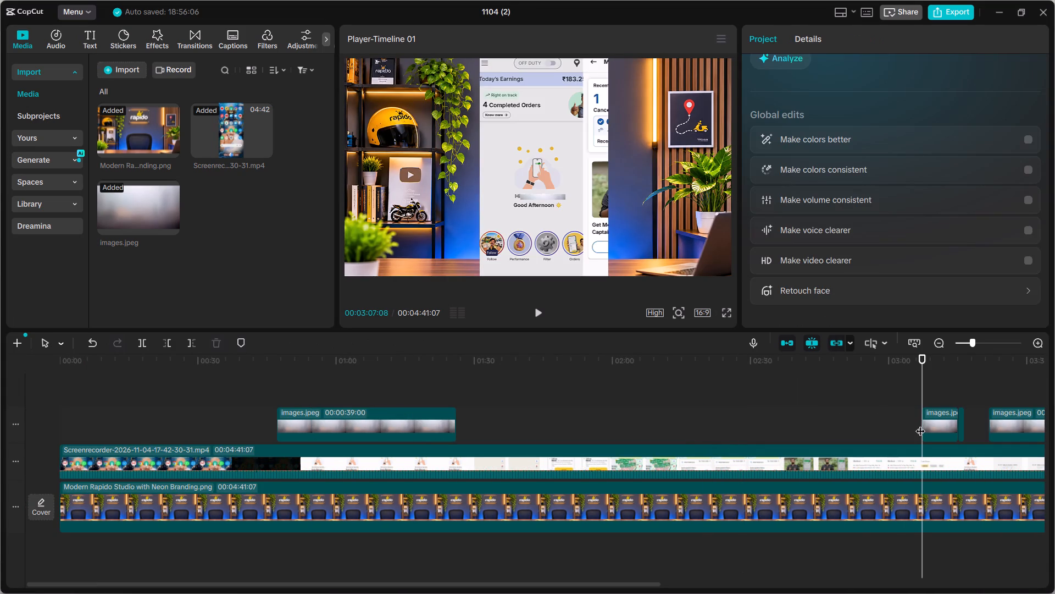
click(931, 422)
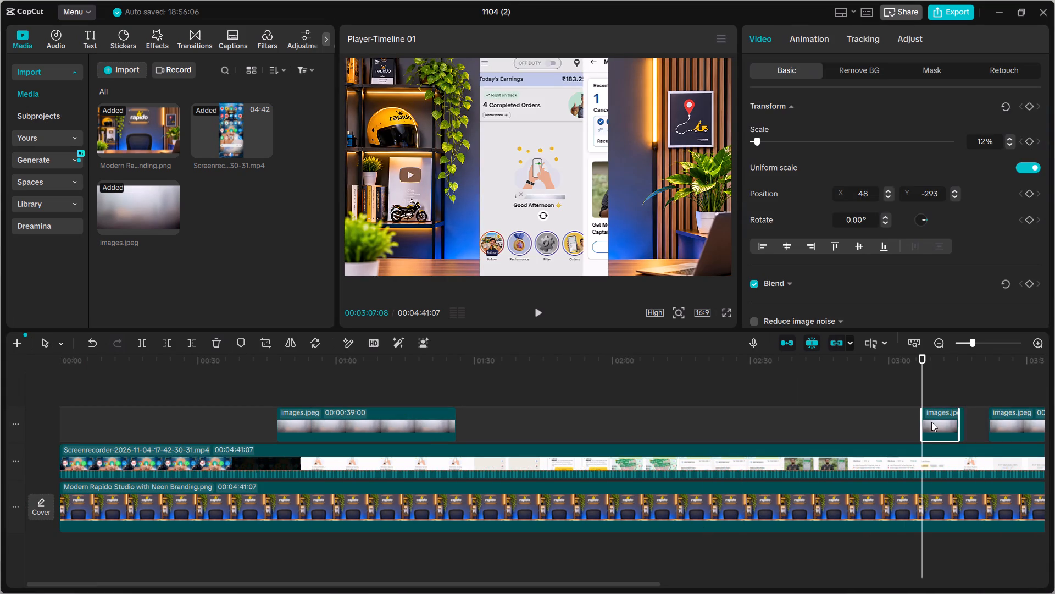
key(ctrl+c)
key(ctrl+v)
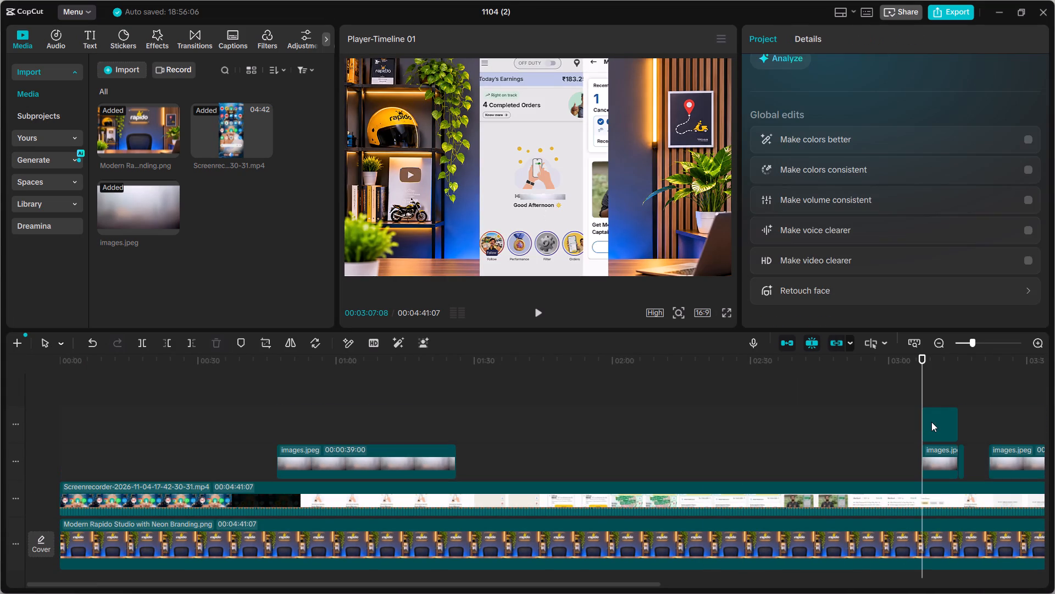
drag(931, 422, 795, 442)
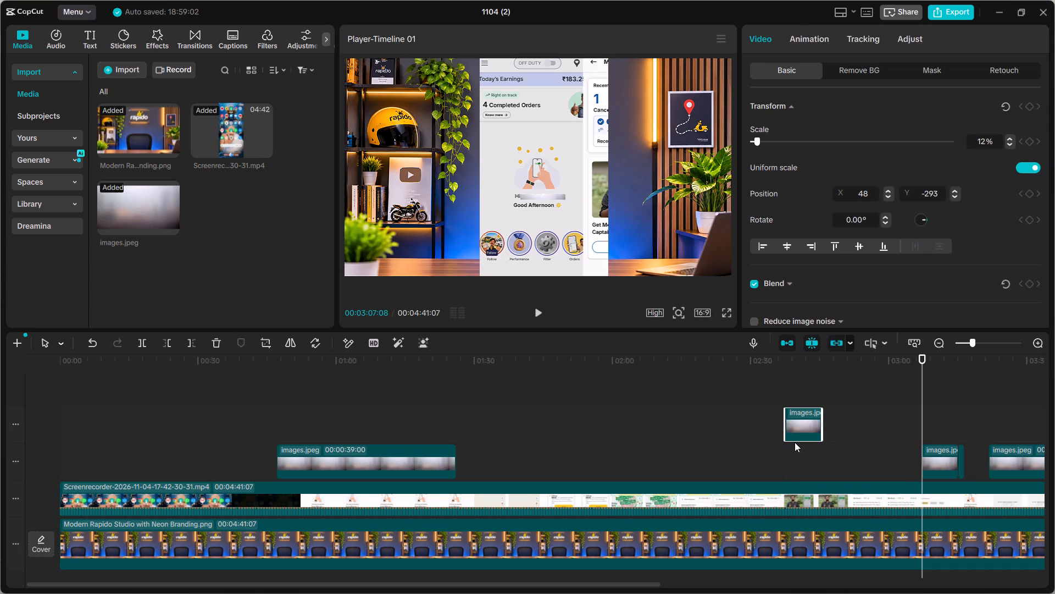
drag(802, 427, 753, 461)
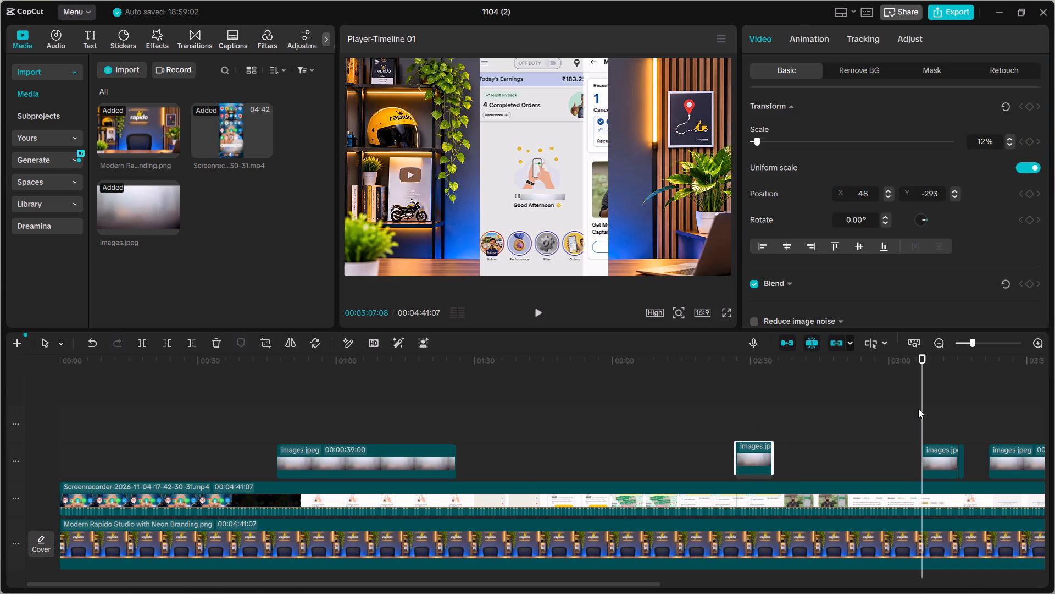
Find where the greeting name appears before the copied blur strip and move the strip to start at about 02:21.
click(922, 400)
drag(922, 400, 881, 397)
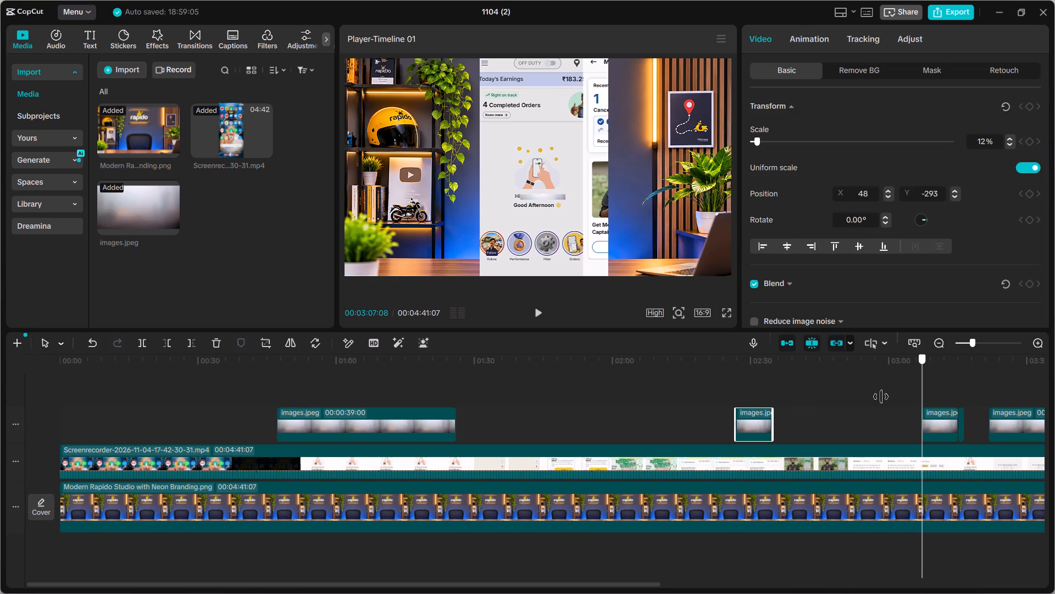
drag(881, 397, 857, 397)
click(920, 392)
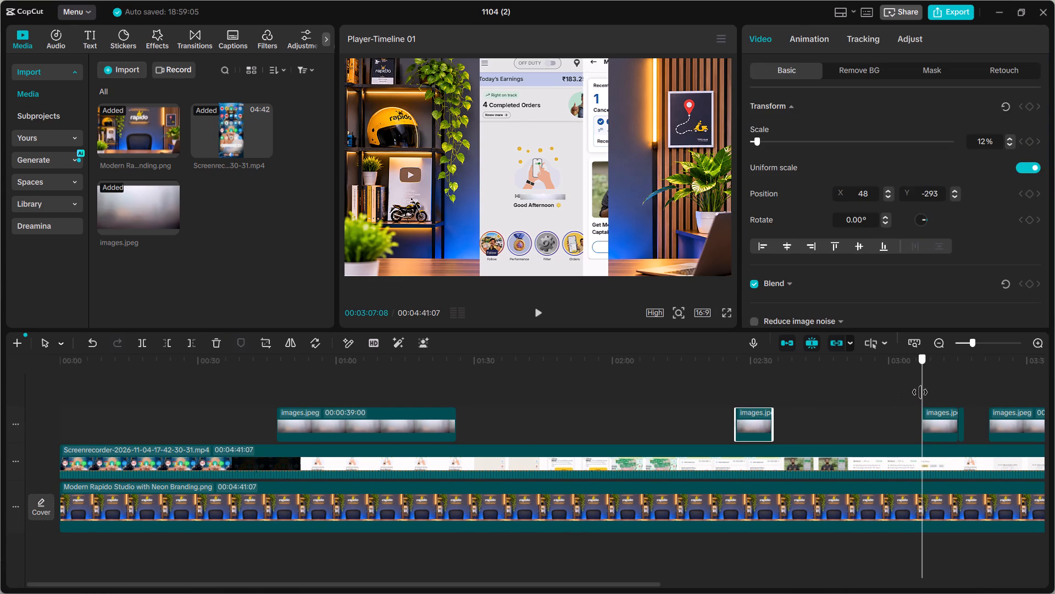
click(920, 392)
click(918, 383)
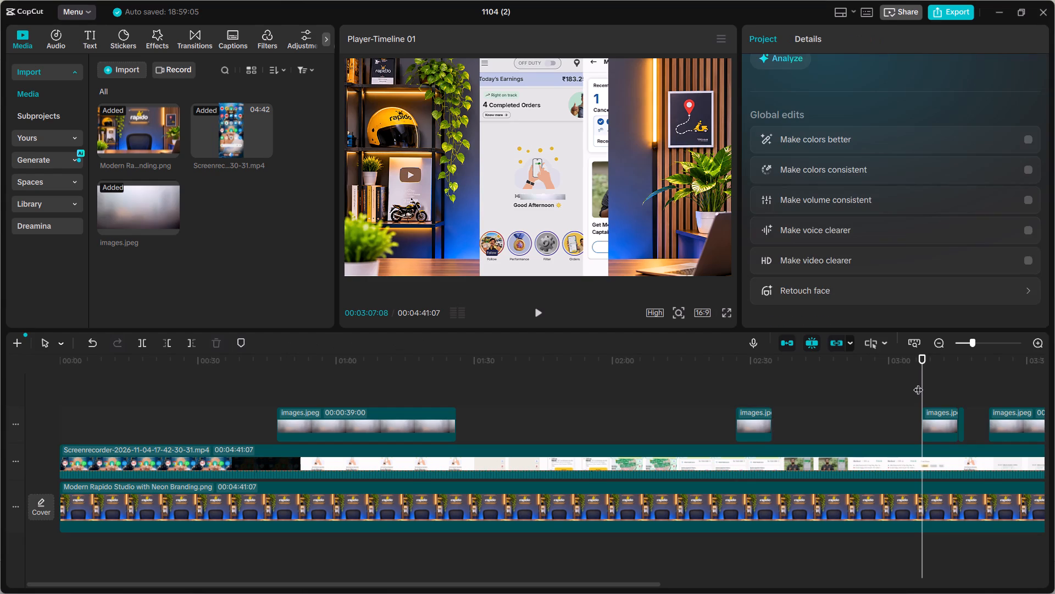
drag(918, 383, 762, 402)
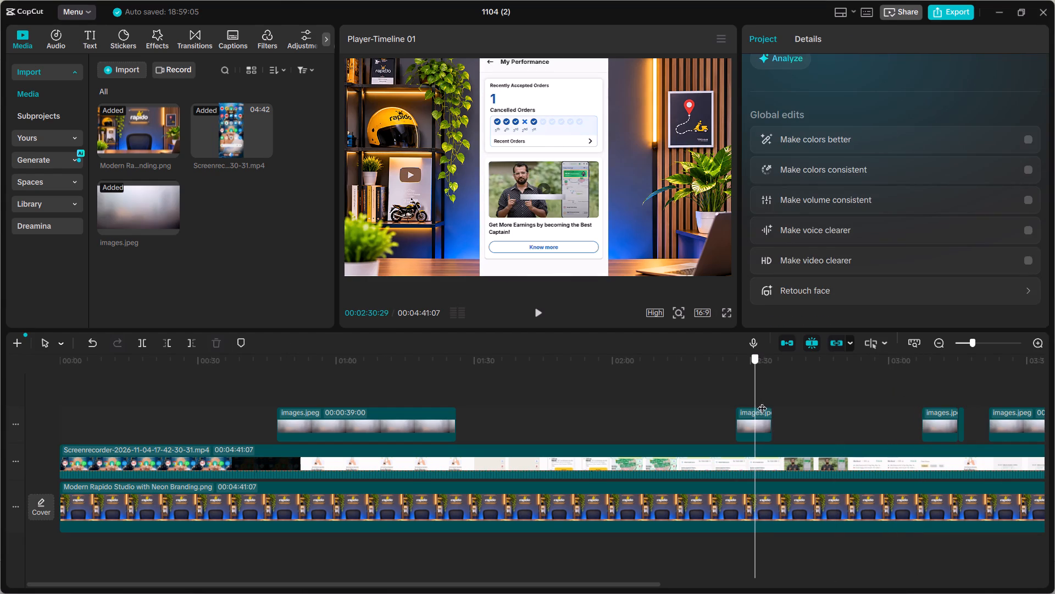
drag(762, 402, 682, 406)
key(space)
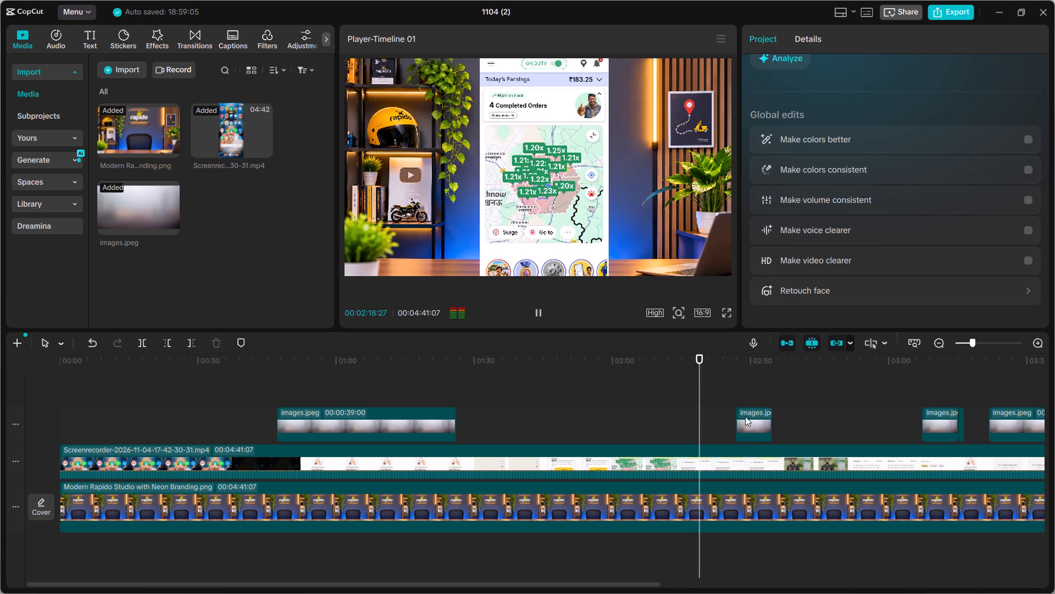
key(space)
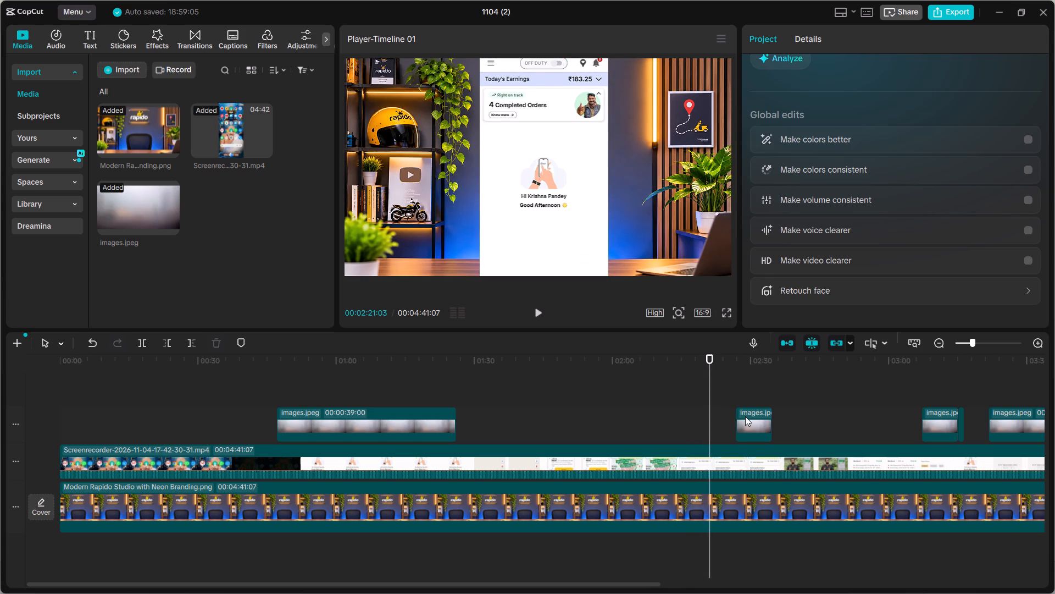
click(745, 425)
drag(745, 425, 732, 425)
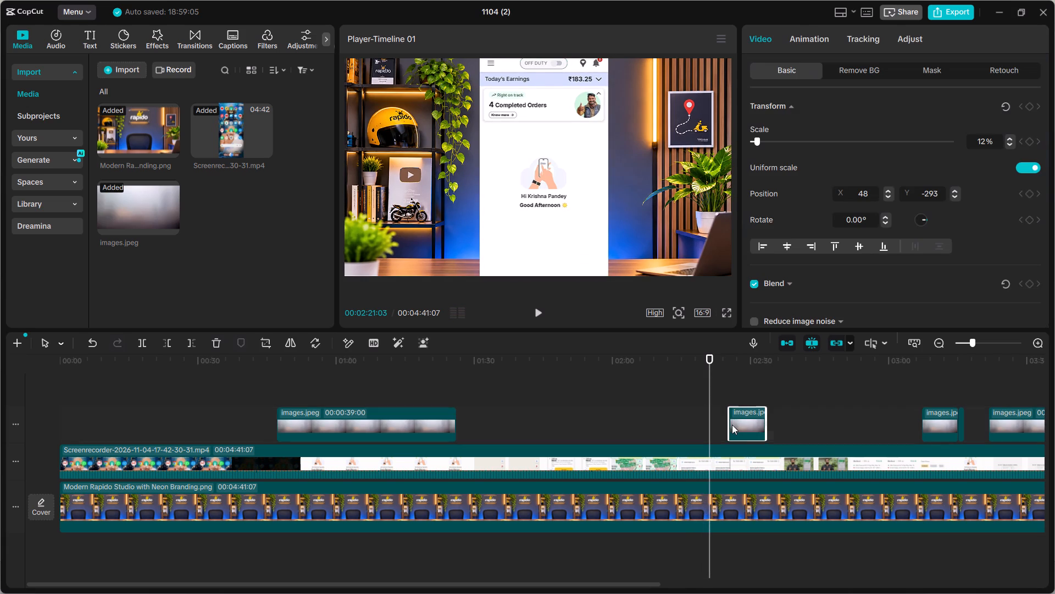
drag(732, 425, 719, 425)
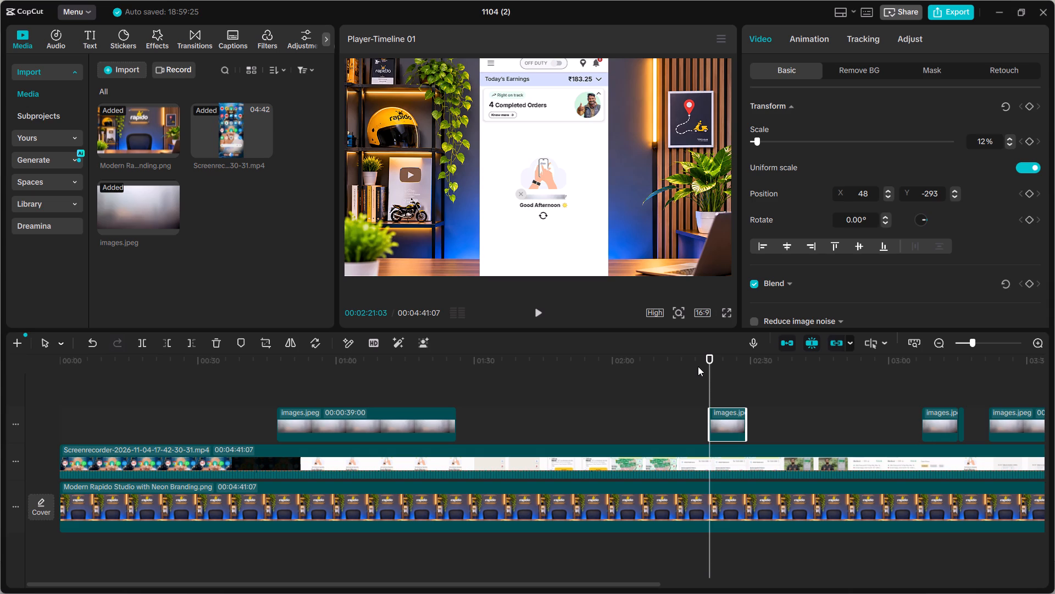
Check the playback around the copied strip's start and extend its beginning back to about 02:20.
drag(710, 386, 701, 387)
key(space)
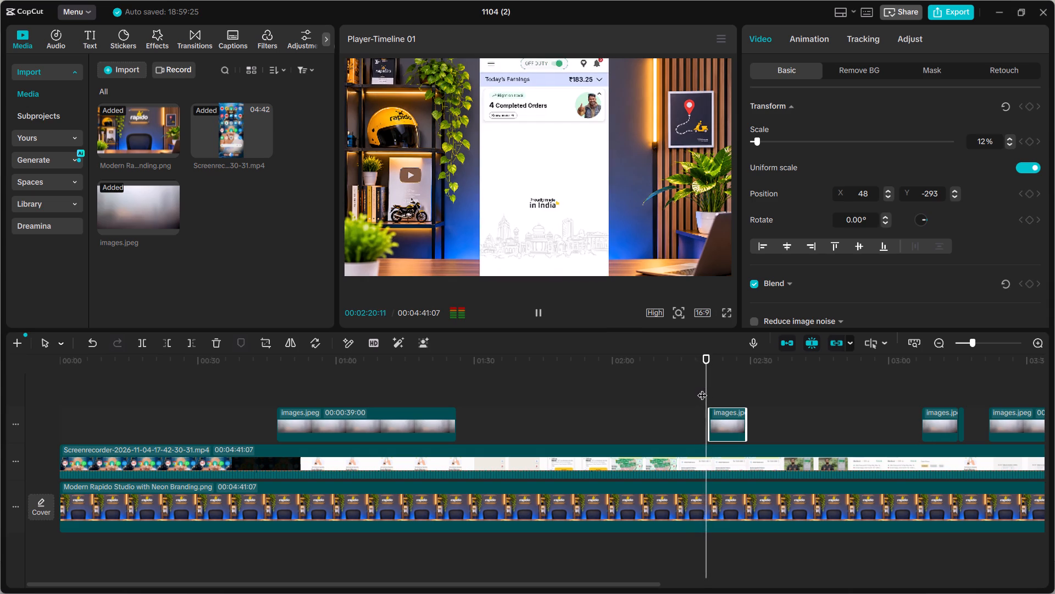
key(space)
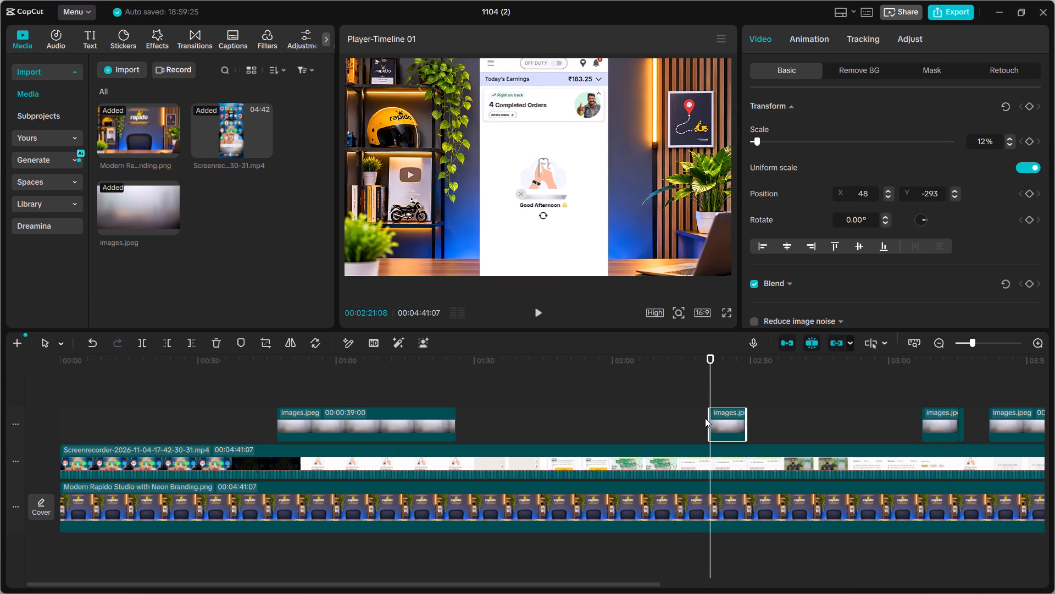
click(705, 419)
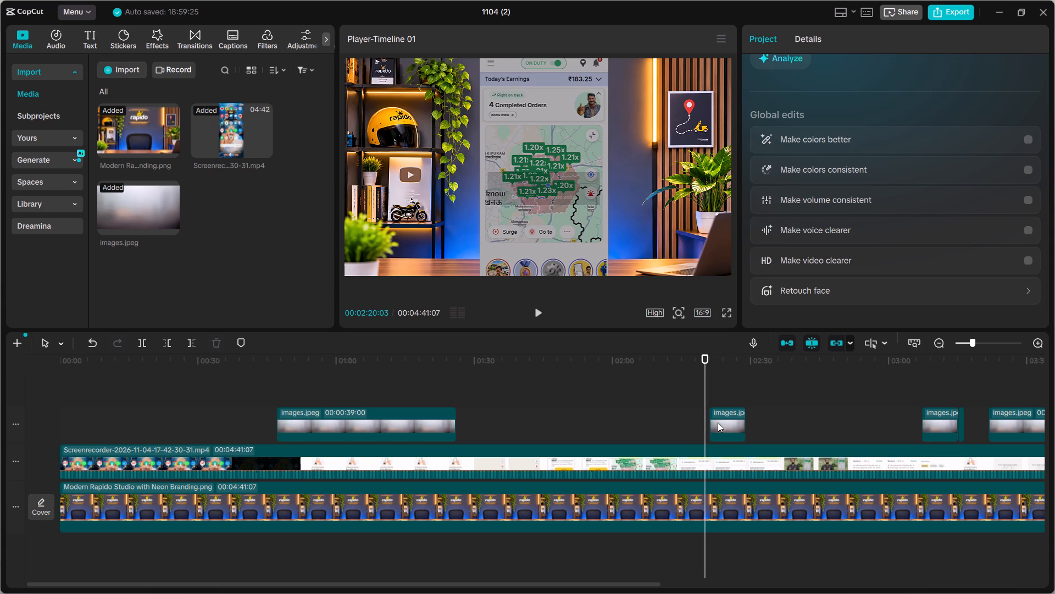
click(715, 423)
double_click(715, 423)
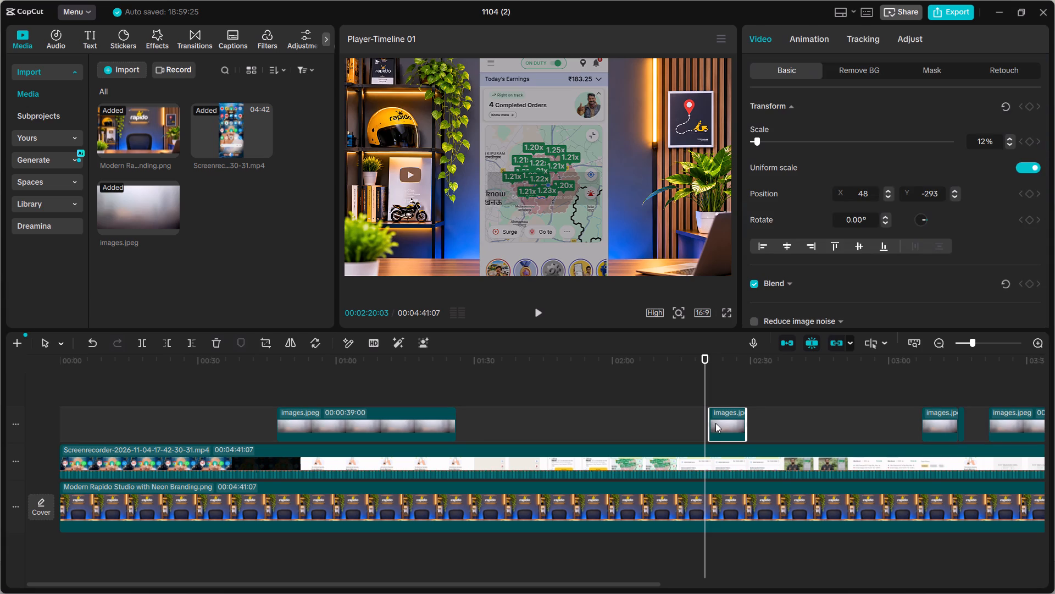
drag(709, 425, 703, 425)
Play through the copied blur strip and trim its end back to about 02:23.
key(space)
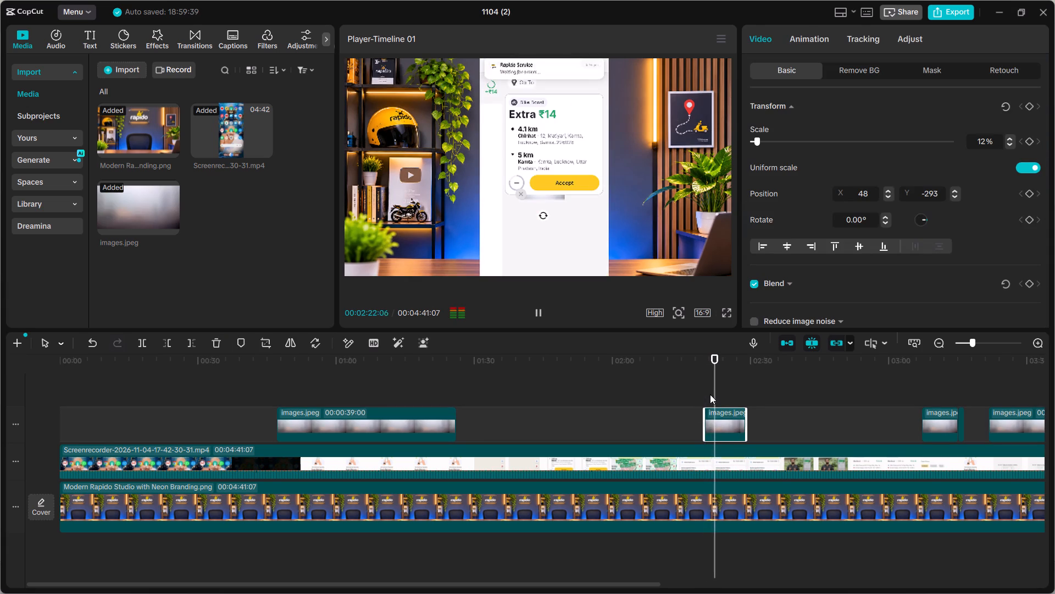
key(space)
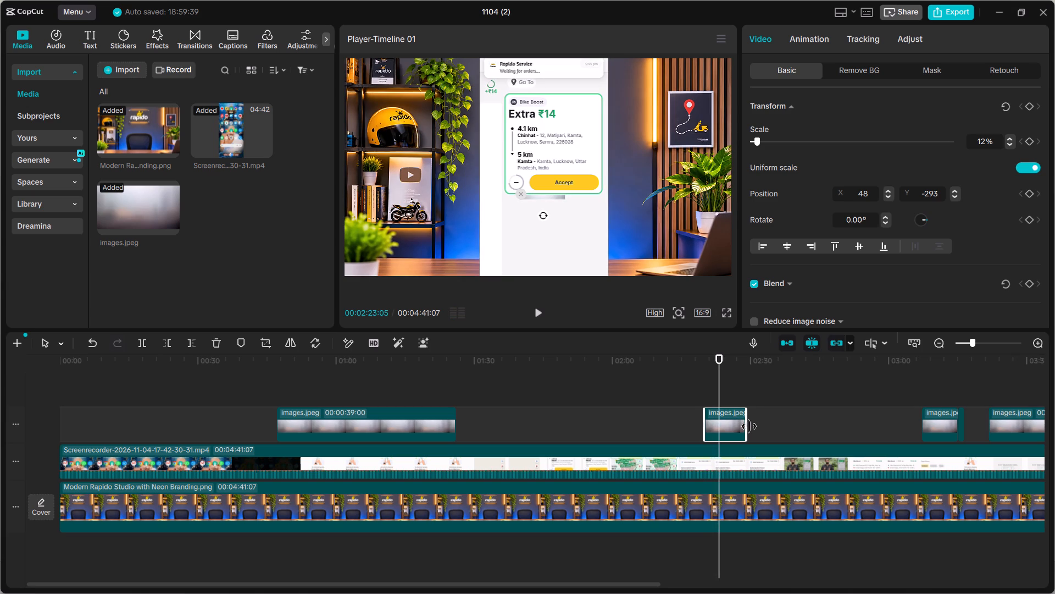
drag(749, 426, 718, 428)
Play on to the My Performance page and extend the copied blur strip's end to about 02:28.
key(space)
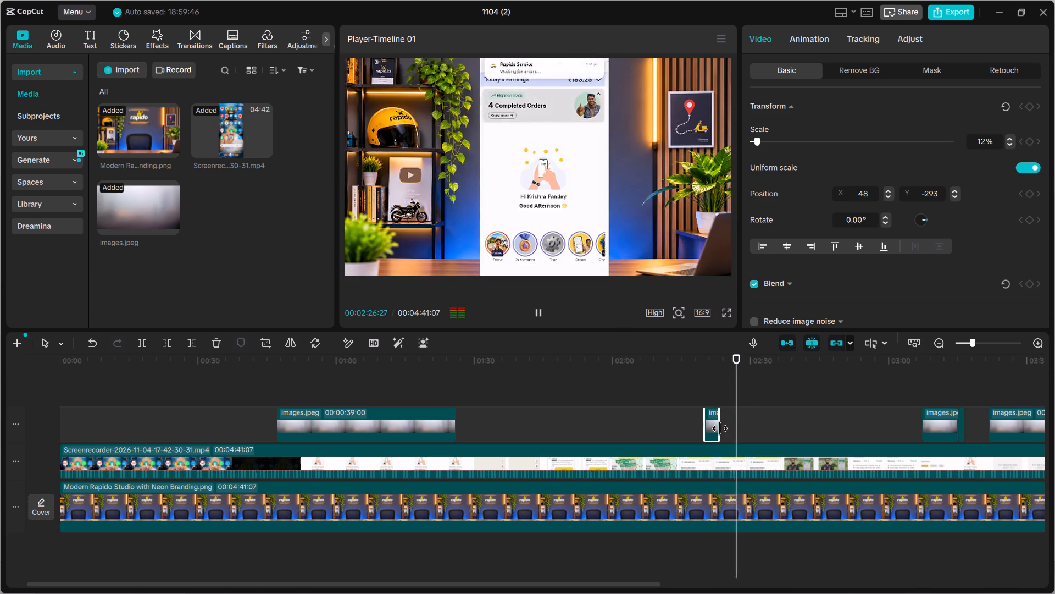
key(space)
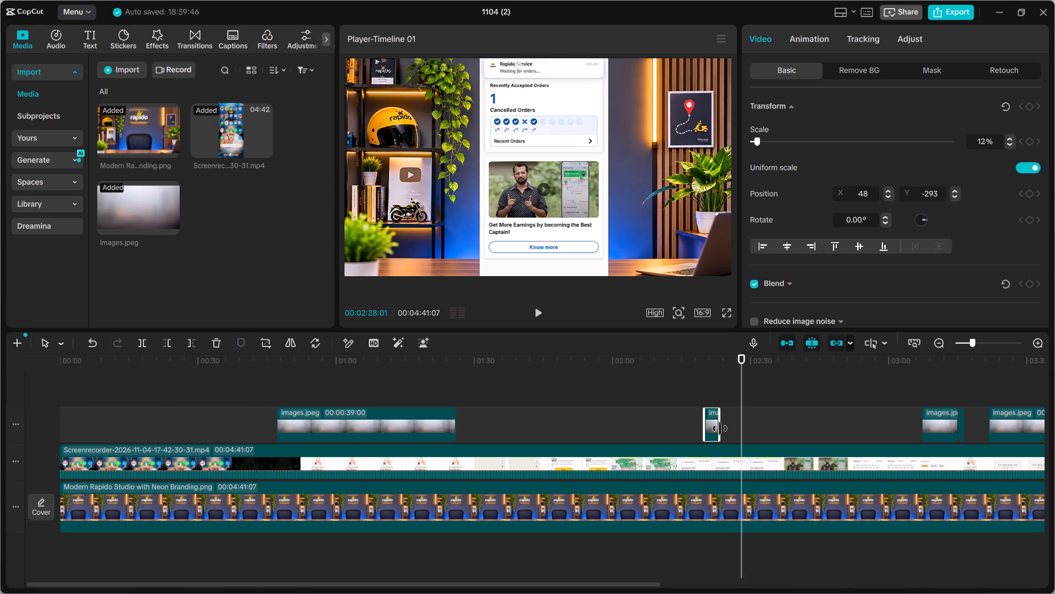
drag(720, 428, 739, 430)
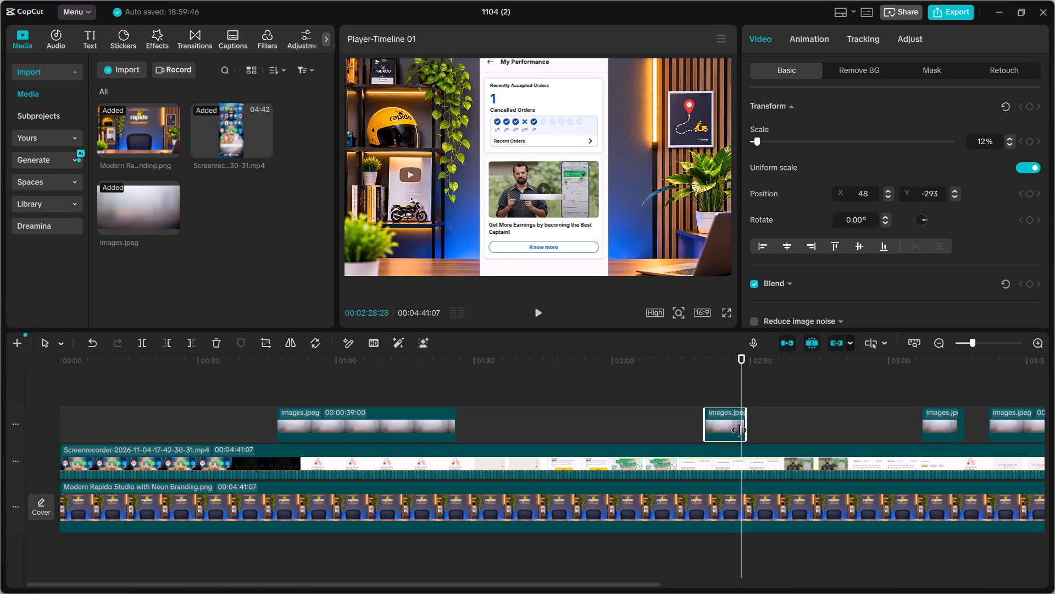
drag(739, 430, 738, 431)
Replay from about 02:24 to check the blur strip's coverage of the name up to its end.
drag(743, 395, 724, 398)
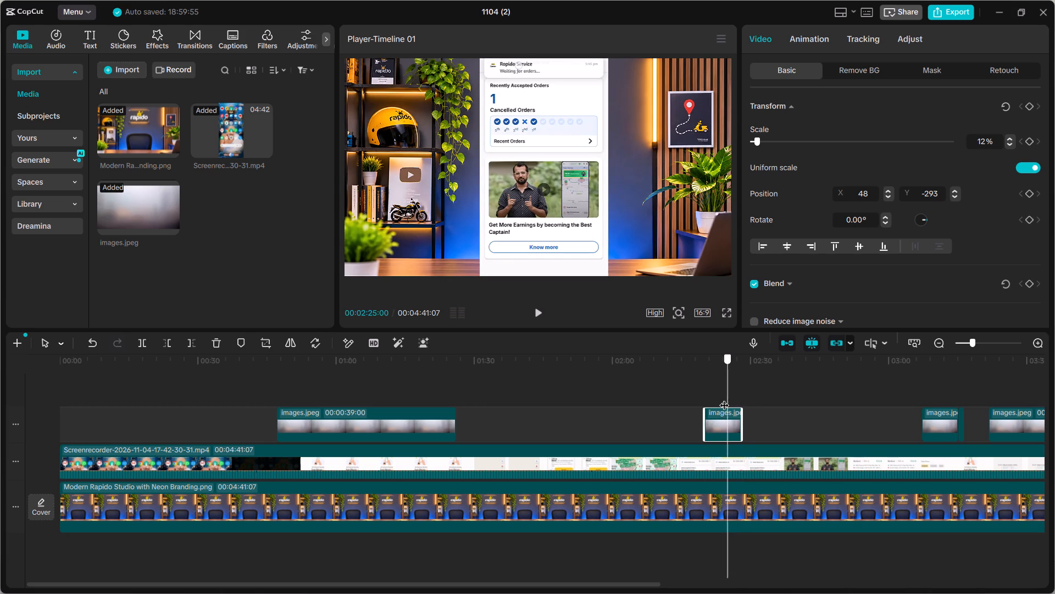
drag(724, 398, 722, 400)
key(space)
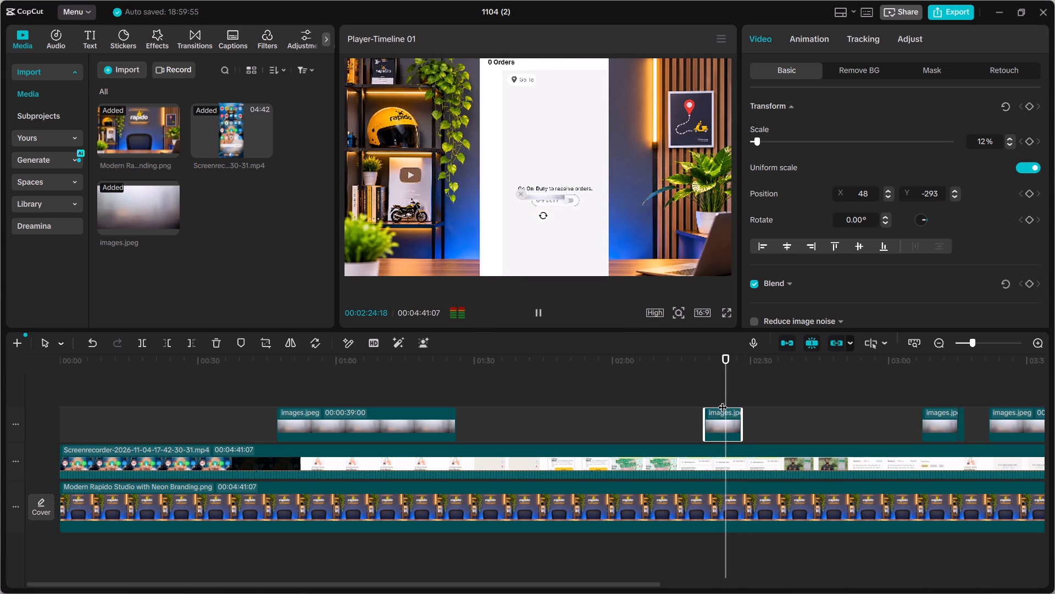
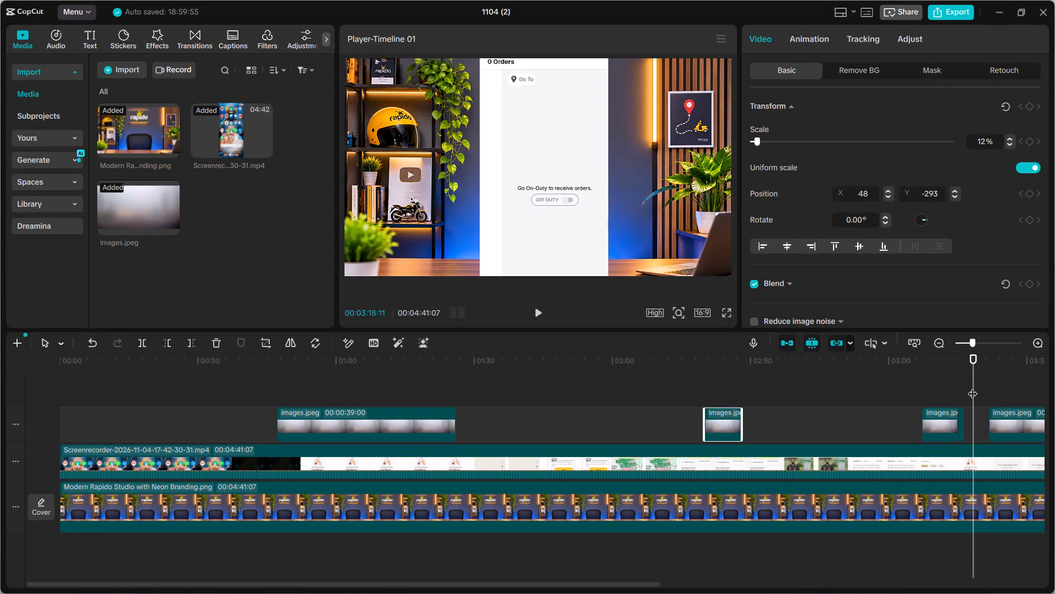
Replay the section around 03:14 to check how the two adjoining blur strips cover the name as the home page scrolls.
drag(973, 387, 871, 463)
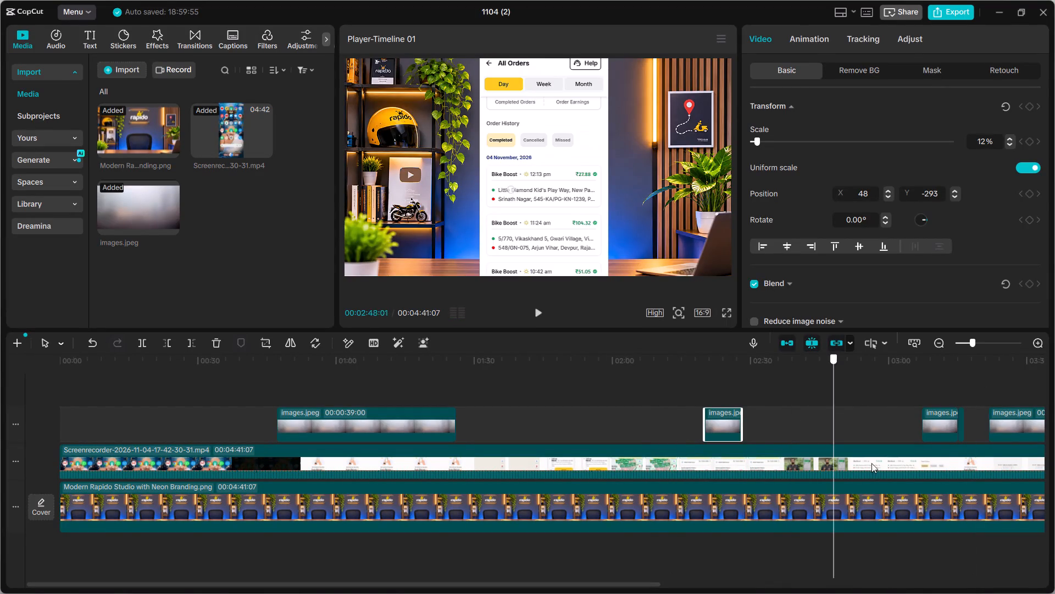
drag(871, 463, 947, 450)
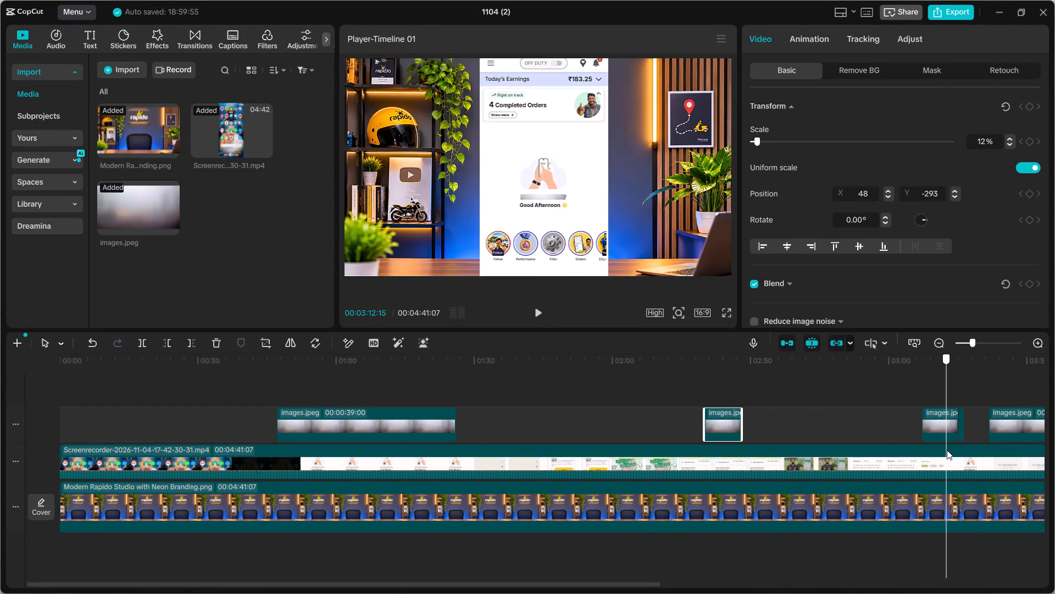
drag(947, 450, 959, 449)
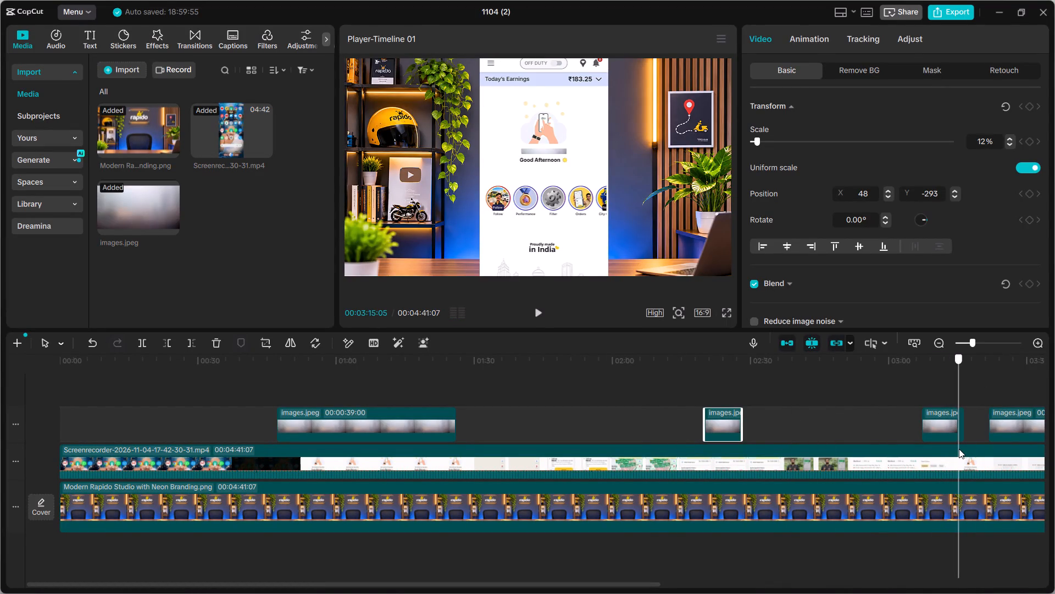
drag(959, 449, 952, 449)
key(space)
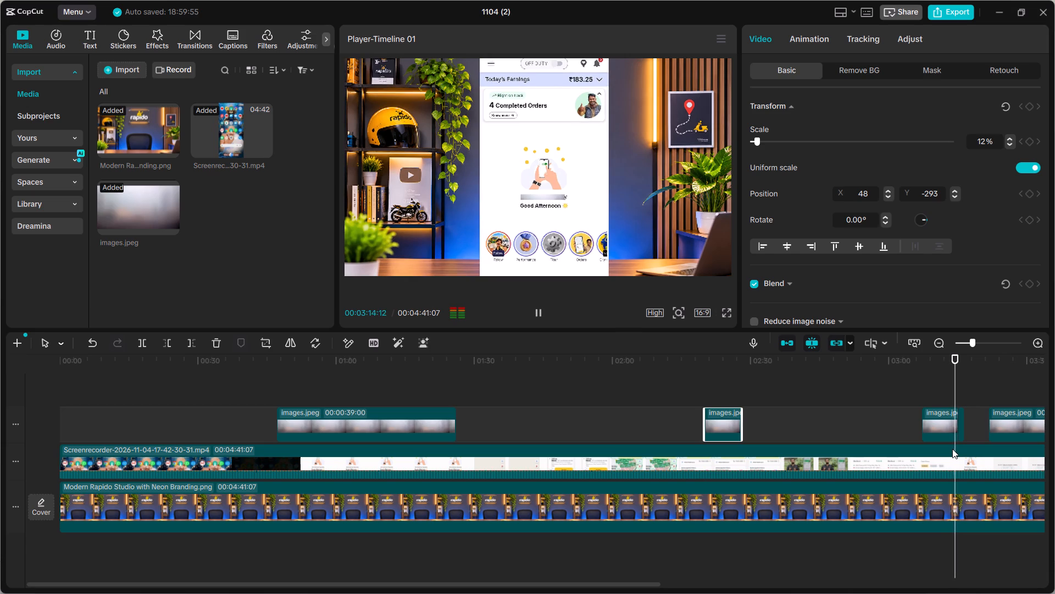
key(space)
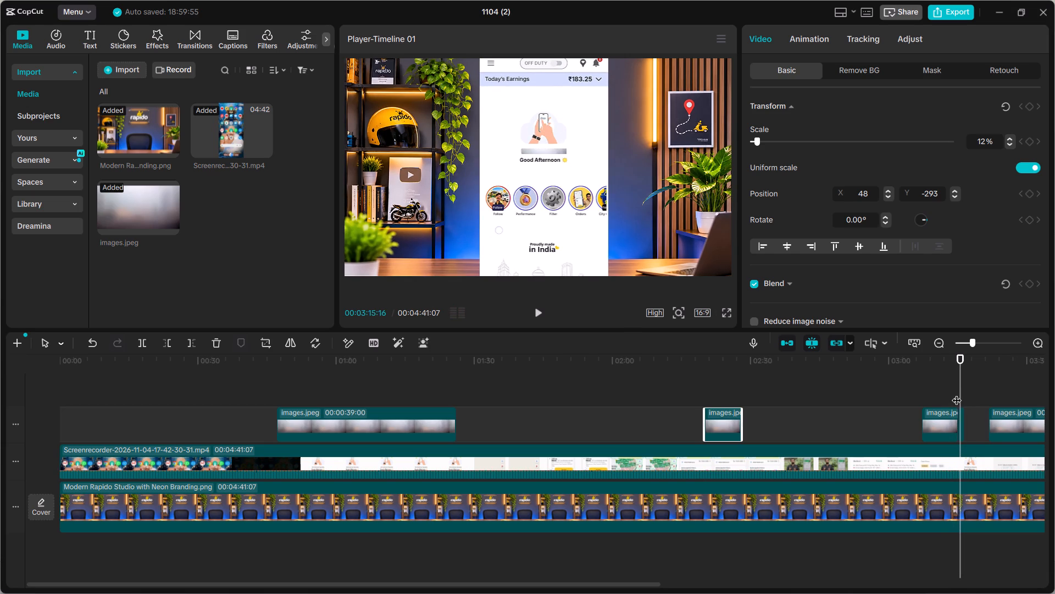
drag(958, 389, 952, 391)
key(space)
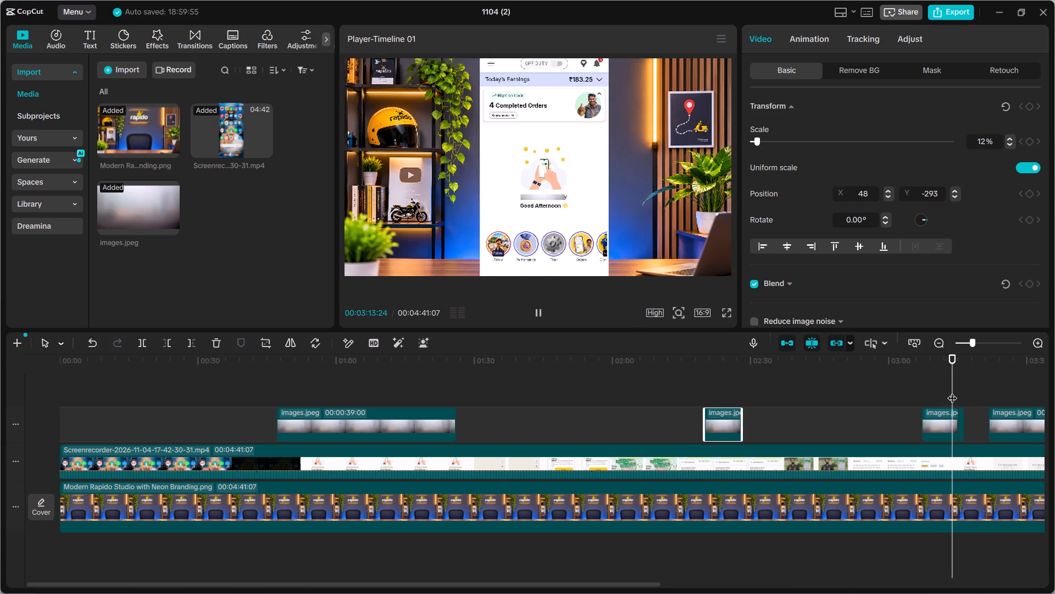
key(space)
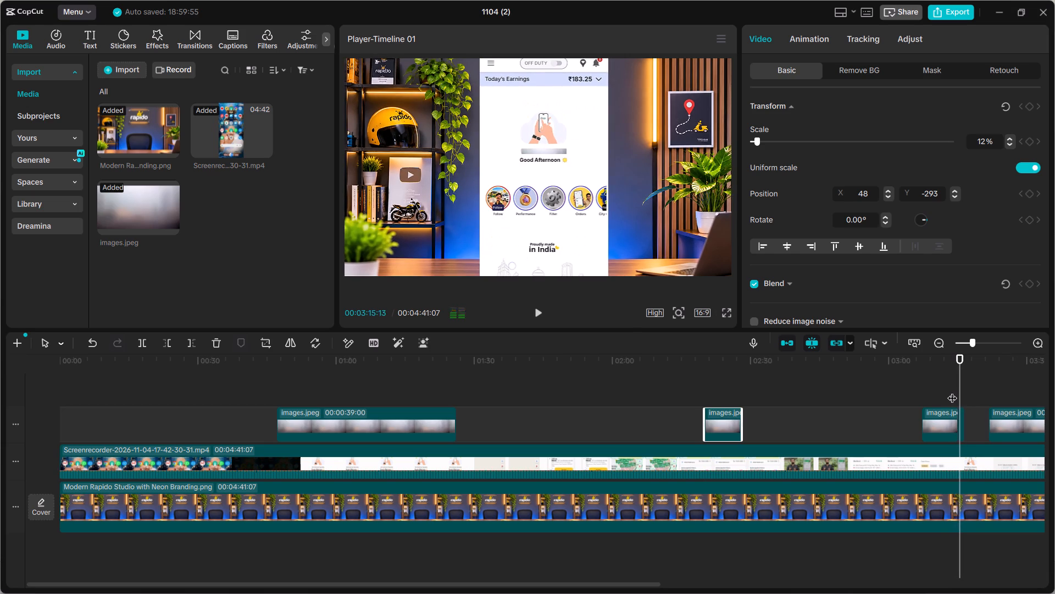
Move the changeover between the two adjoining blur strips earlier to about 03:14, trimming the first strip's end and extending the short strip's start.
click(965, 423)
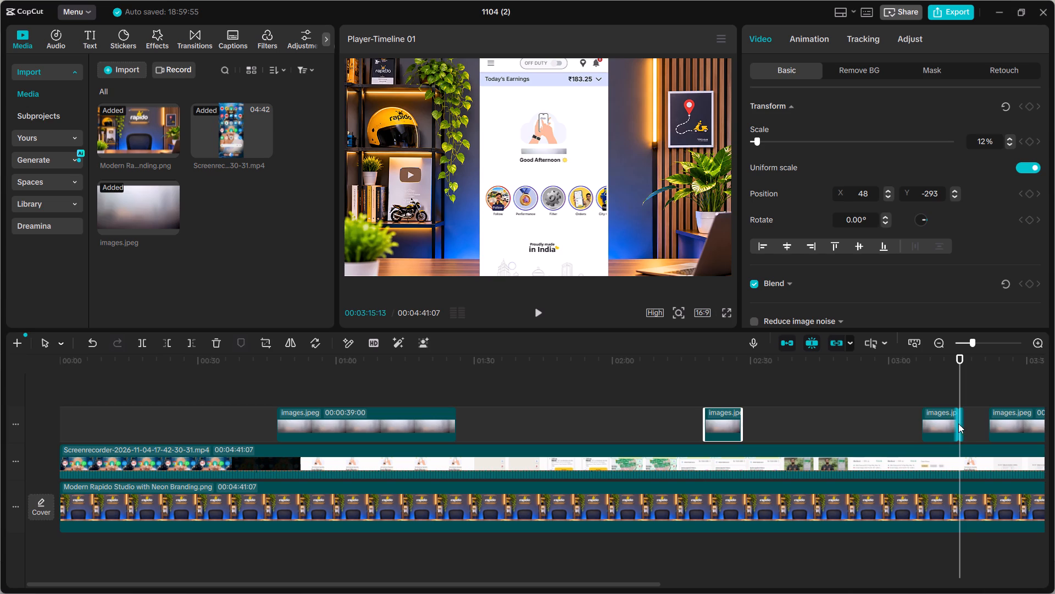
click(958, 424)
click(961, 423)
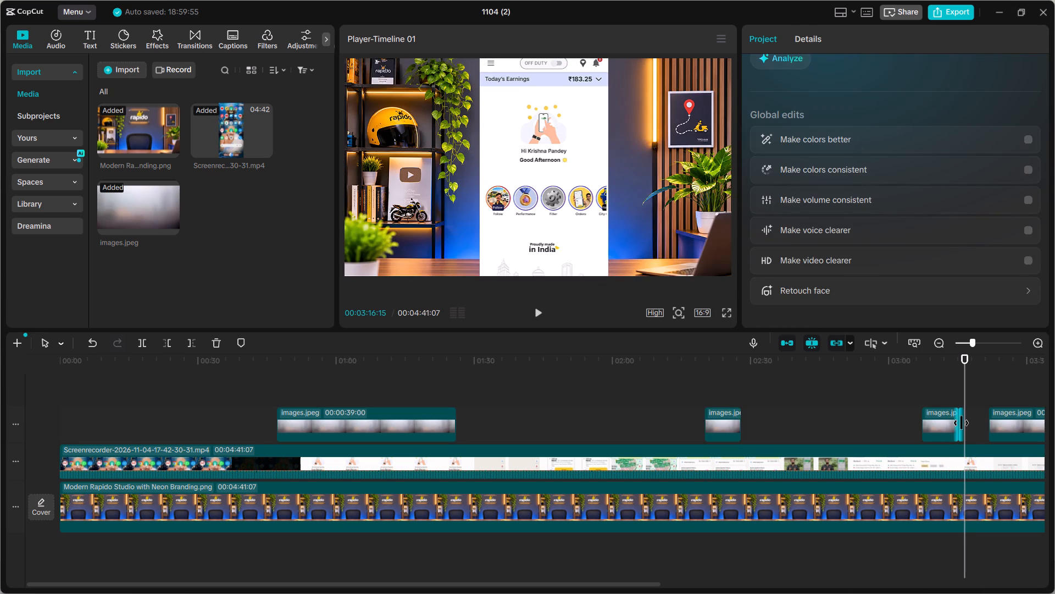
click(961, 423)
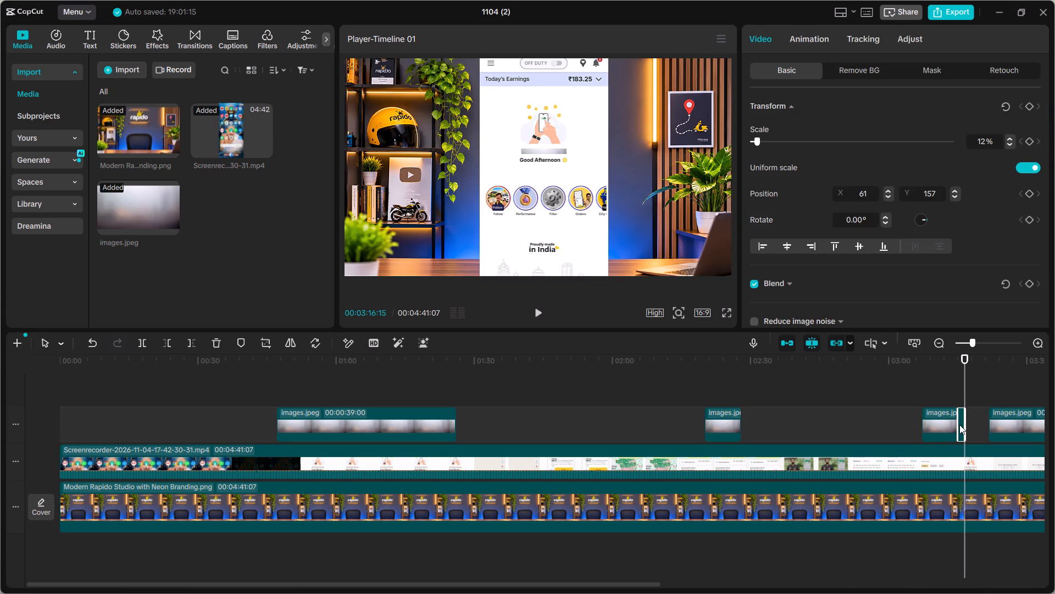
click(957, 425)
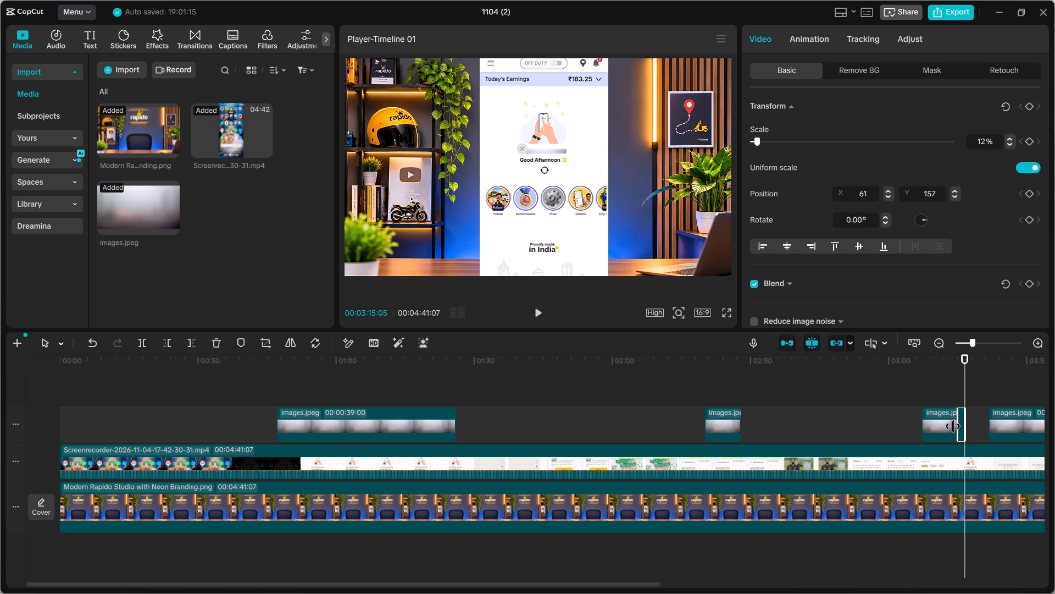
click(949, 424)
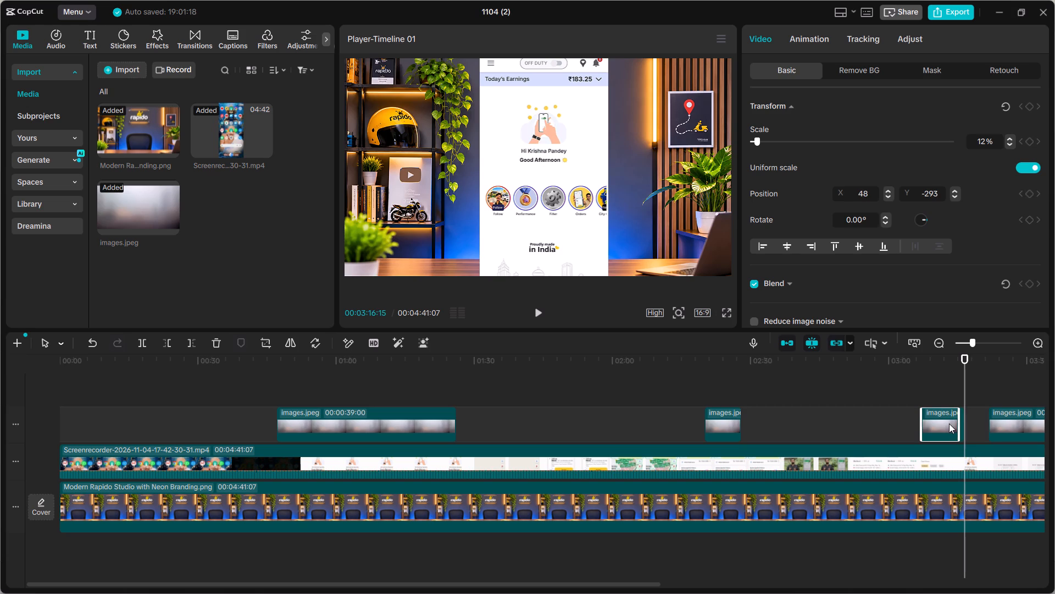
drag(960, 422, 958, 423)
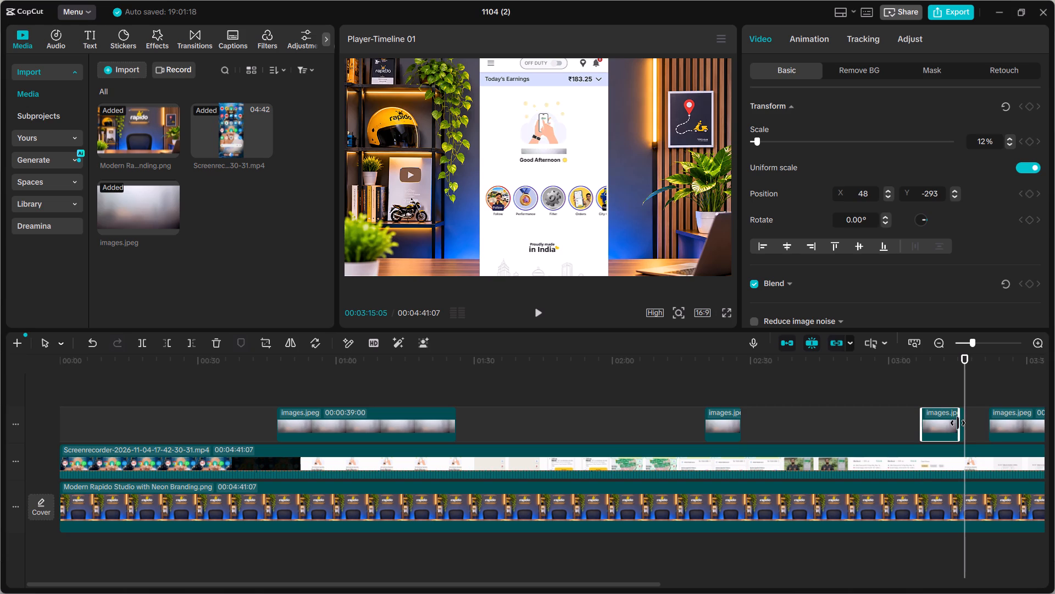
drag(958, 423, 954, 424)
click(961, 425)
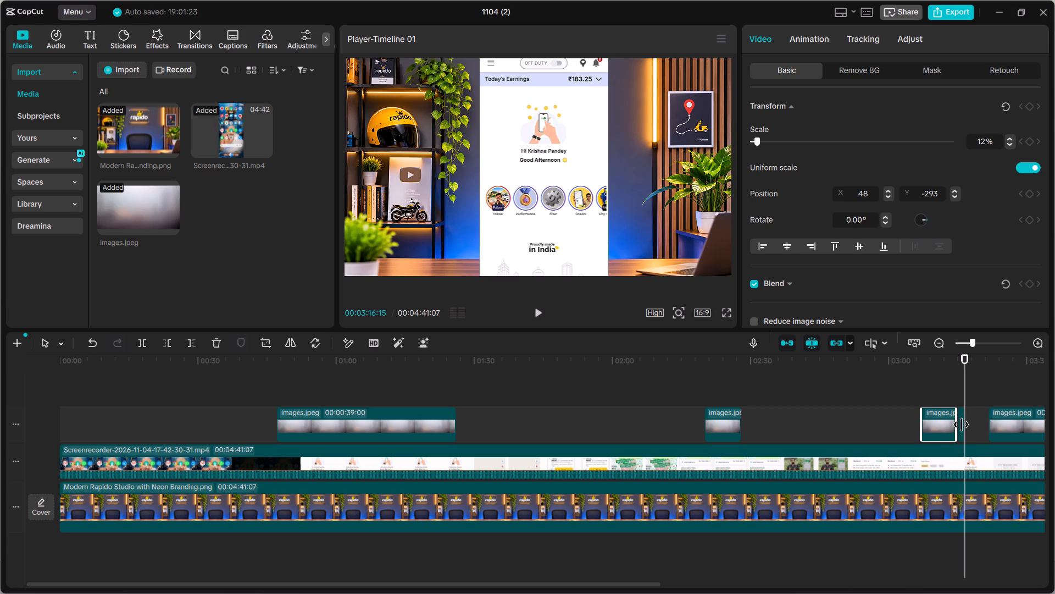
click(958, 425)
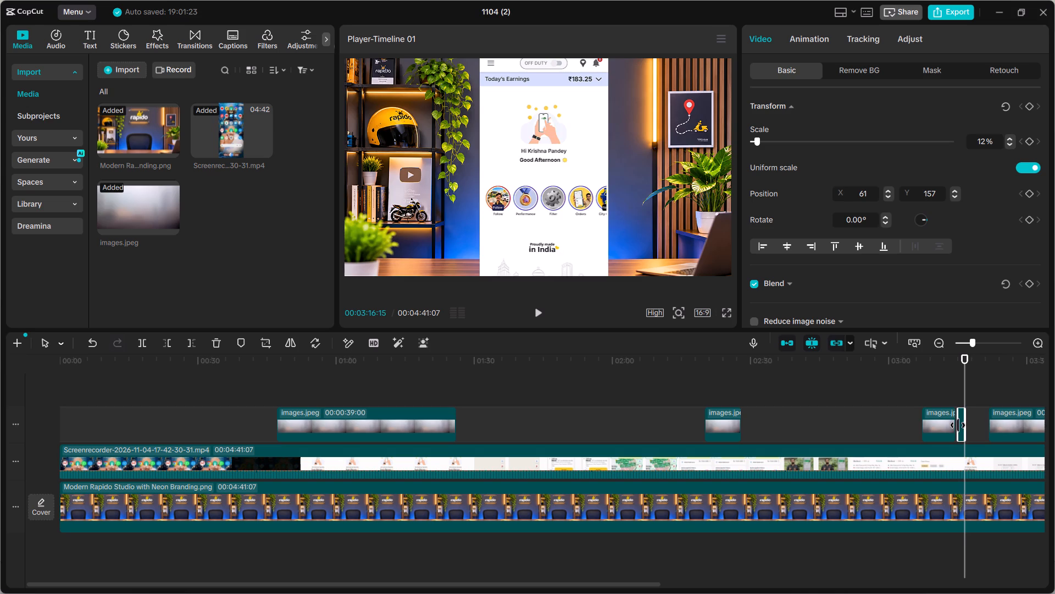
Replay the changeover near 03:14 and extend the short blur strip's end to 03:17:13.
drag(965, 387, 957, 389)
drag(957, 389, 952, 392)
key(space)
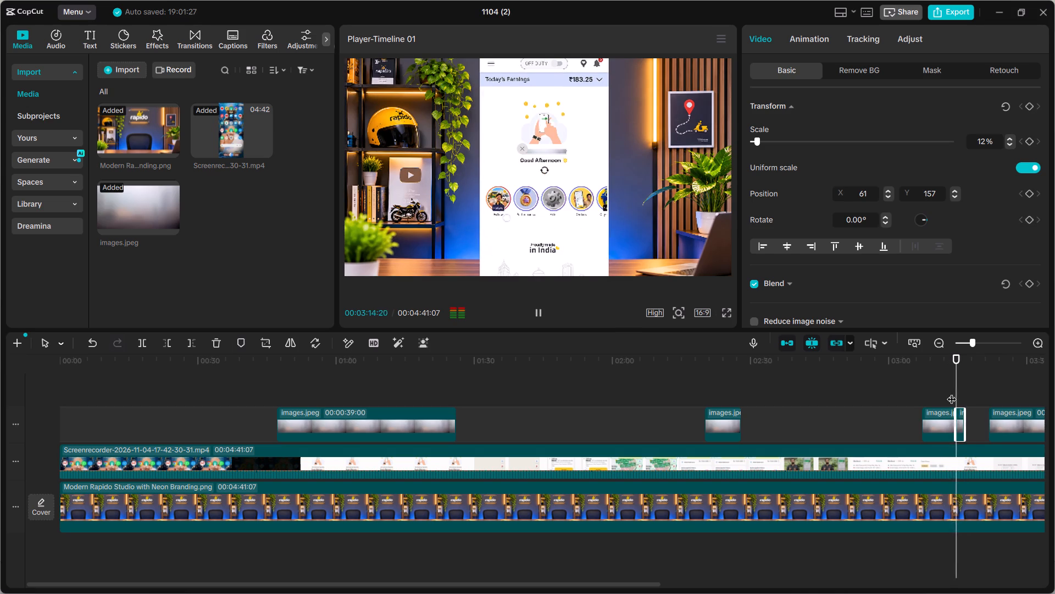
key(space)
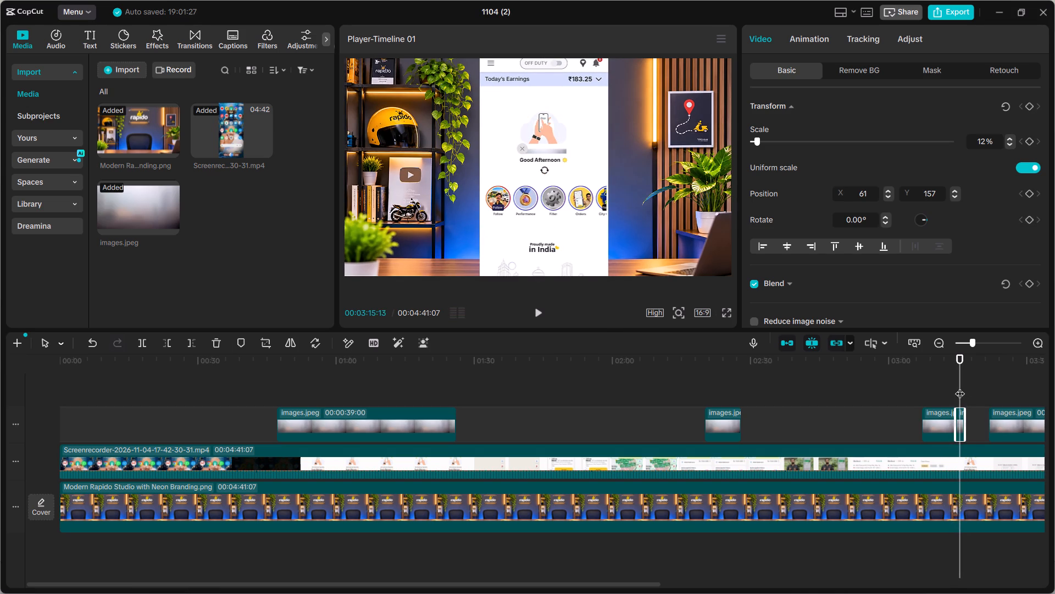
drag(960, 387, 947, 390)
key(space)
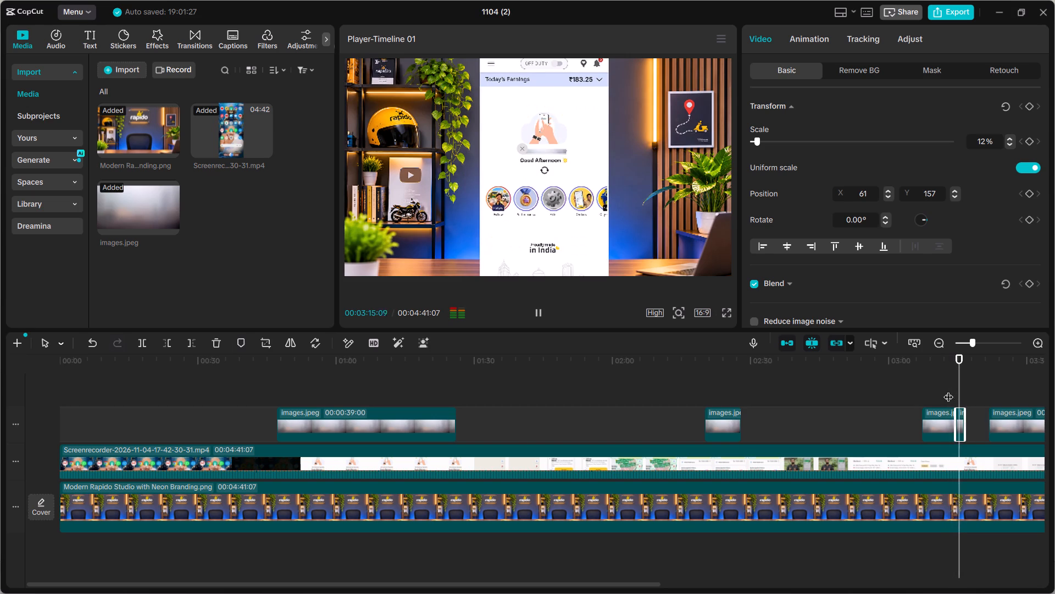
key(space)
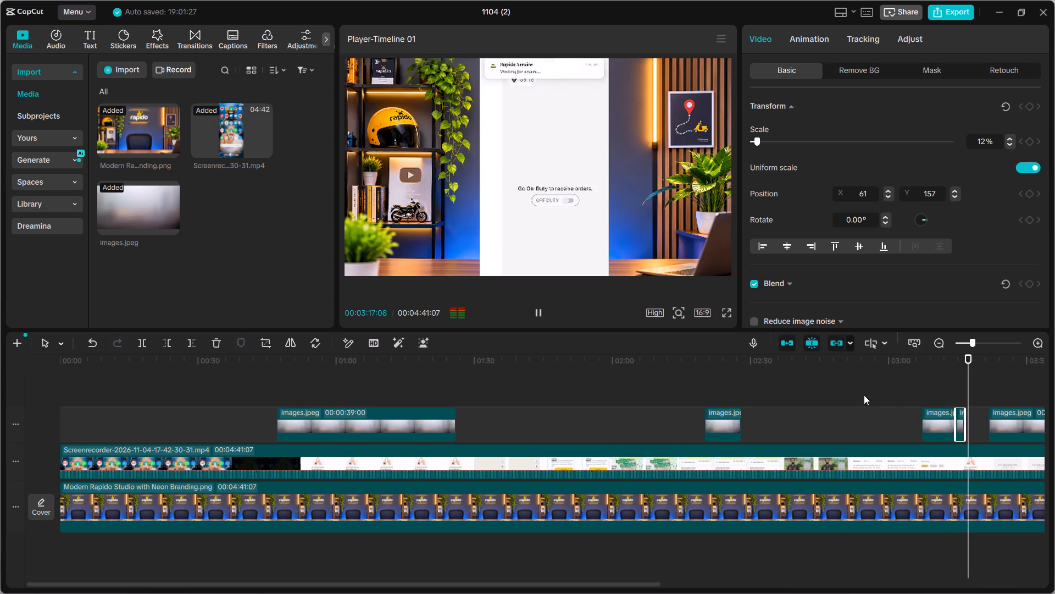
click(965, 427)
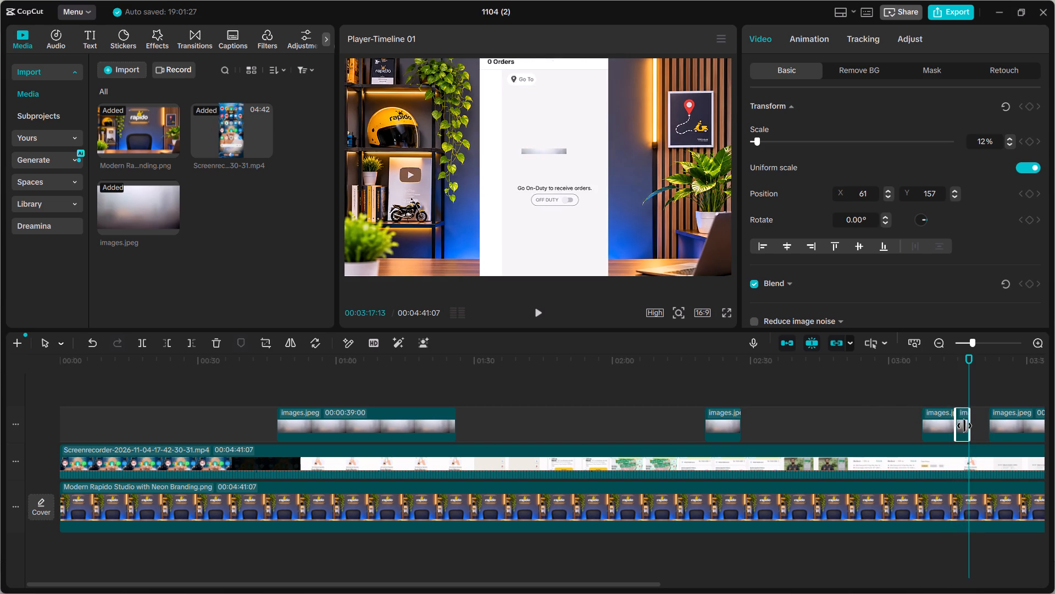
Play from about 03:14 through to 03:54:18 to check the blur strips' coverage of the name.
drag(967, 383, 957, 386)
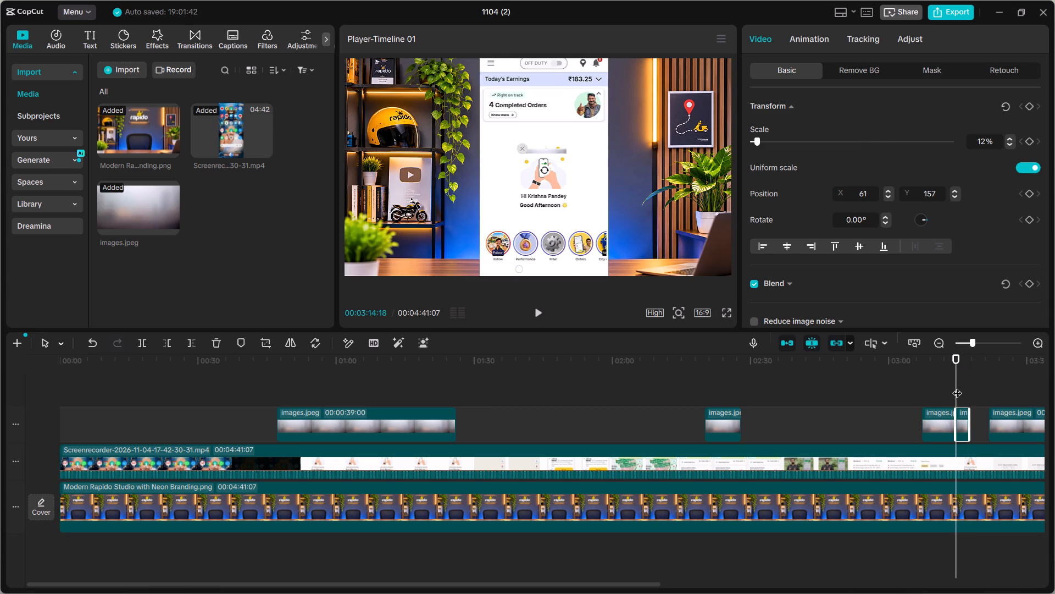
key(space)
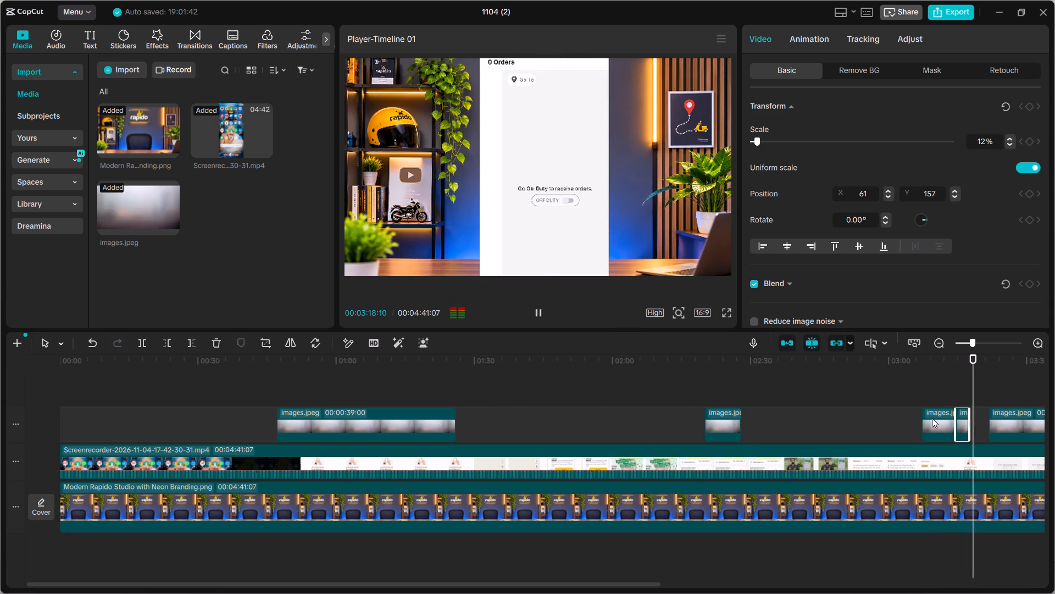
scroll(851, 386, left, 1)
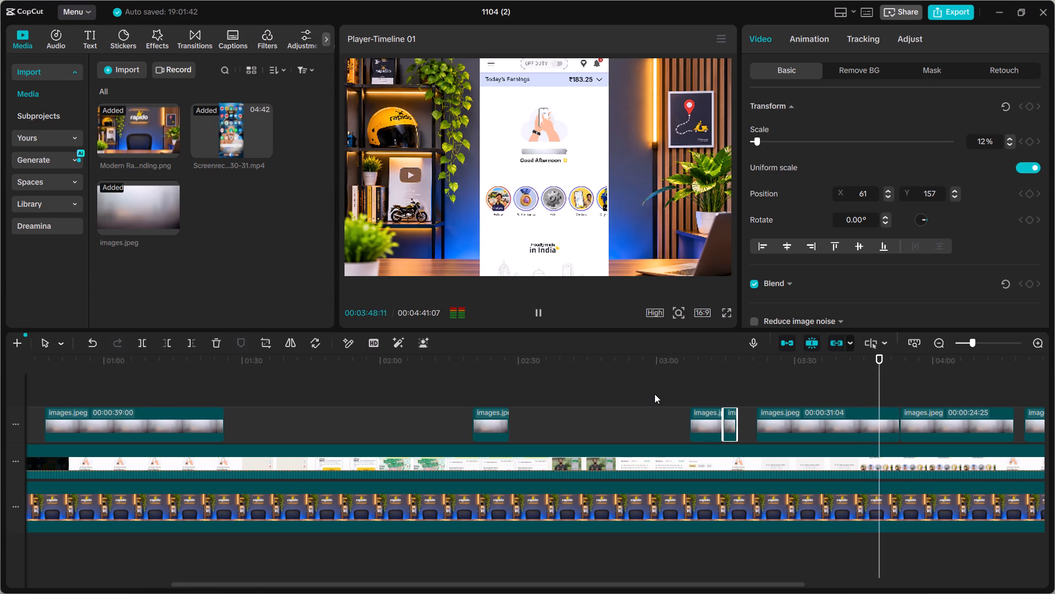
scroll(821, 437, left, 1)
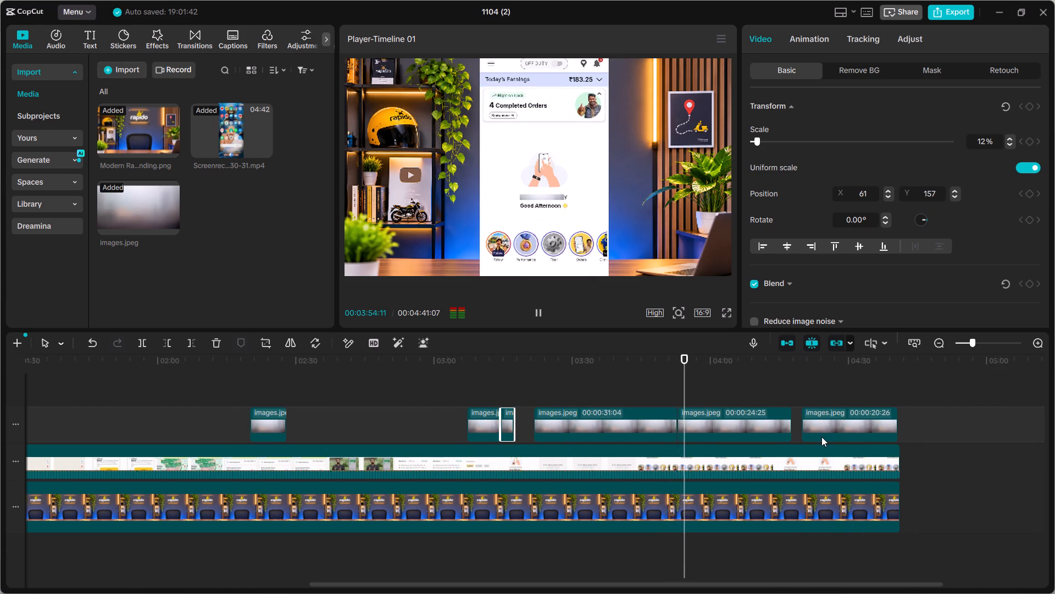
key(space)
Shift the changeover between the two long blur strips to 03:54:18, trimming the second strip's start and extending the first strip's end.
click(660, 427)
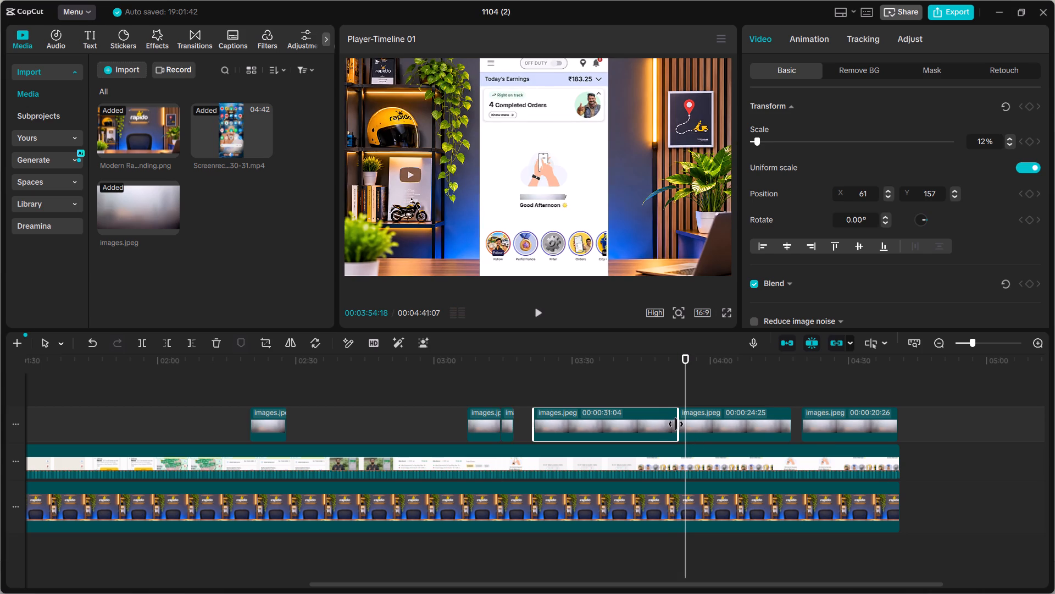
right_drag(676, 425, 690, 427)
click(690, 427)
right_drag(676, 427, 685, 430)
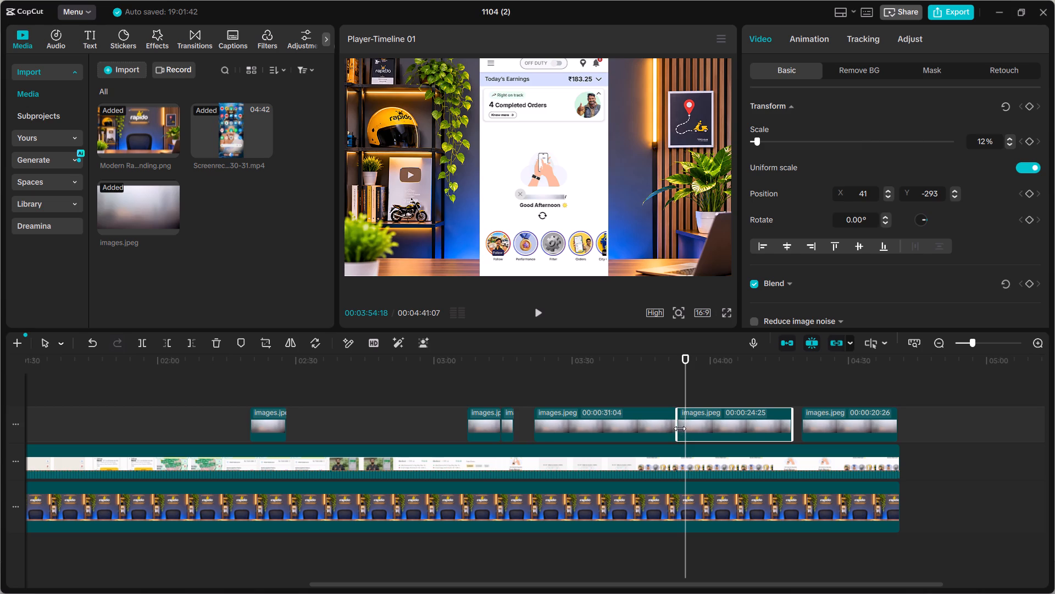
drag(678, 426, 684, 427)
click(670, 424)
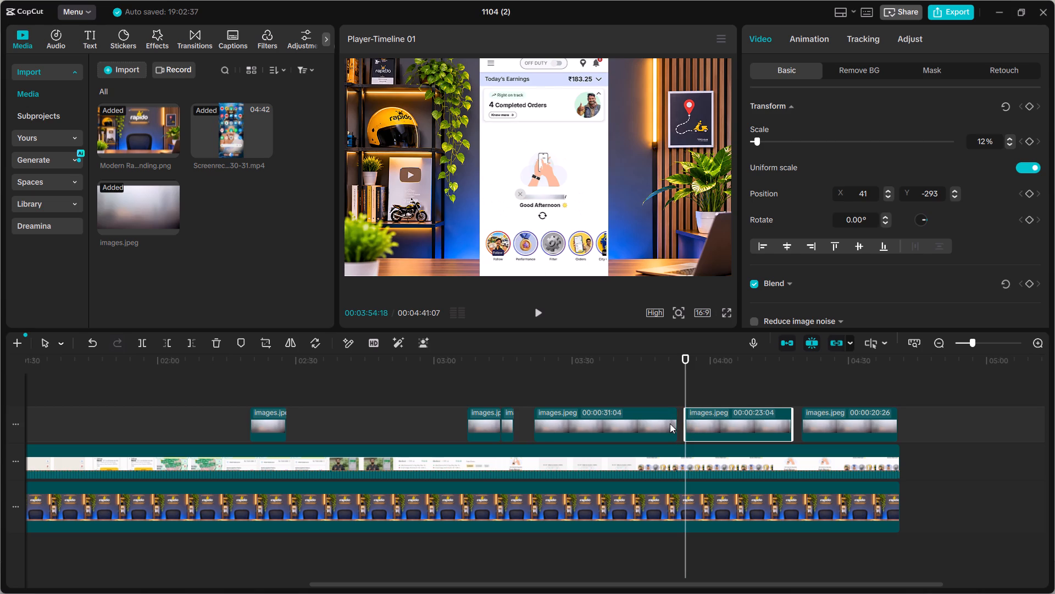
drag(676, 427, 684, 430)
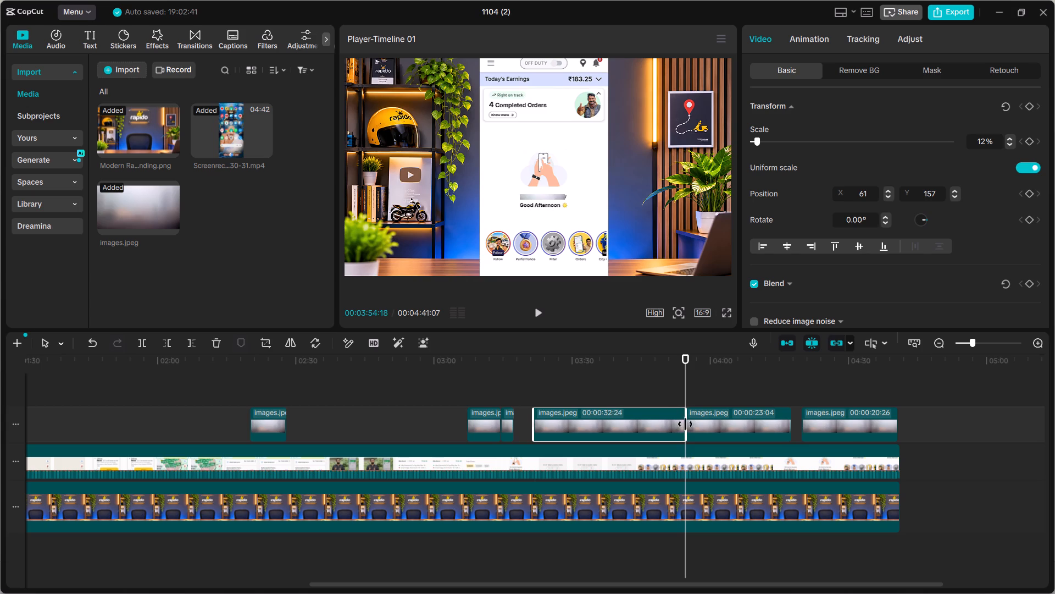
Move the changeover between the two long blur strips earlier to about 03:53:19, trimming the first strip's end and extending the second strip's start.
drag(687, 391, 678, 392)
key(space)
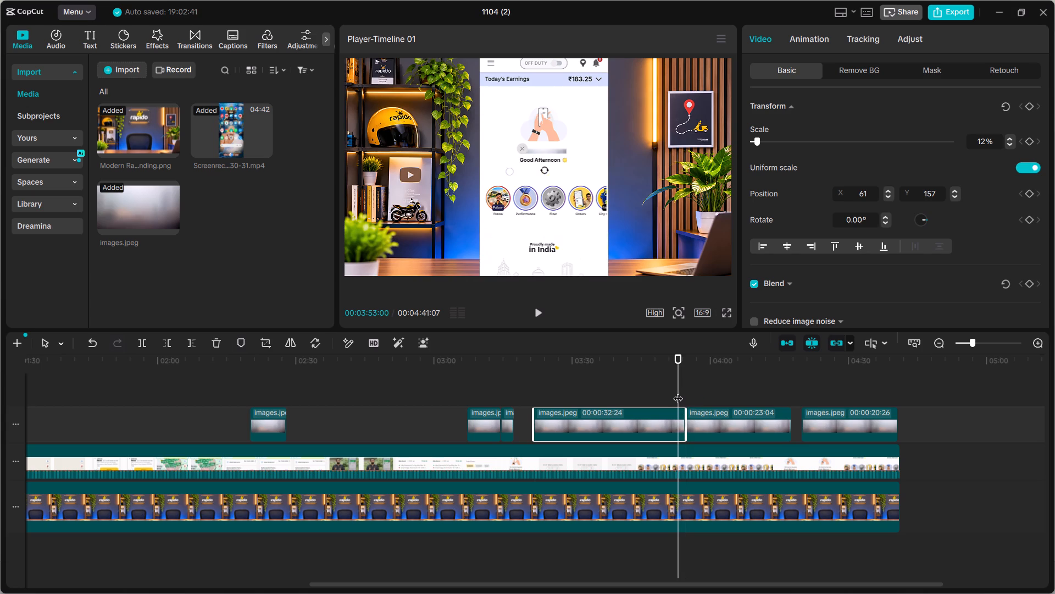
key(space)
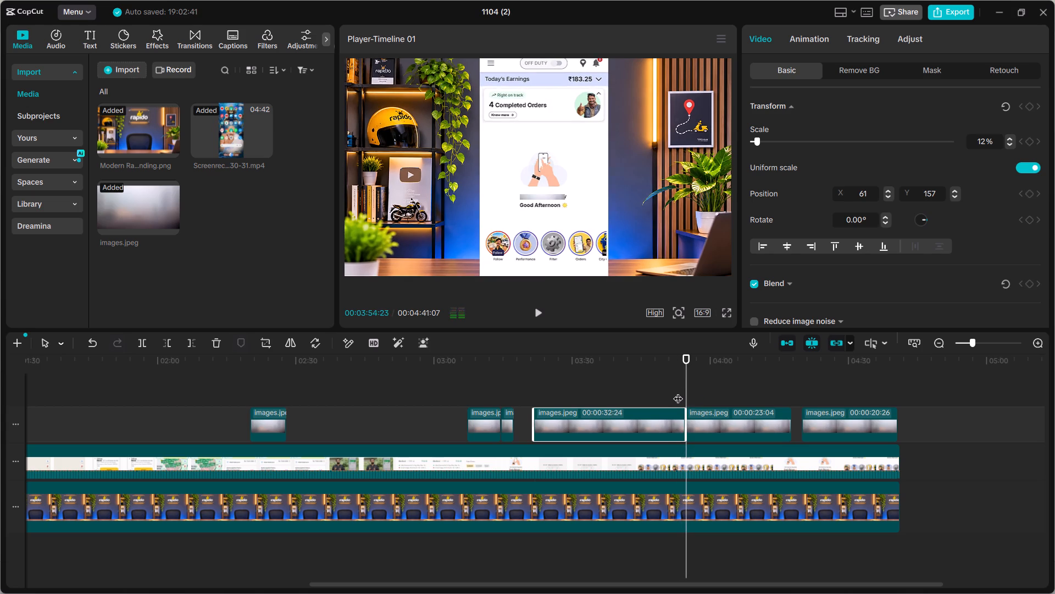
drag(686, 424, 682, 424)
drag(682, 424, 679, 424)
click(685, 388)
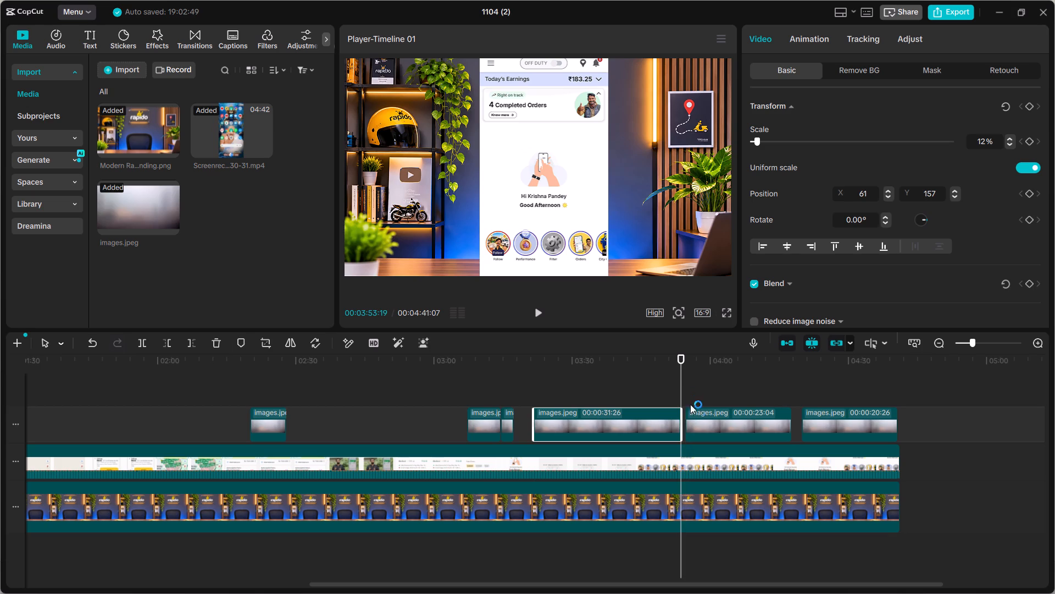
click(693, 416)
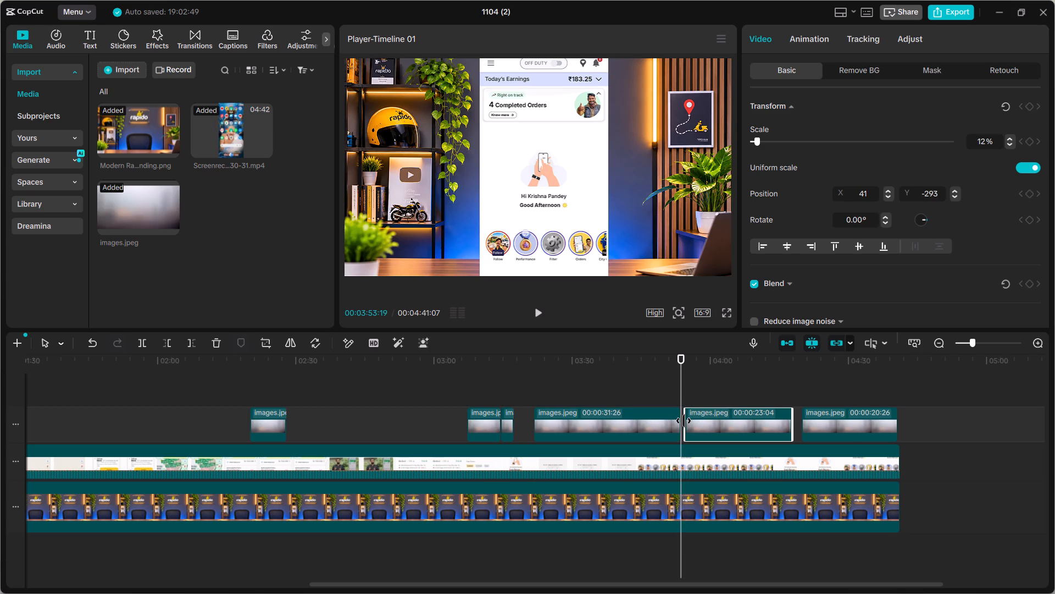
click(684, 421)
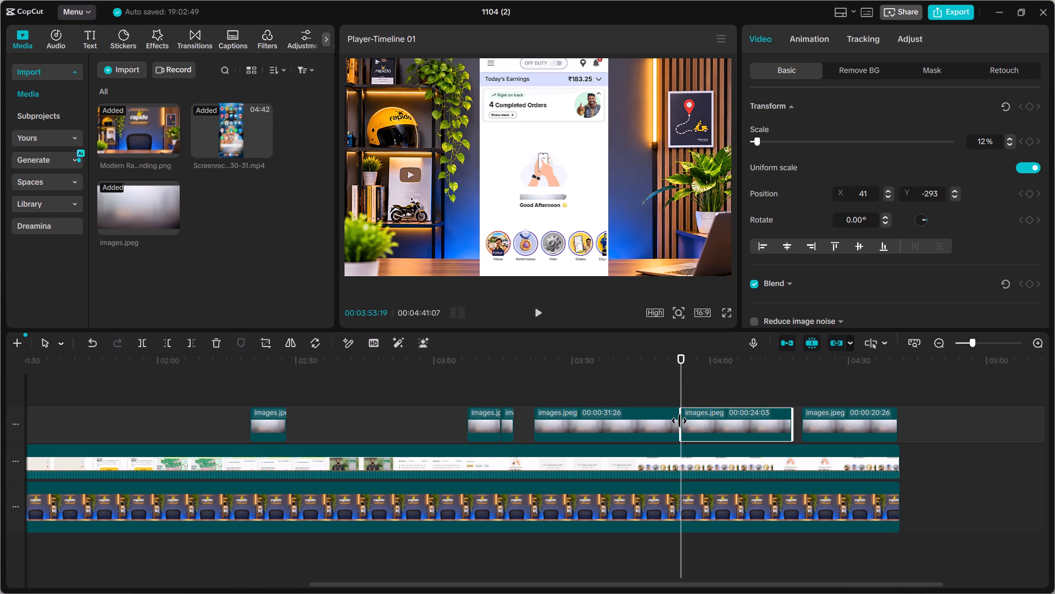
Play on from the changeover and extend the second long blur strip's end to about 04:18:14, checking the spot around 04:17:26.
drag(683, 383, 673, 383)
key(space)
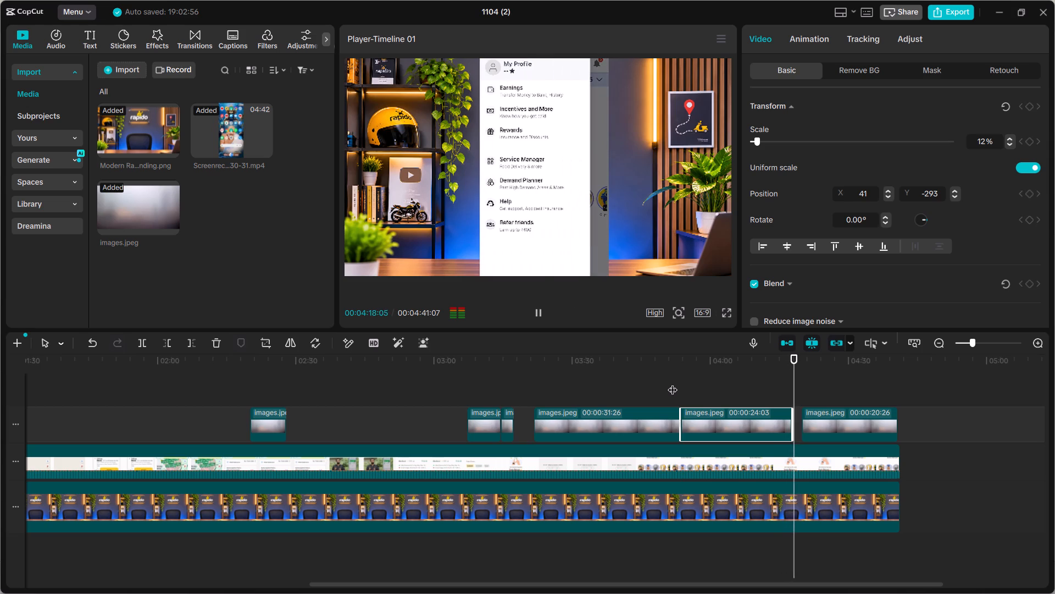
key(space)
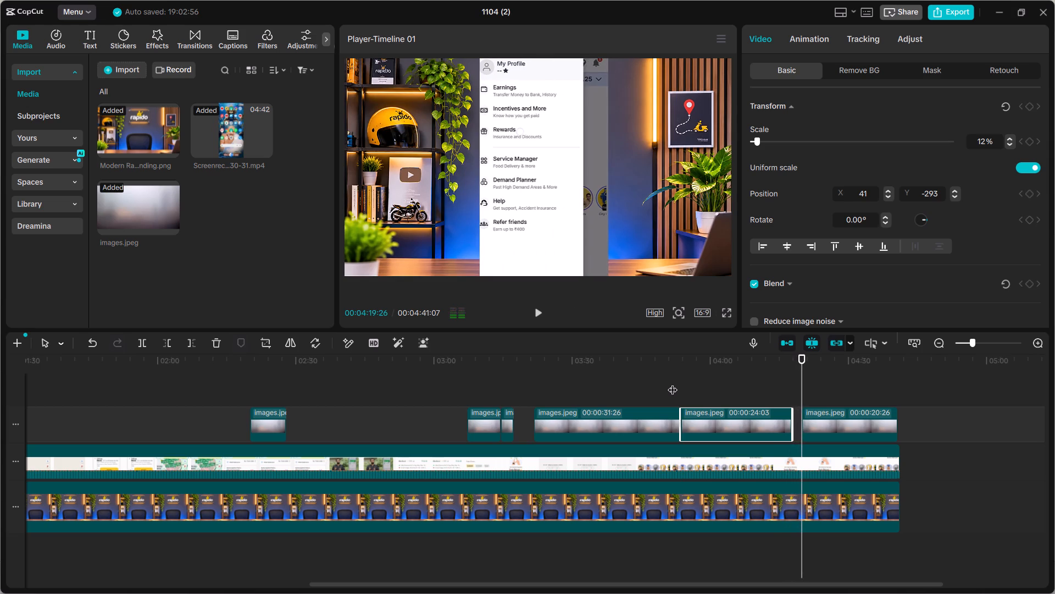
click(792, 423)
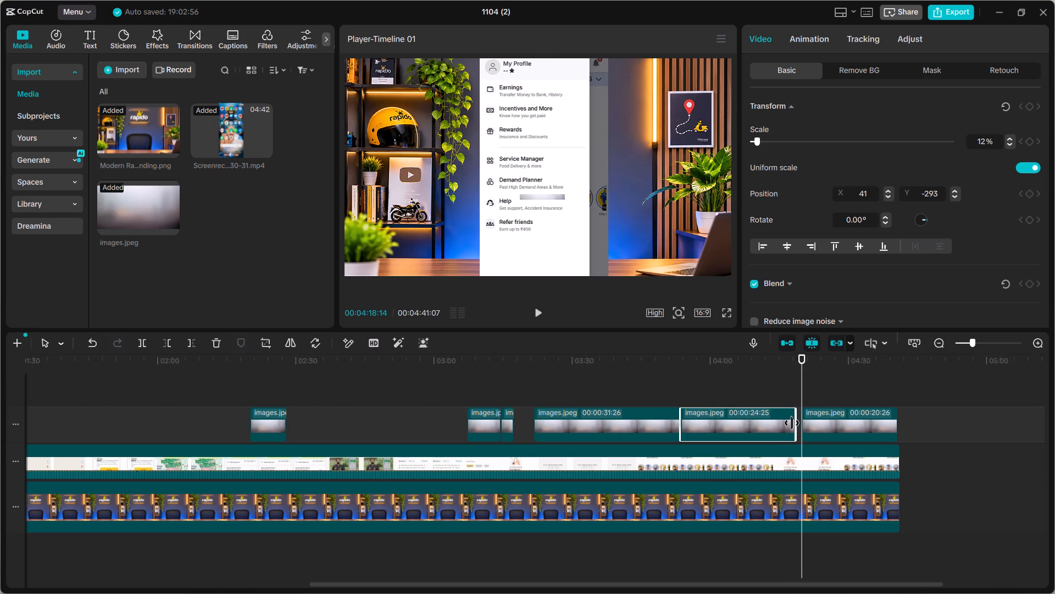
drag(799, 386, 790, 389)
key(space)
key(space)
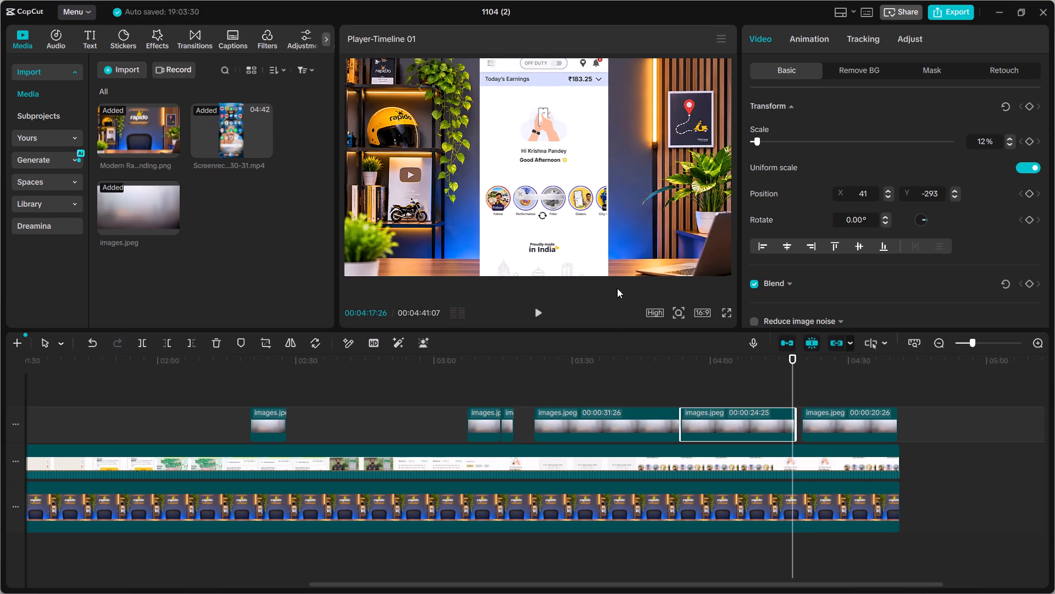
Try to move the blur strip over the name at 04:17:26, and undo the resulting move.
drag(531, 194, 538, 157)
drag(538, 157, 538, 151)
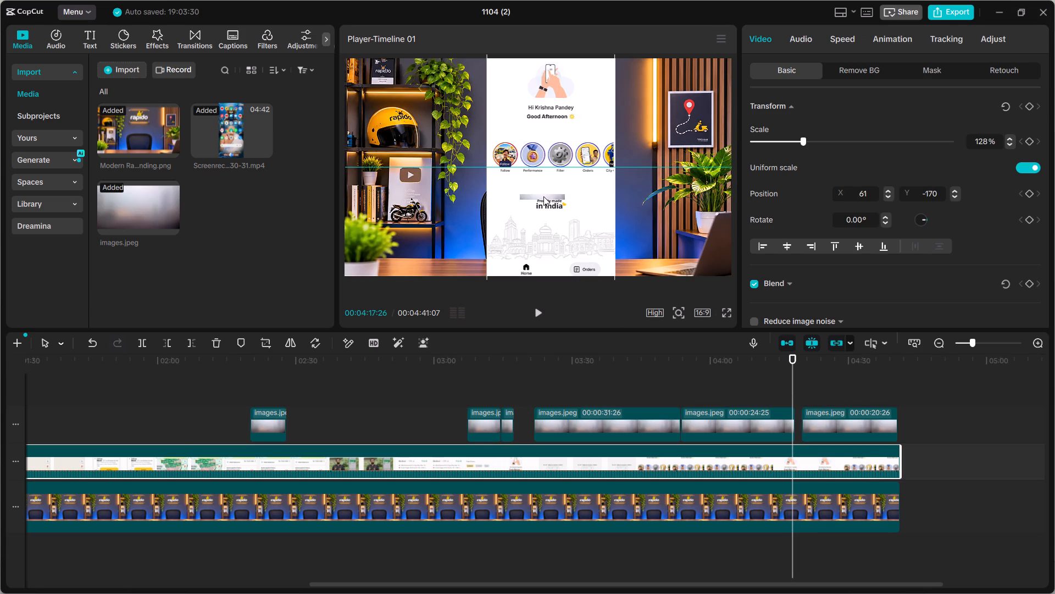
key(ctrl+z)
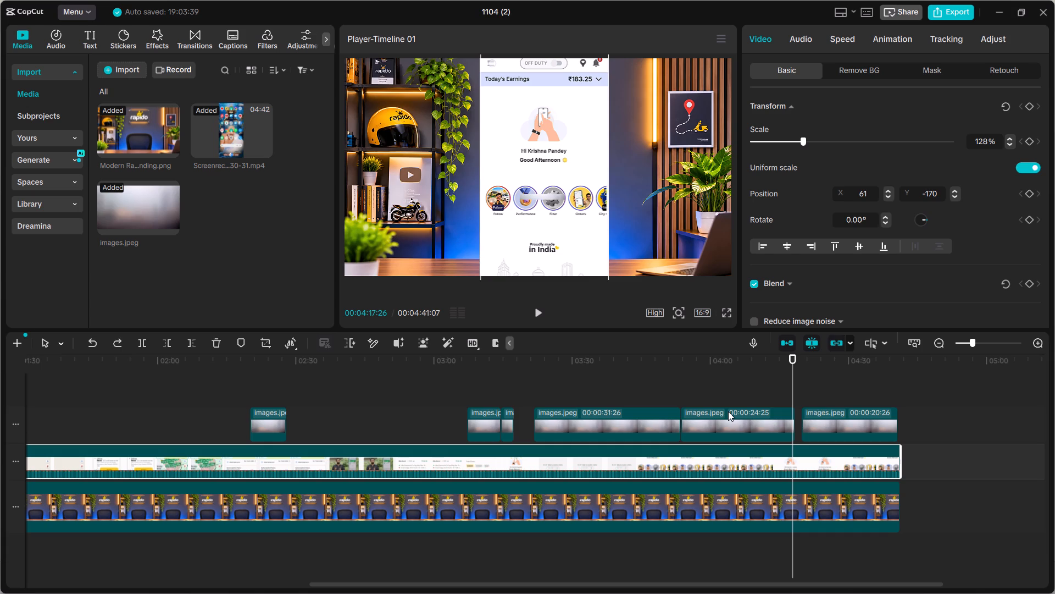
Split the phone recording at 04:17:26 and 04:19:27 and delete the short piece between the cuts.
click(143, 343)
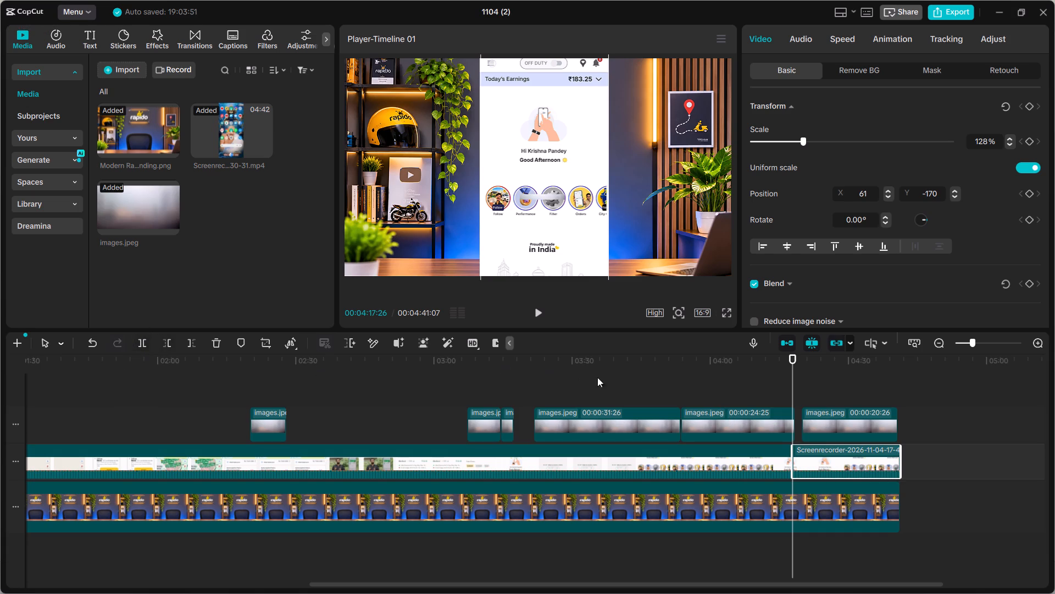
drag(794, 388, 804, 389)
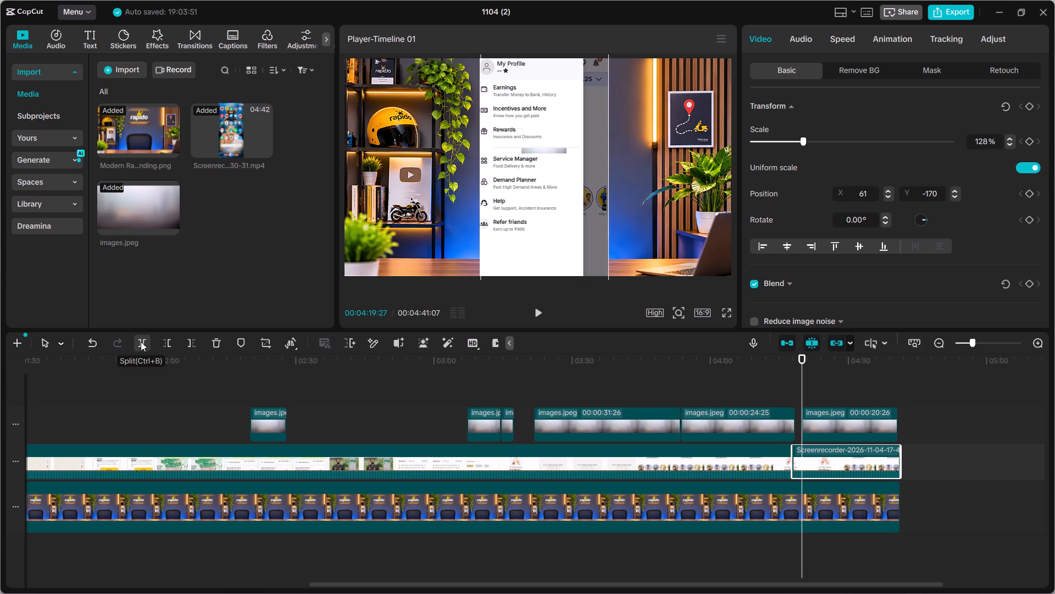
click(141, 342)
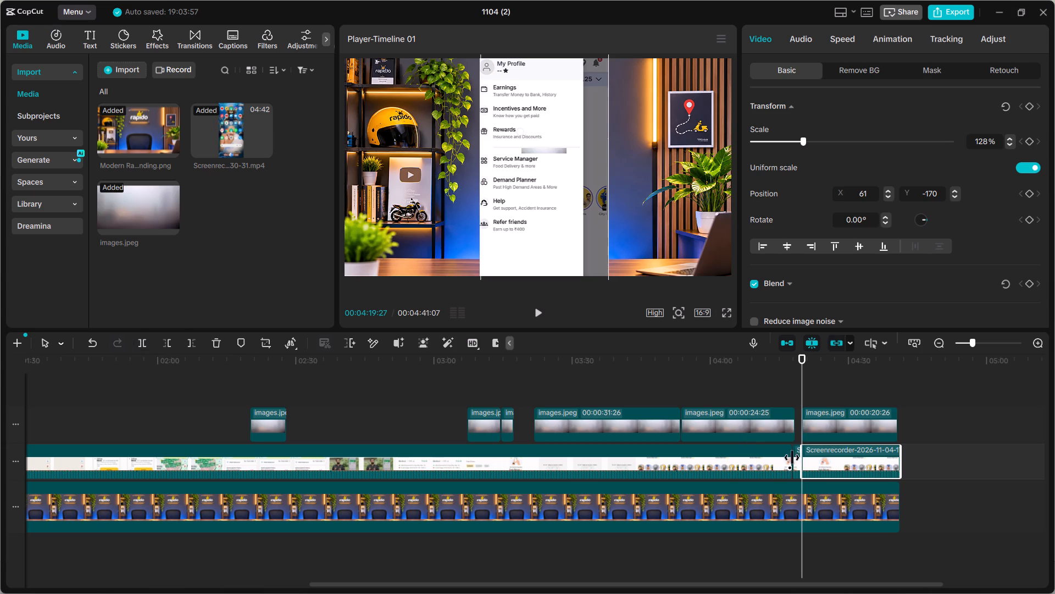
click(797, 458)
key(Delete)
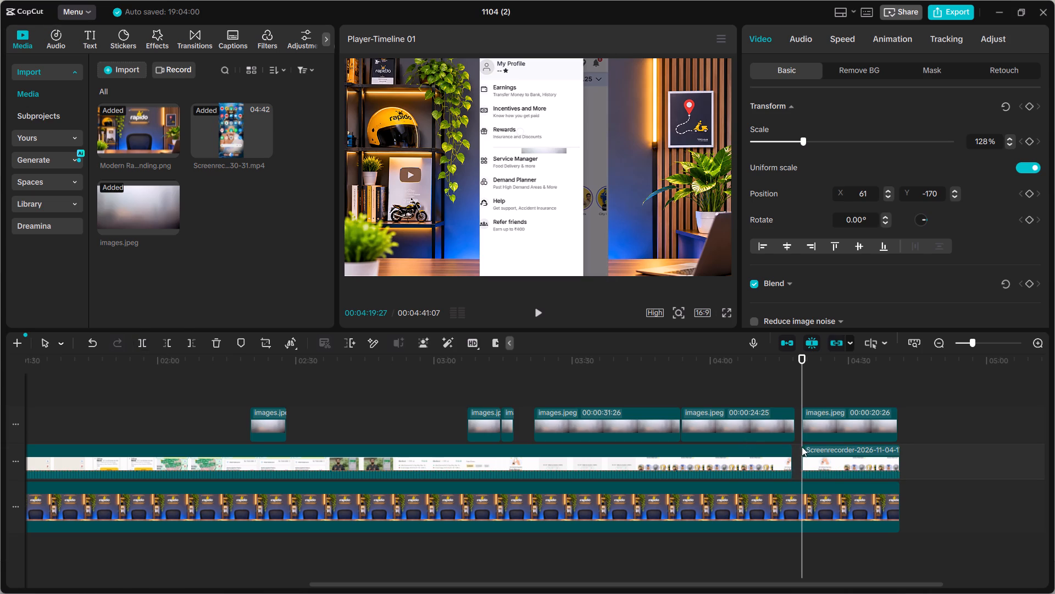
Check the gap in playback and close it by moving the last recording piece back against the preceding one at 04:17:26.
drag(801, 380, 790, 382)
key(space)
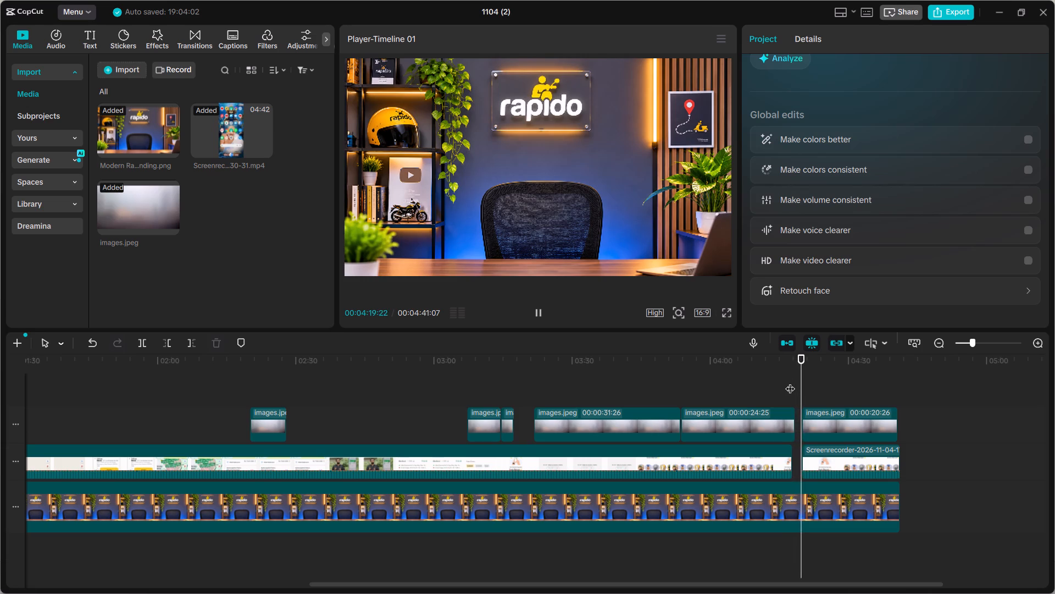
key(space)
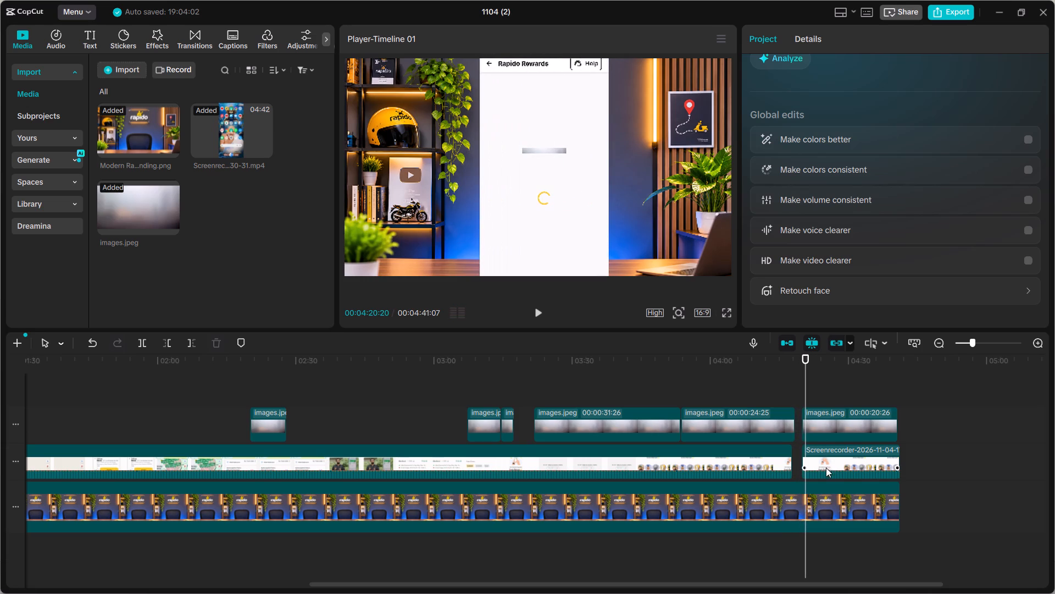
drag(825, 455, 812, 458)
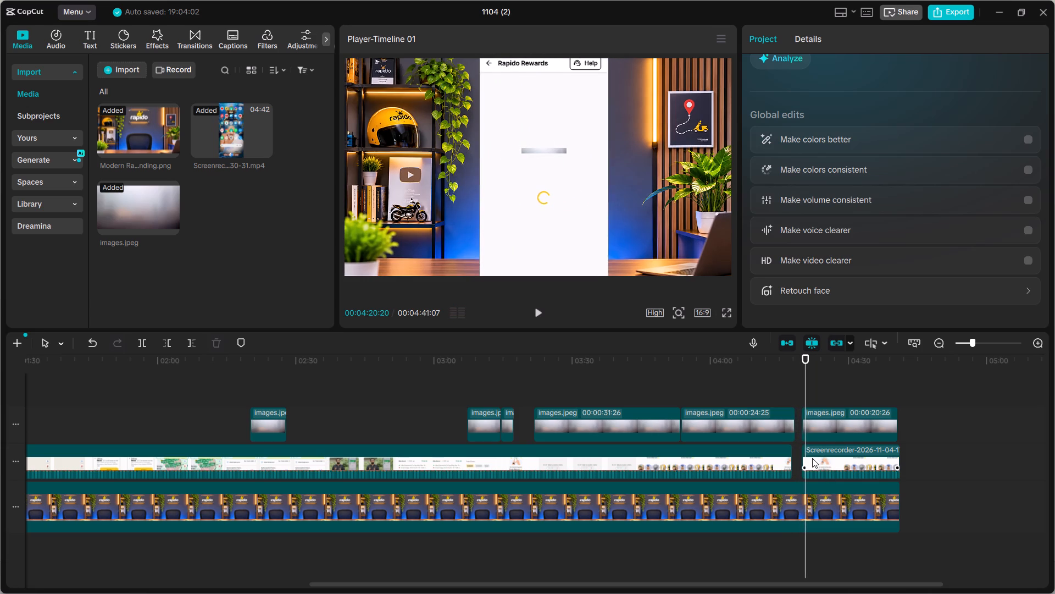
drag(812, 458, 809, 459)
drag(827, 459, 844, 457)
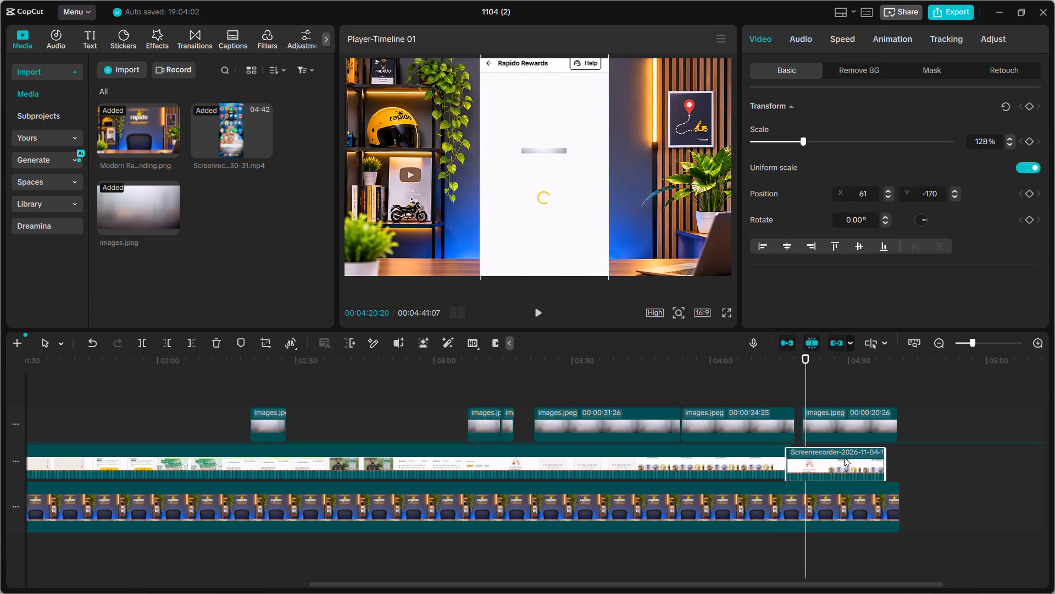
drag(844, 457, 835, 492)
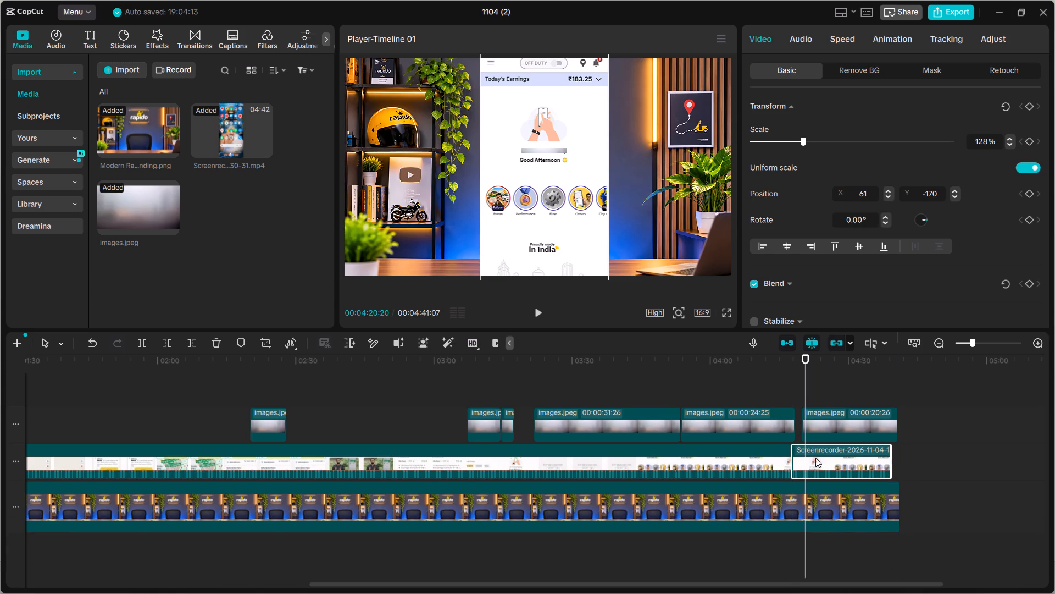
Play from the join at 04:17:26 through to the end of the timeline to check the closing section.
drag(806, 384, 793, 386)
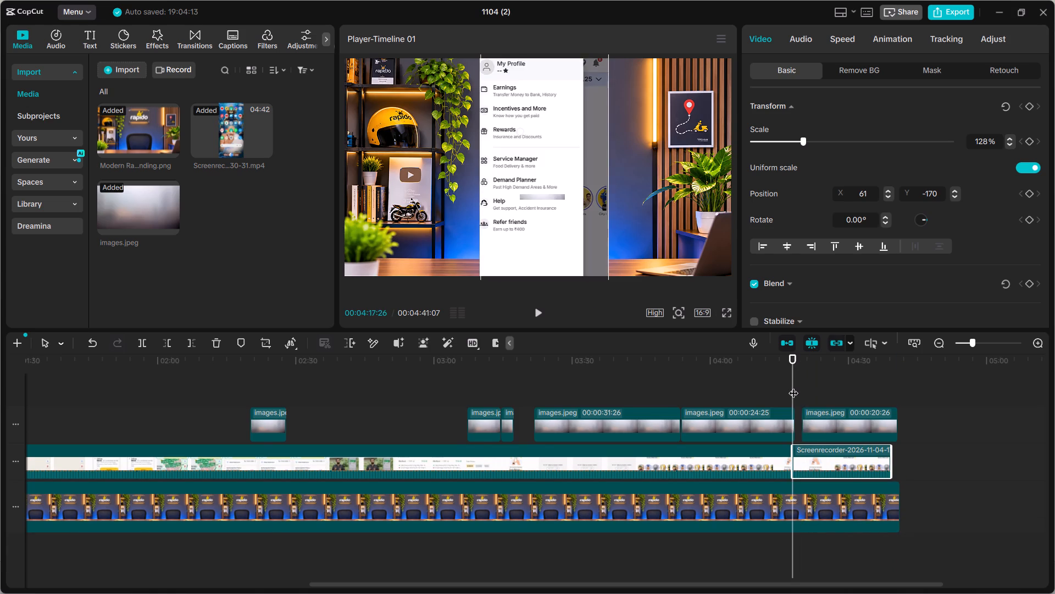
key(space)
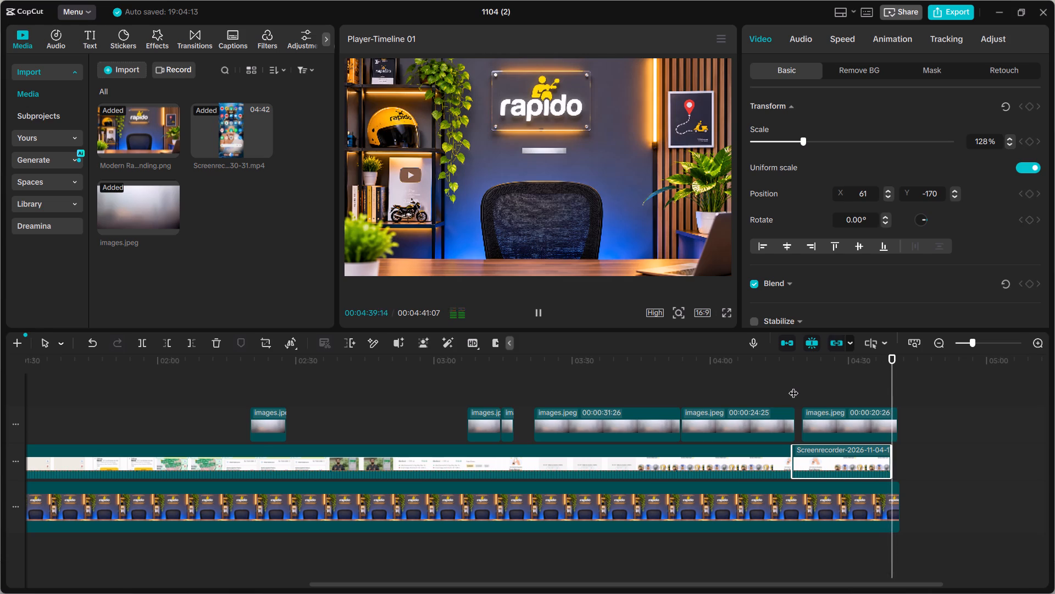
Preview the video full screen from the start, skipping ahead to about 00:48 to check the blur coverage.
click(727, 314)
key(space)
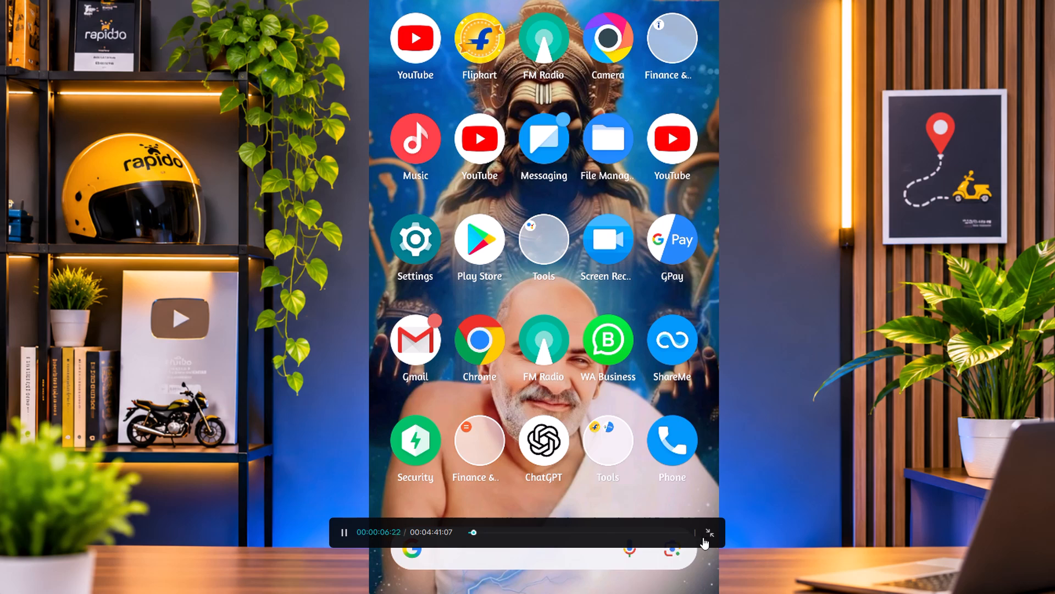
click(480, 530)
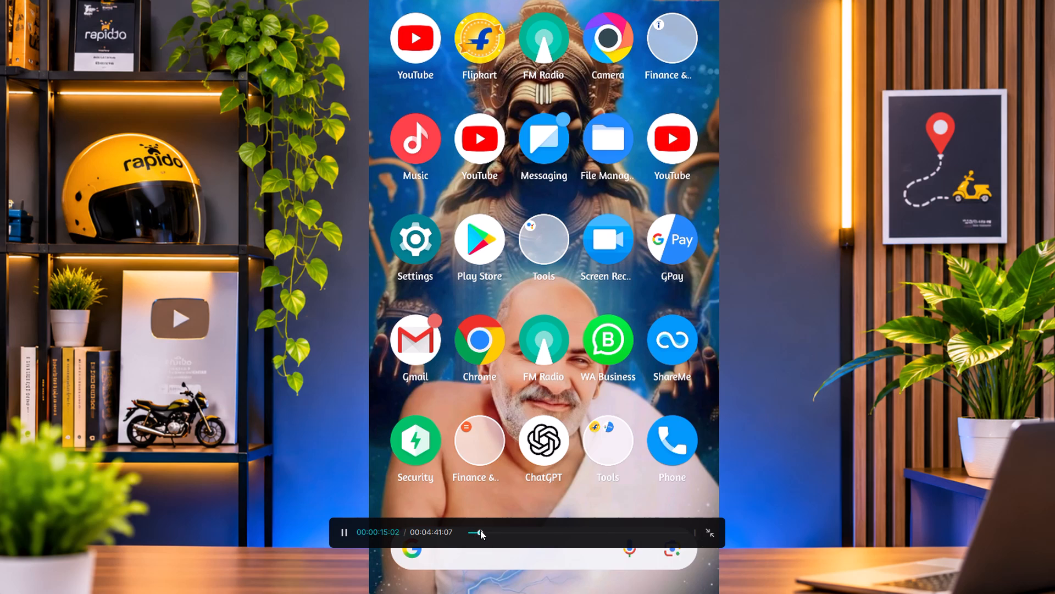
click(490, 529)
click(489, 531)
click(505, 530)
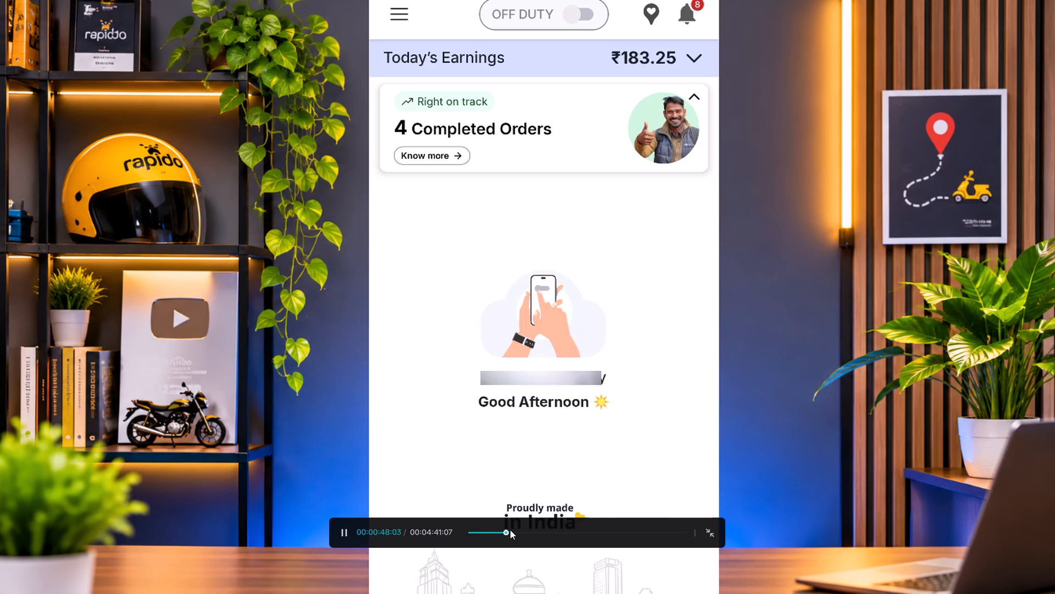
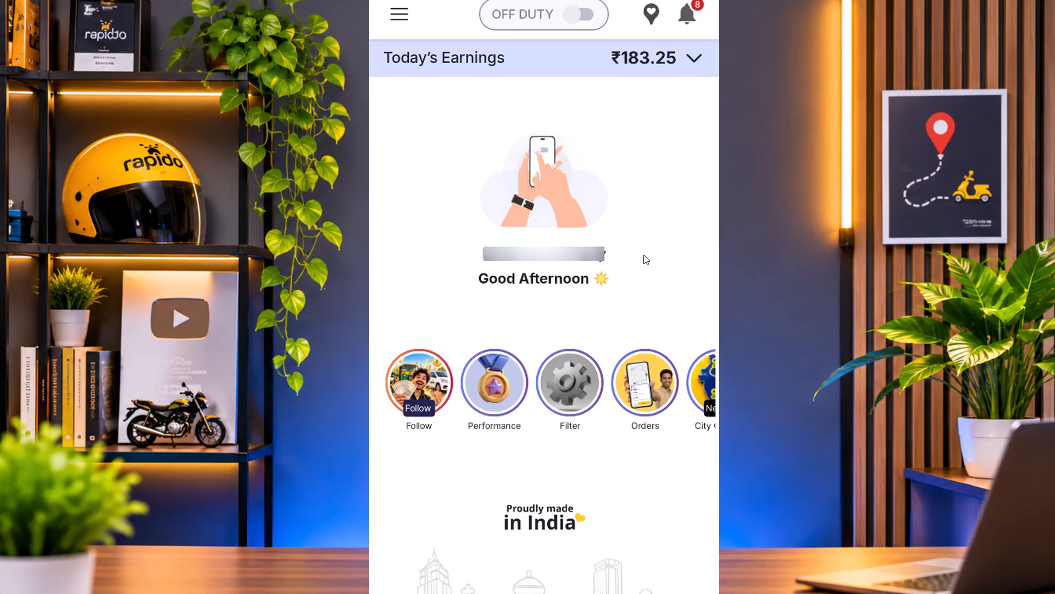
Continue the full-screen preview around 03:30 to check the blur strip above the Good Afternoon greeting.
click(615, 208)
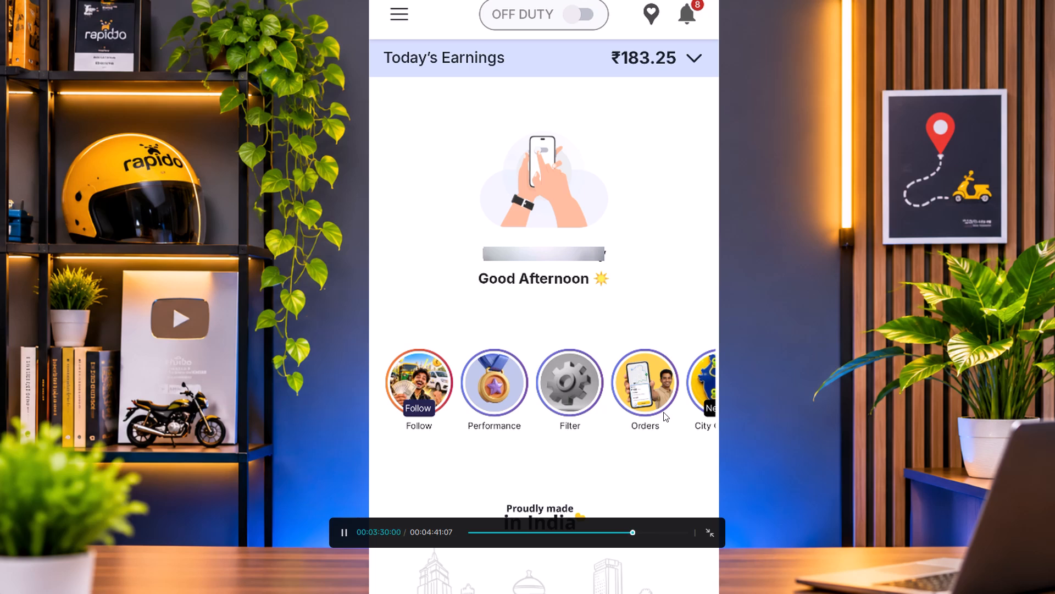
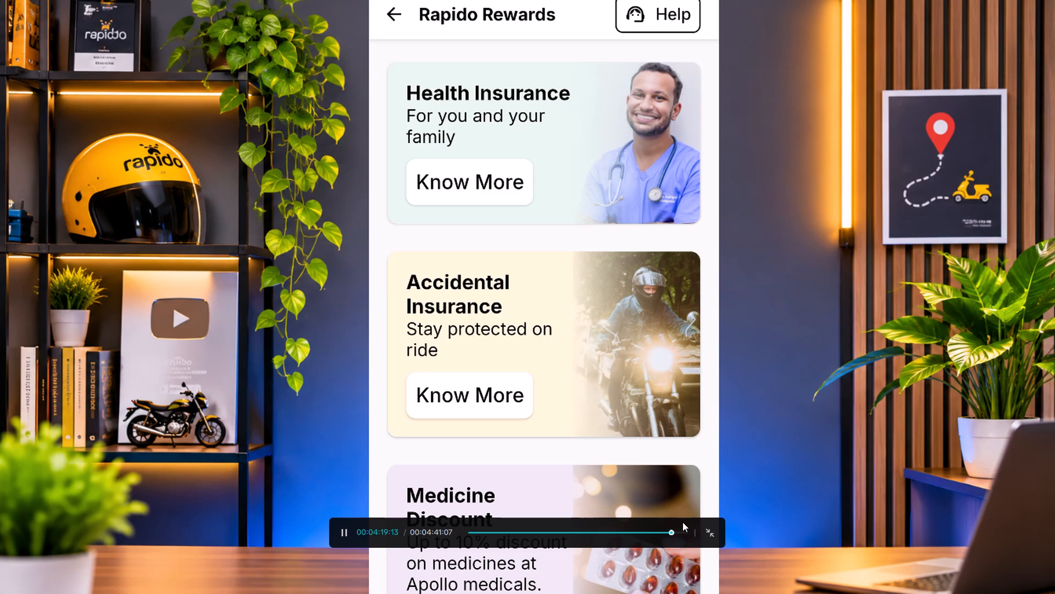
Replay the stretch around 04:16 to 04:18 to check whether the blur strip covers the name above the Good Afternoon greeting.
click(667, 532)
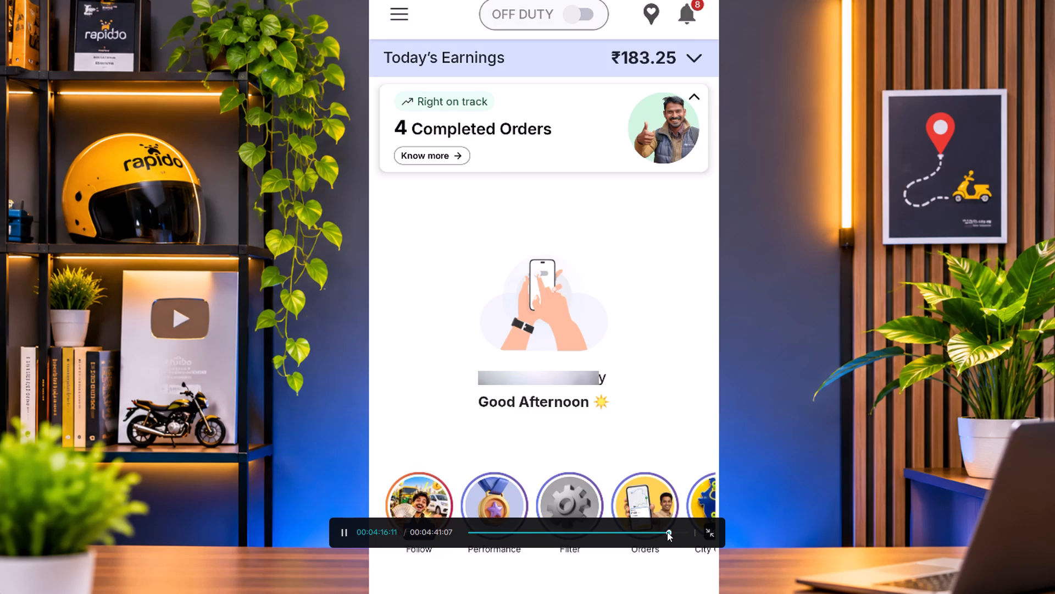
key(space)
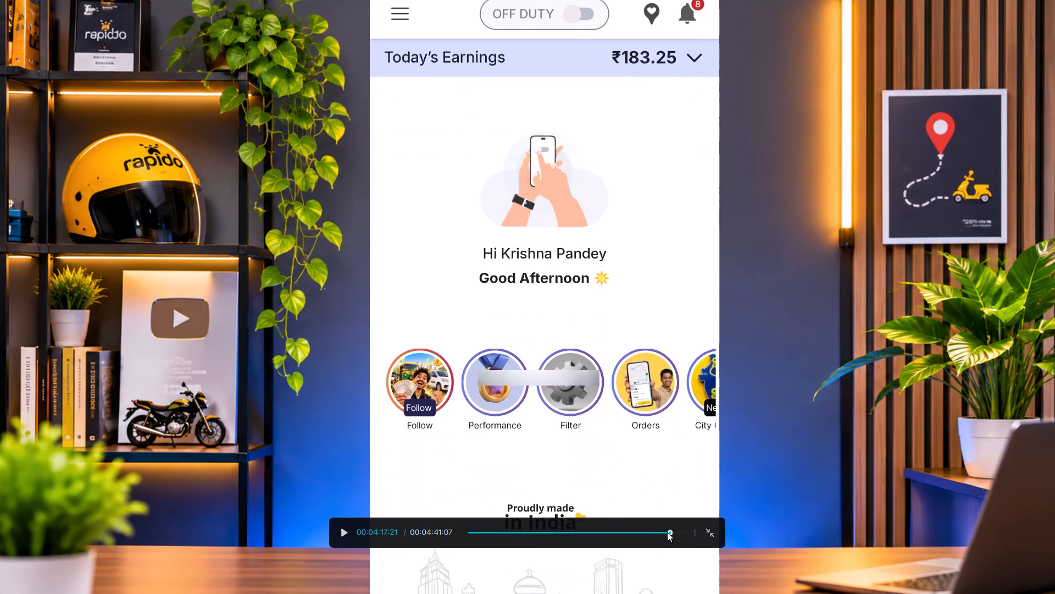
click(711, 528)
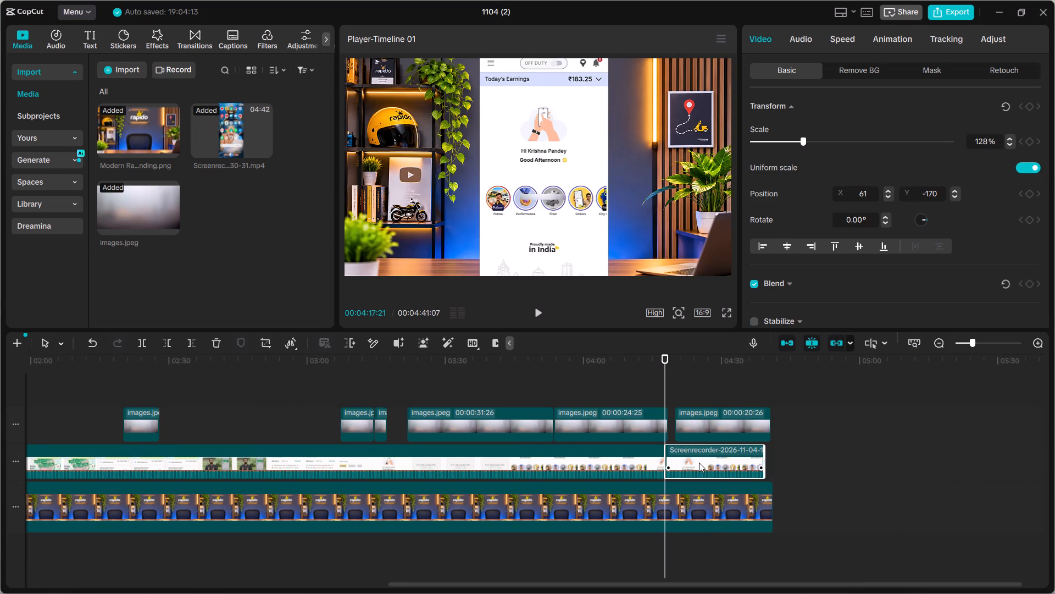
key(space)
key(space)
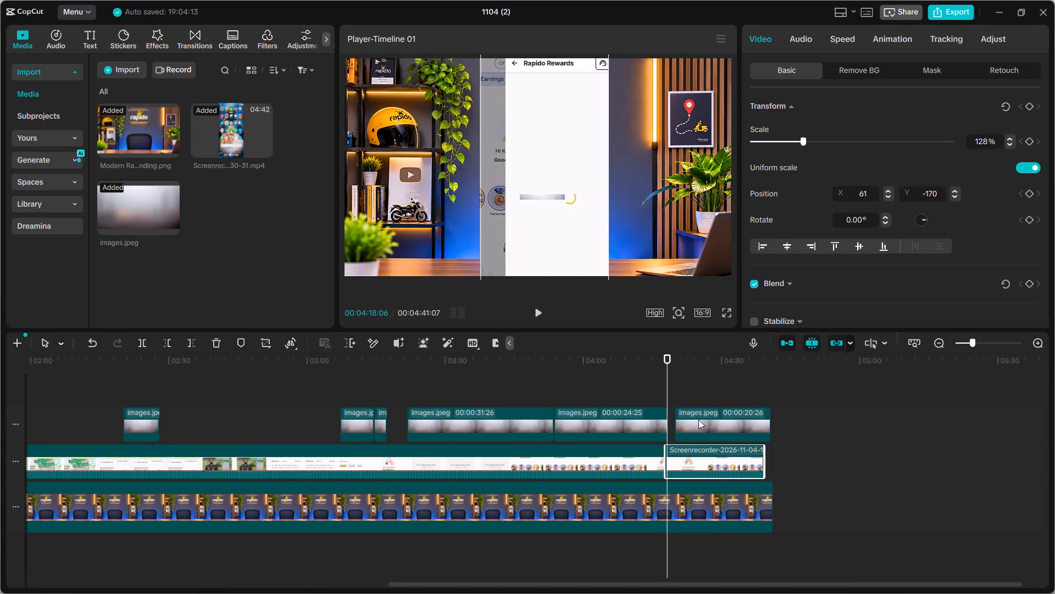
drag(668, 396, 657, 396)
right_click(657, 396)
key(space)
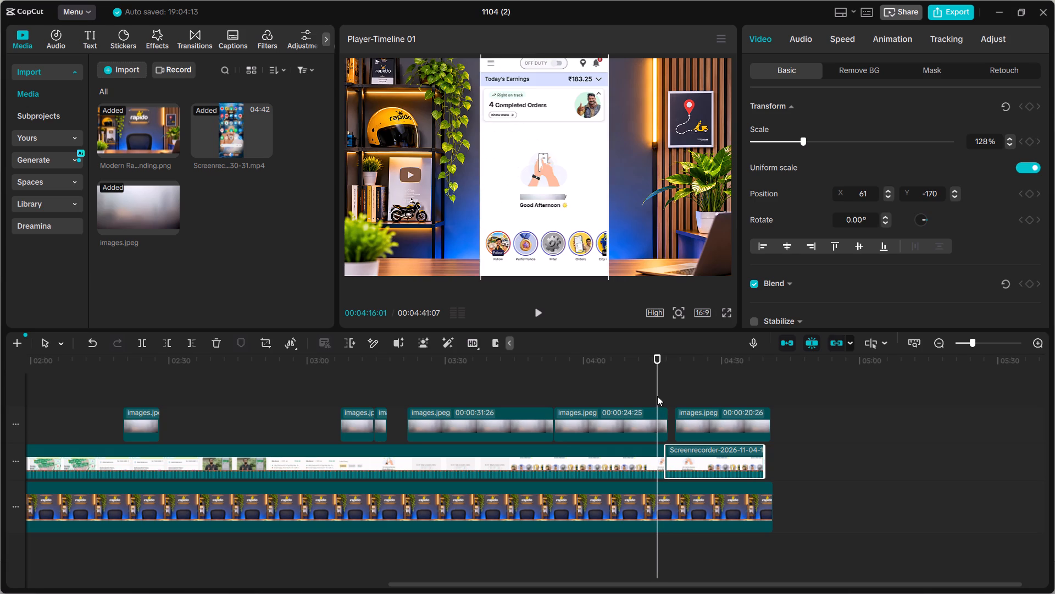
double_click(669, 367)
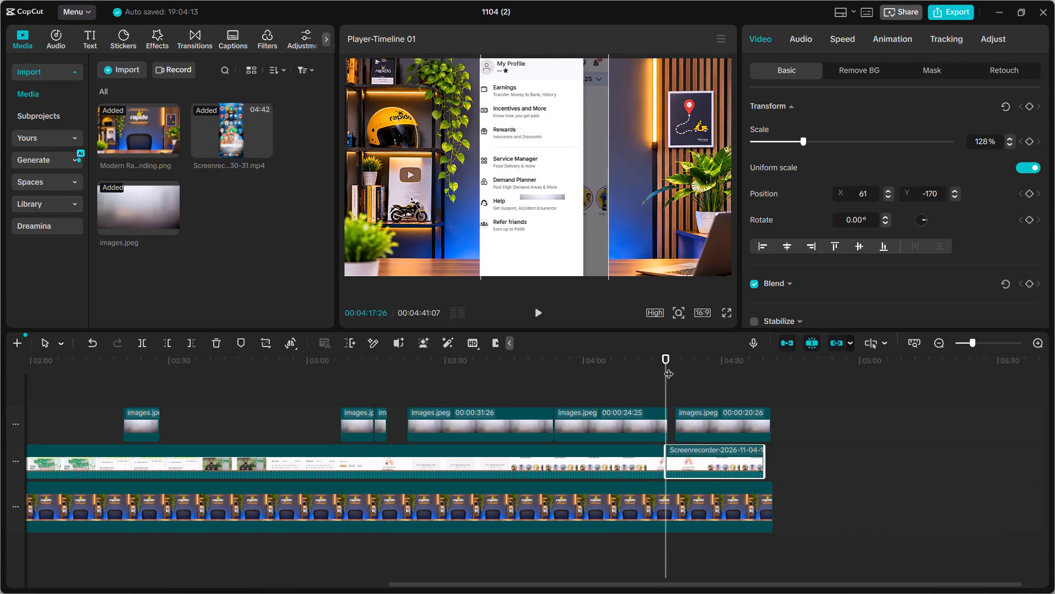
drag(669, 367, 658, 368)
key(space)
key(space)
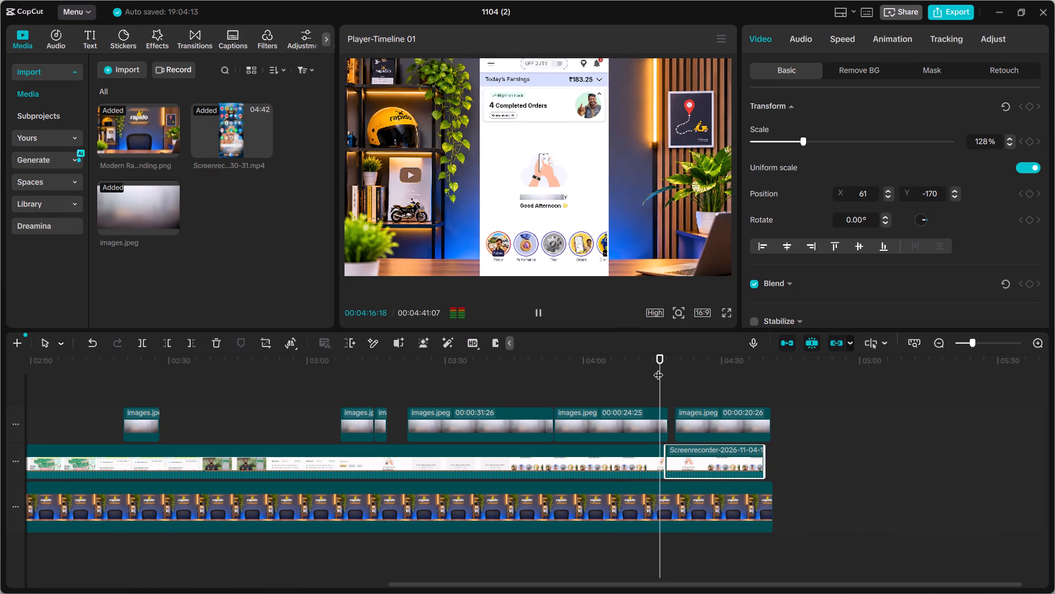
Paste a copy of the last blur strip at 04:17:12 and trim it to a few seconds.
key(space)
key(space)
key(space)
key(space)
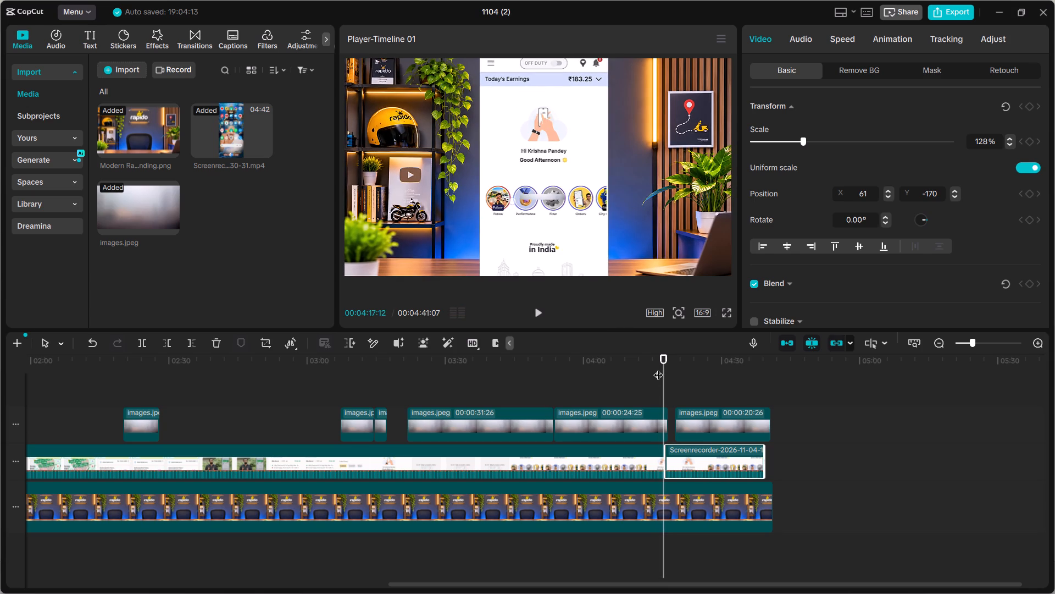
click(695, 419)
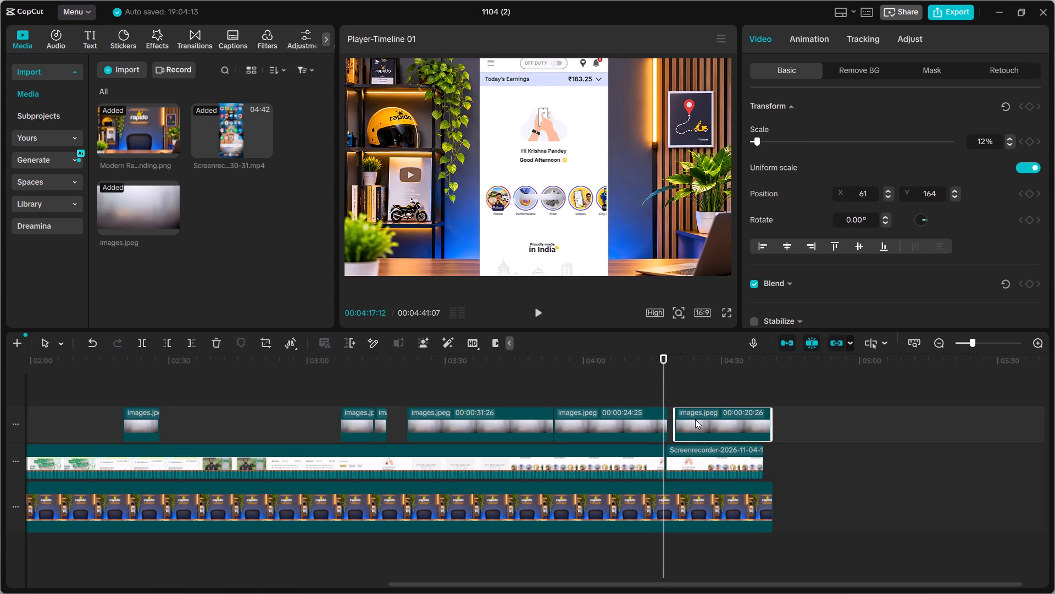
key(ctrl+c)
key(ctrl+v)
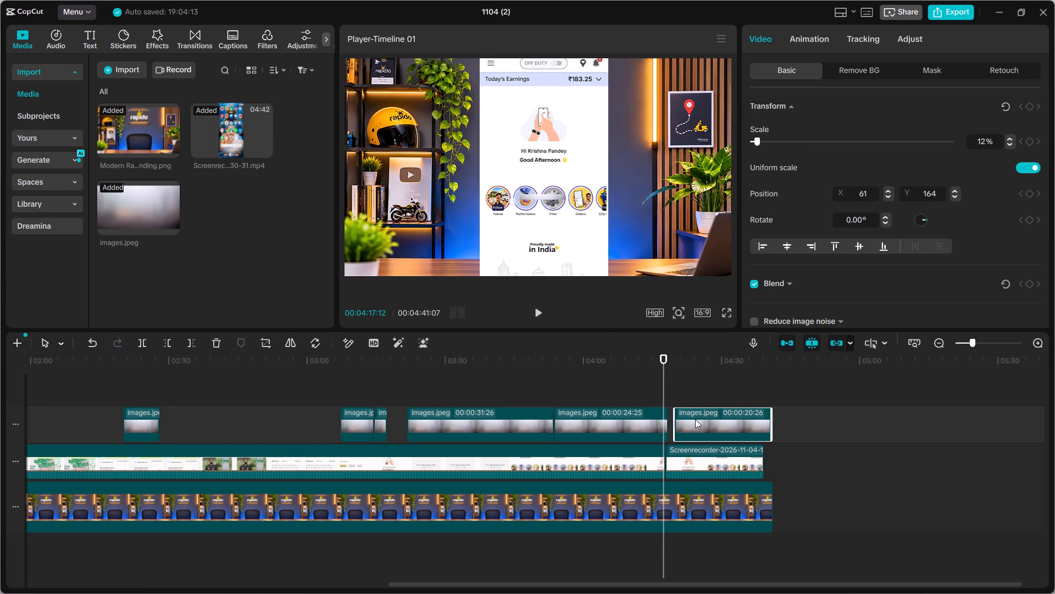
click(697, 419)
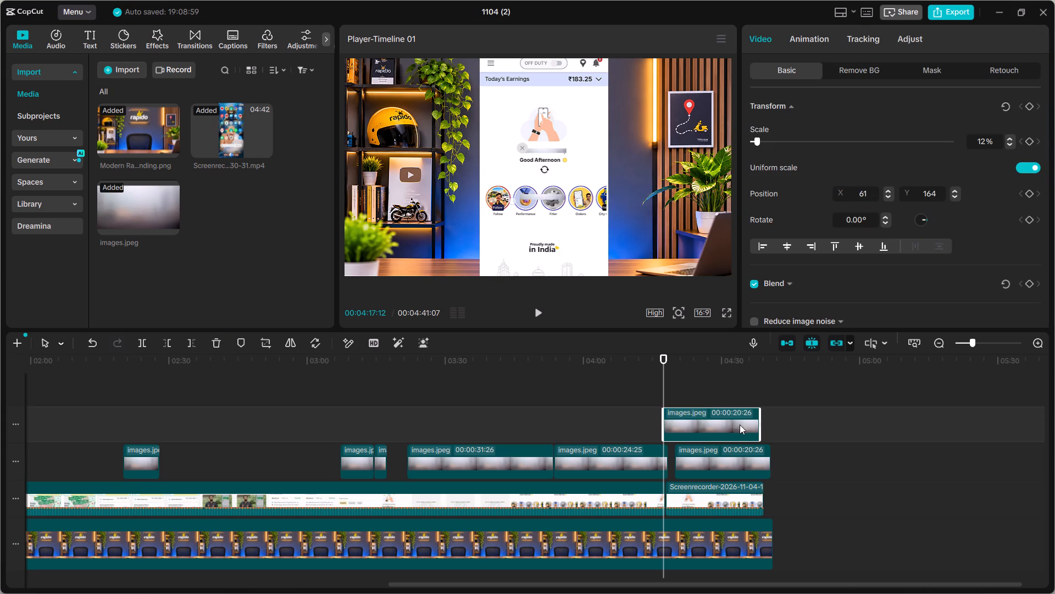
drag(760, 425, 697, 424)
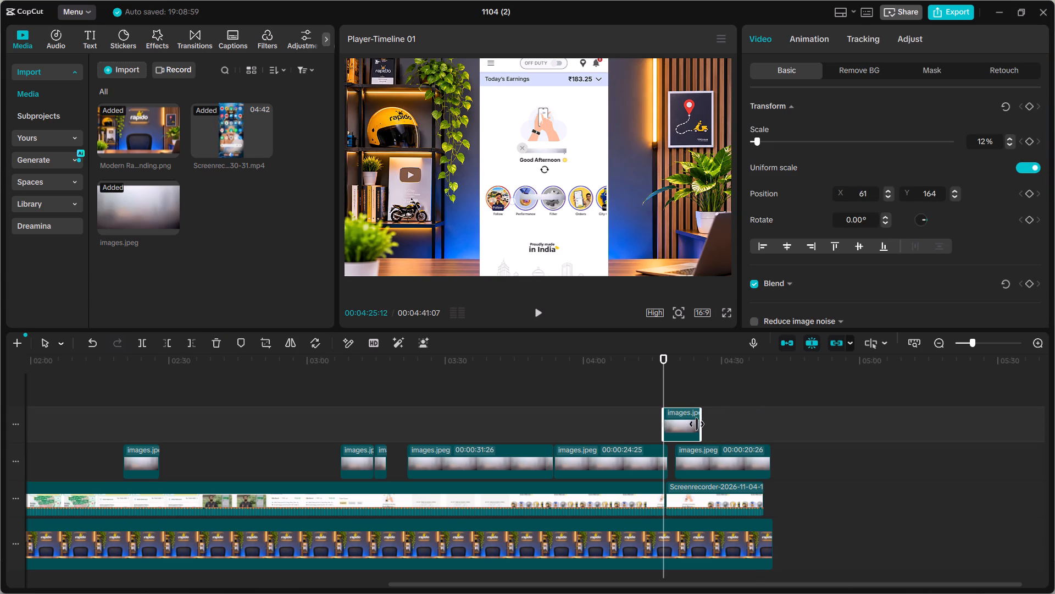
drag(697, 424, 676, 425)
click(666, 424)
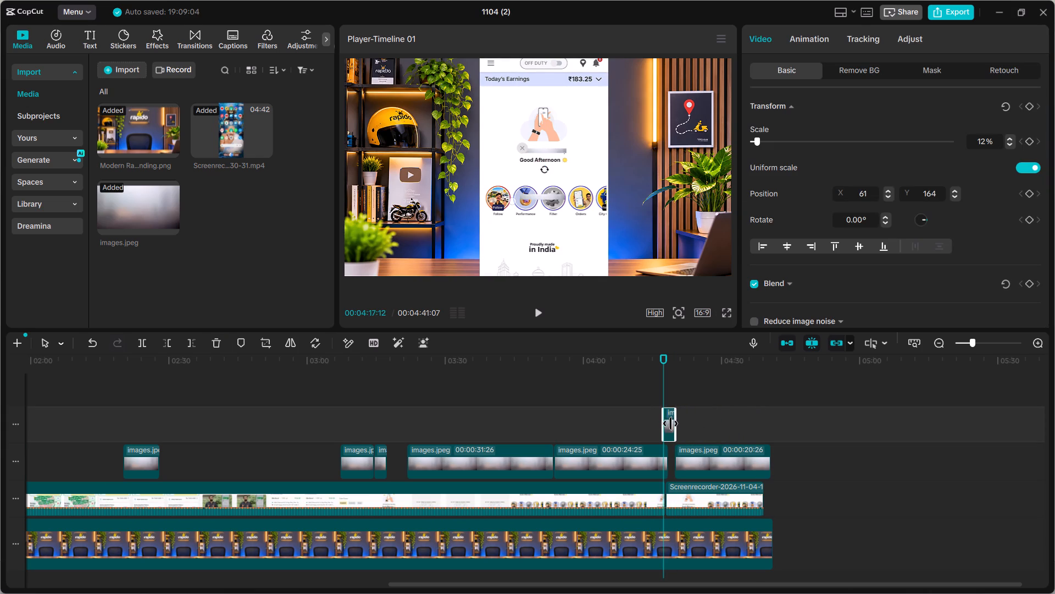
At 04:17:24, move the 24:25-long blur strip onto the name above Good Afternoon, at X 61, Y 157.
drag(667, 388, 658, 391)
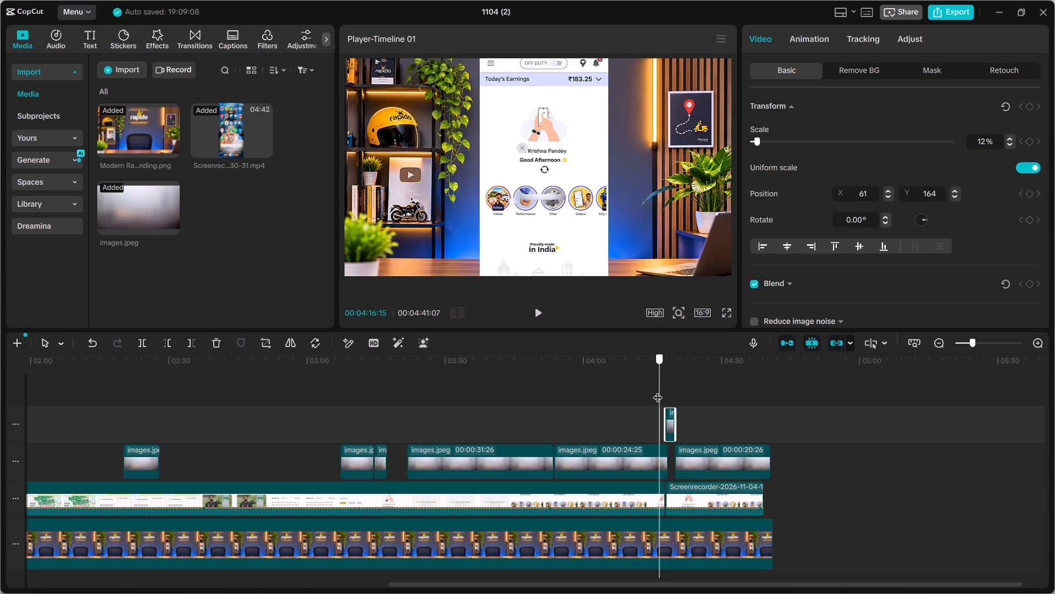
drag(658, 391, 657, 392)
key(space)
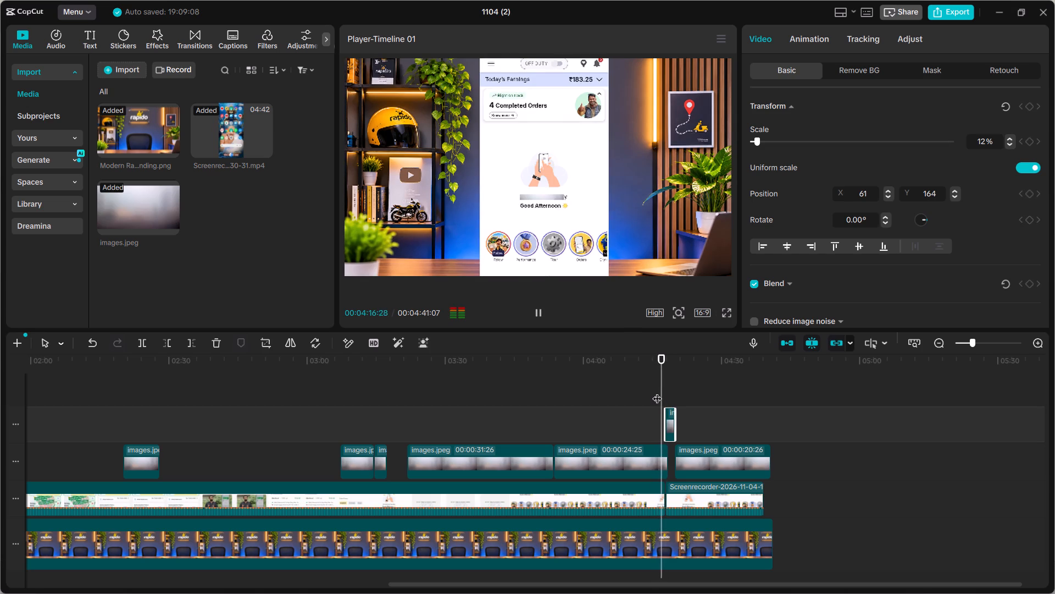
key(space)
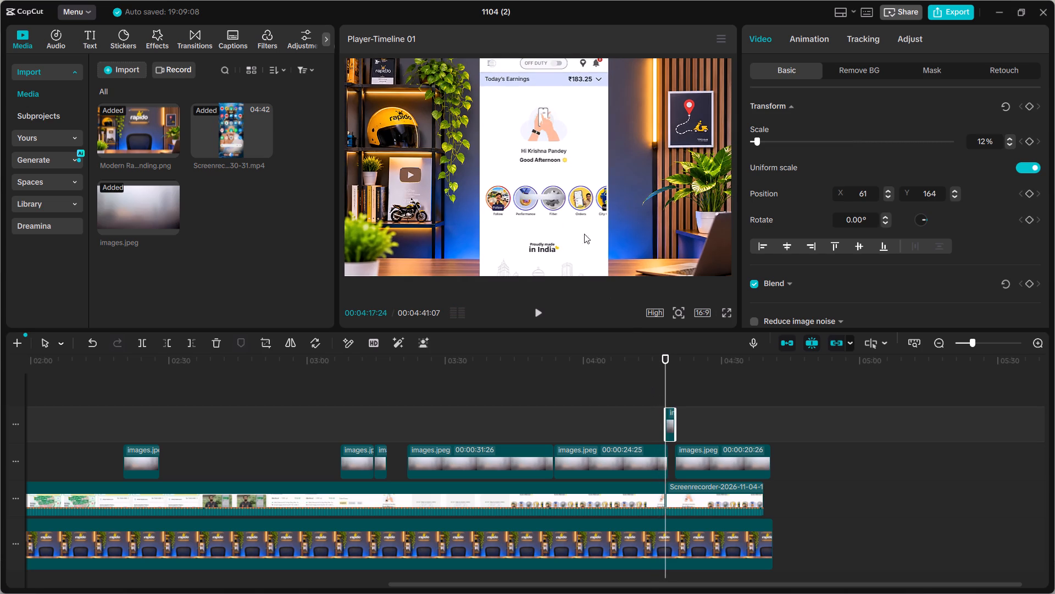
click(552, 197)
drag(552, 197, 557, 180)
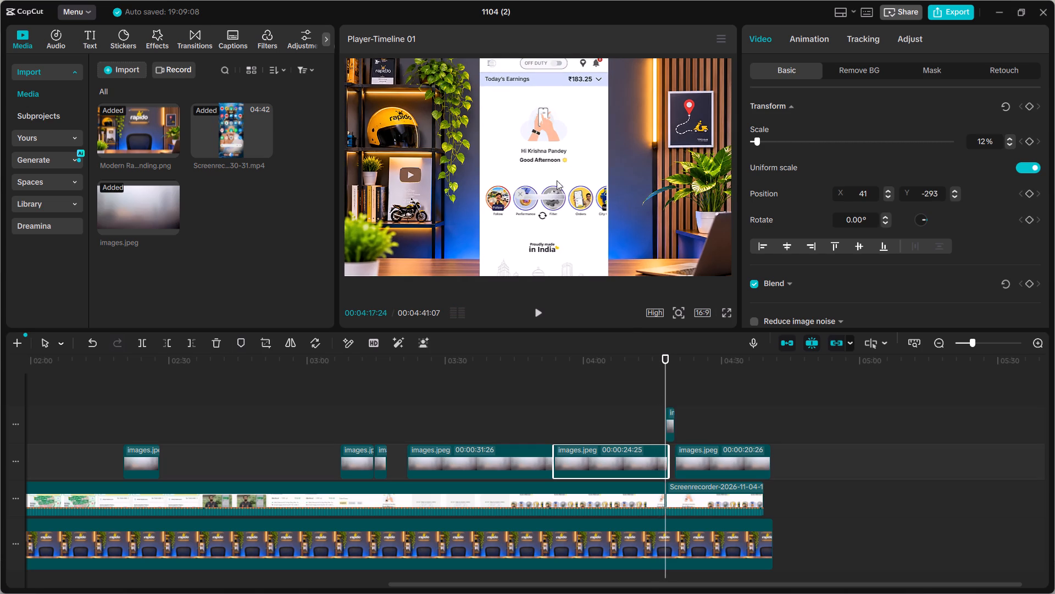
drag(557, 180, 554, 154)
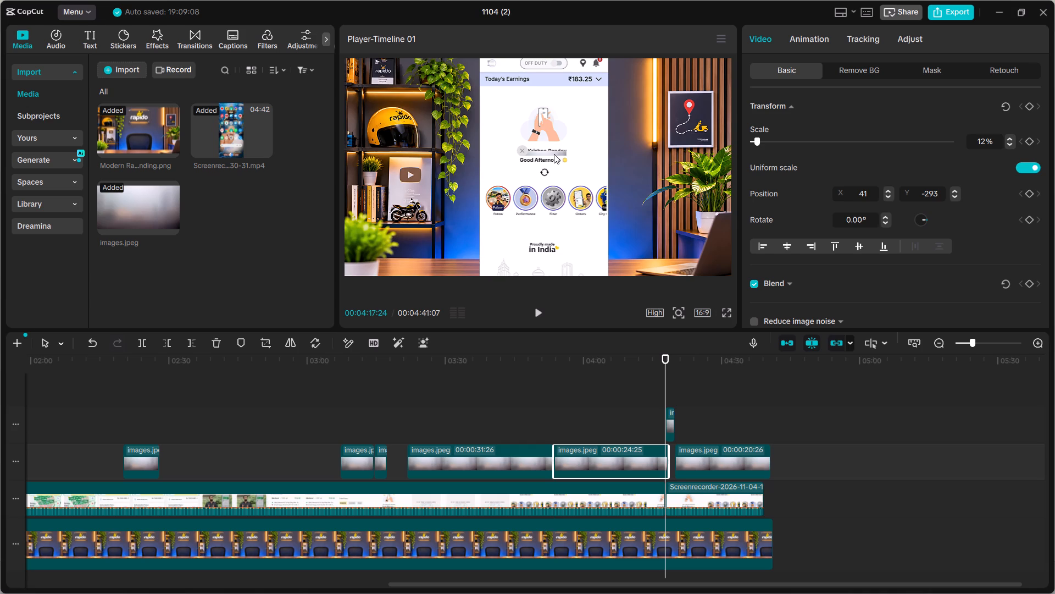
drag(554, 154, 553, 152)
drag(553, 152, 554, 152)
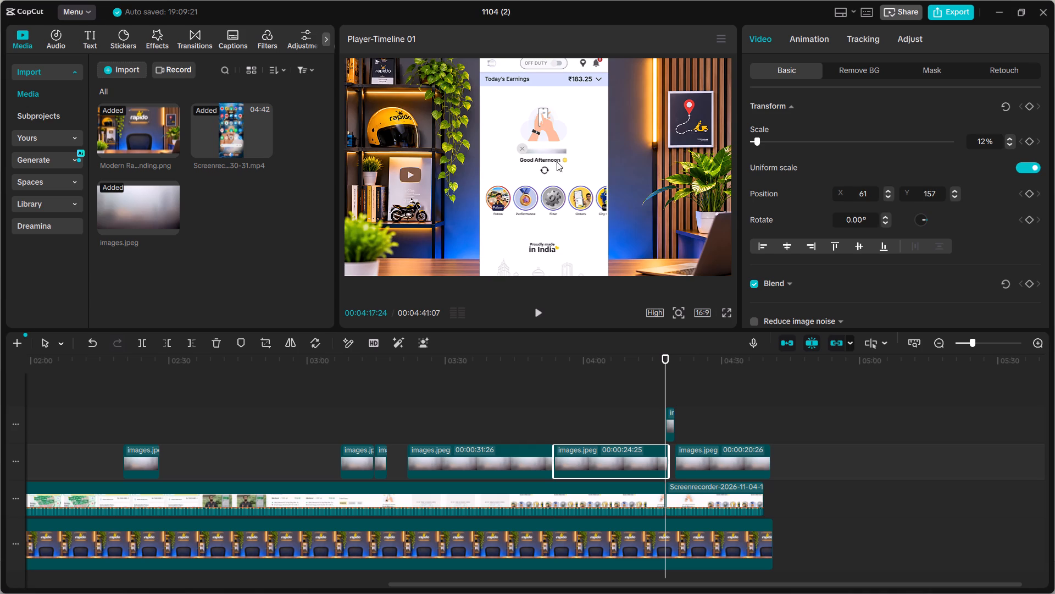
Replay the stretch from about 04:16 to 04:18 to check the repositioned blur strip against the name.
key(space)
key(space)
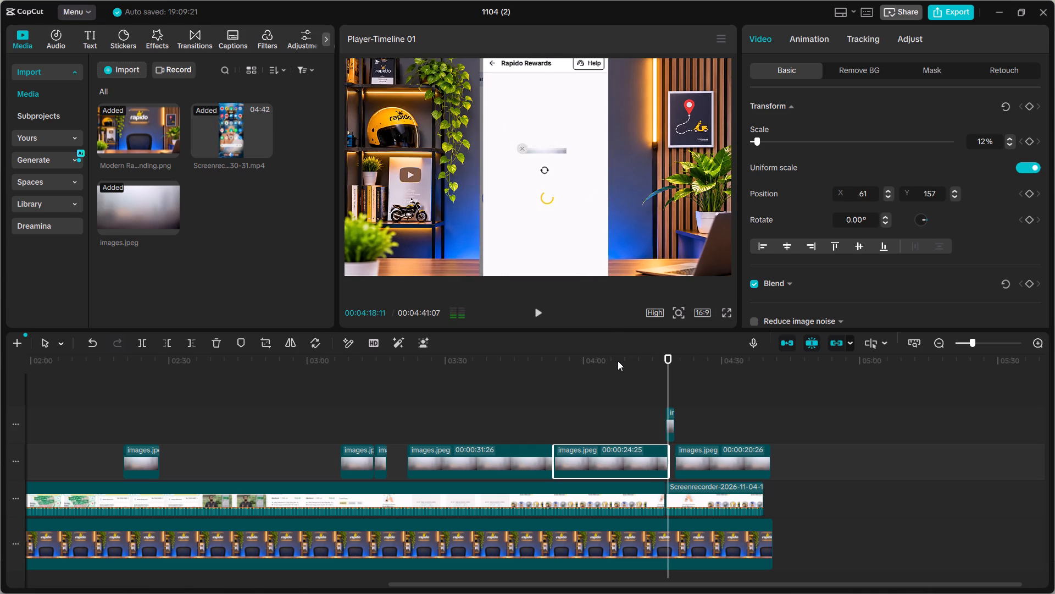
key(space)
key(space)
key(space)
key(space)
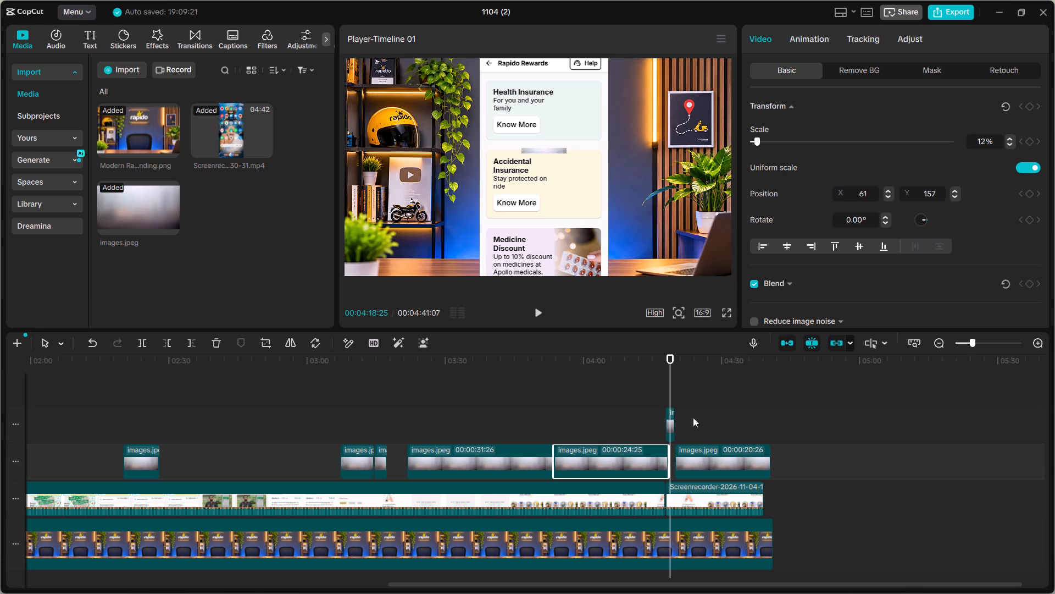
drag(668, 389, 658, 388)
key(space)
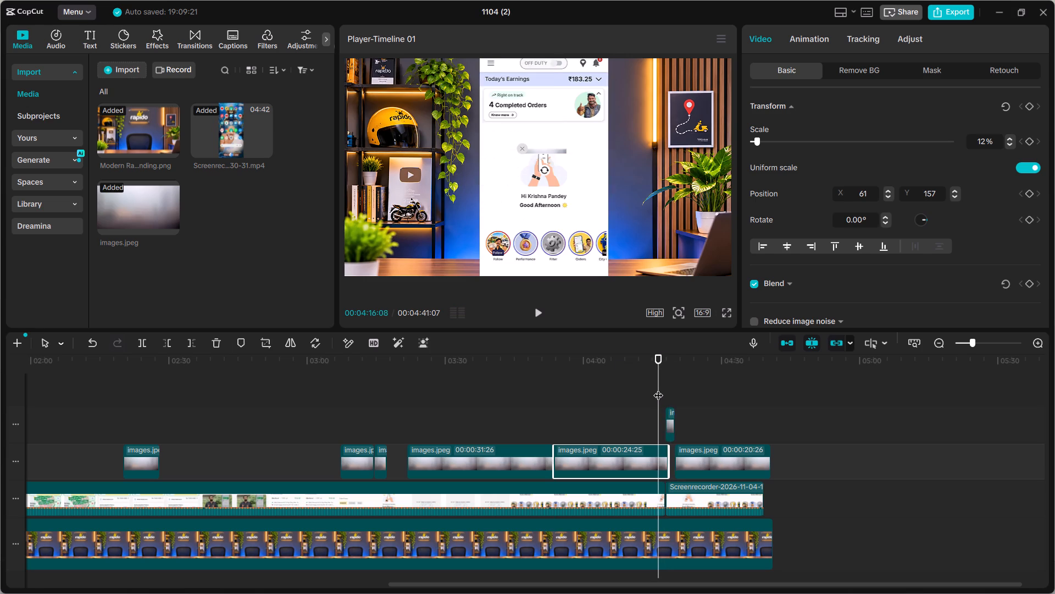
key(space)
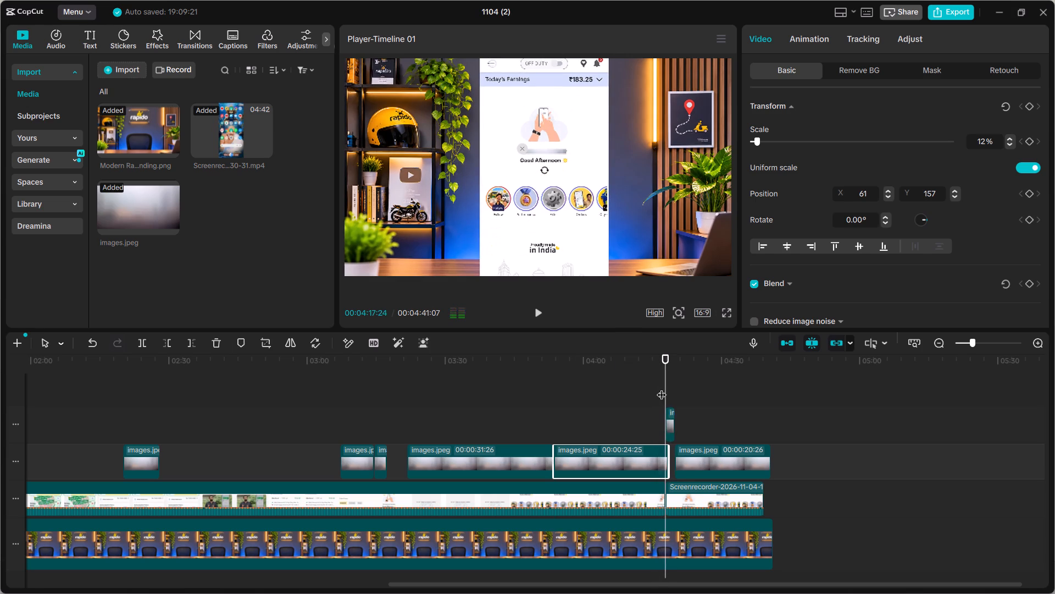
drag(663, 388, 654, 388)
key(space)
key(space)
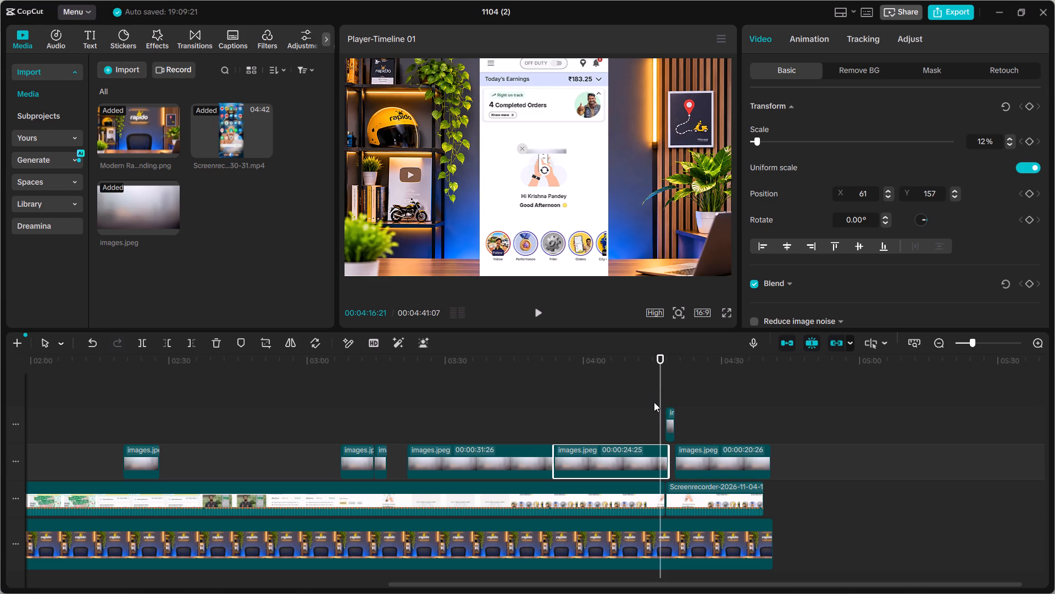
At 04:16:21, move the longer phone recording segment down to X 0, Y -467.
drag(553, 148, 549, 178)
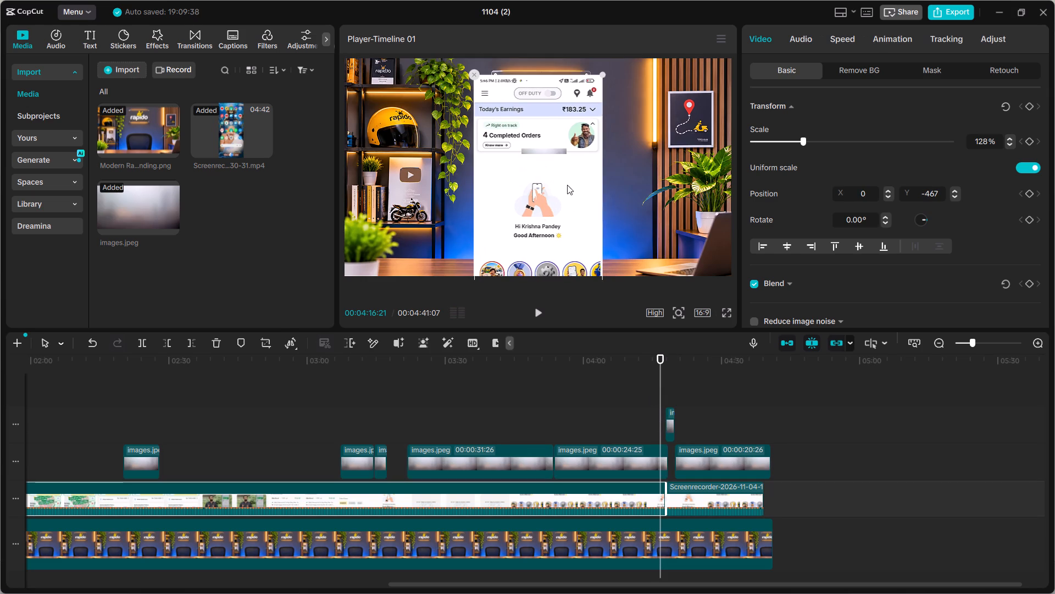
Move the 24:25-long blur strip over the name above Good Afternoon at 04:16:21, to X 0, Y -593.
click(548, 148)
click(548, 148)
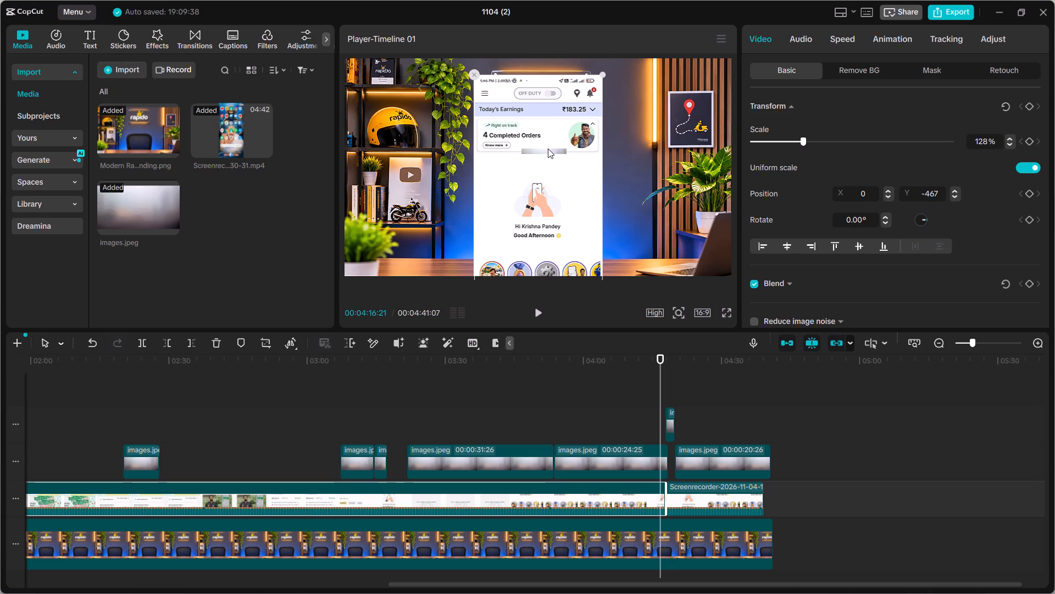
click(547, 153)
click(547, 153)
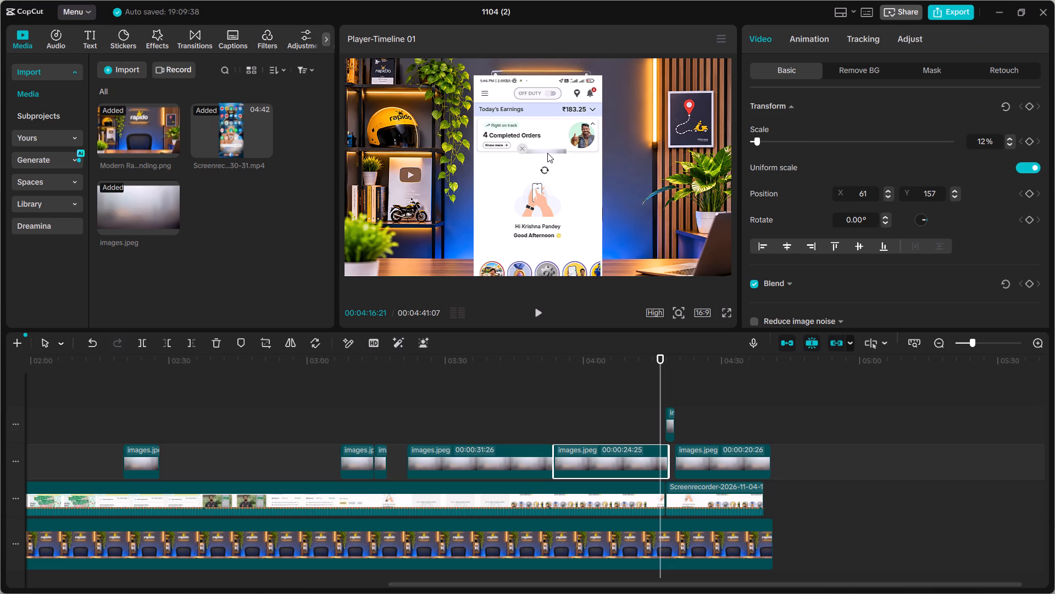
click(547, 153)
click(547, 150)
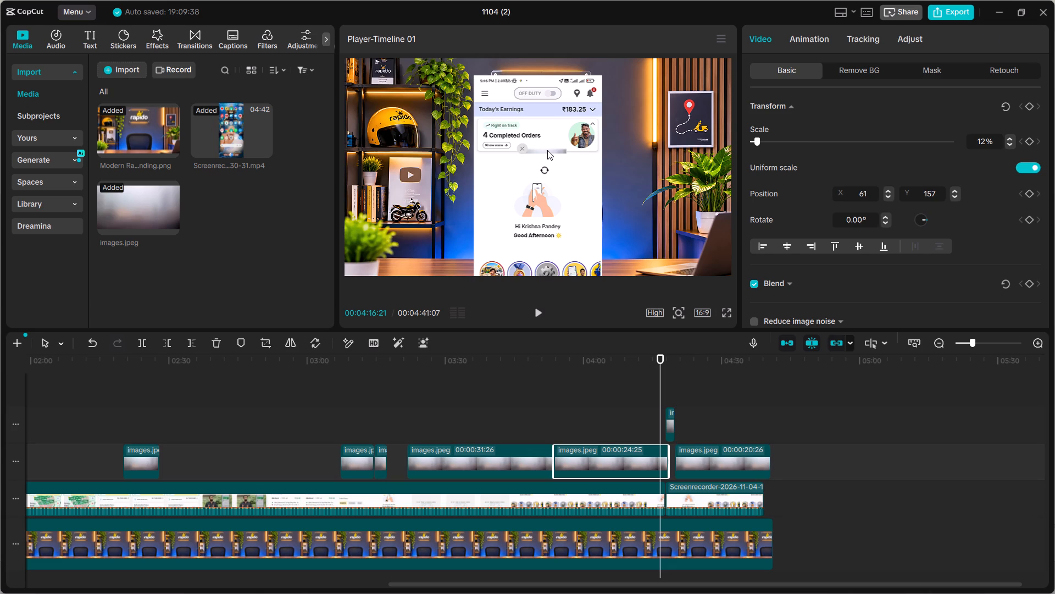
double_click(547, 150)
double_click(538, 150)
drag(538, 150, 529, 226)
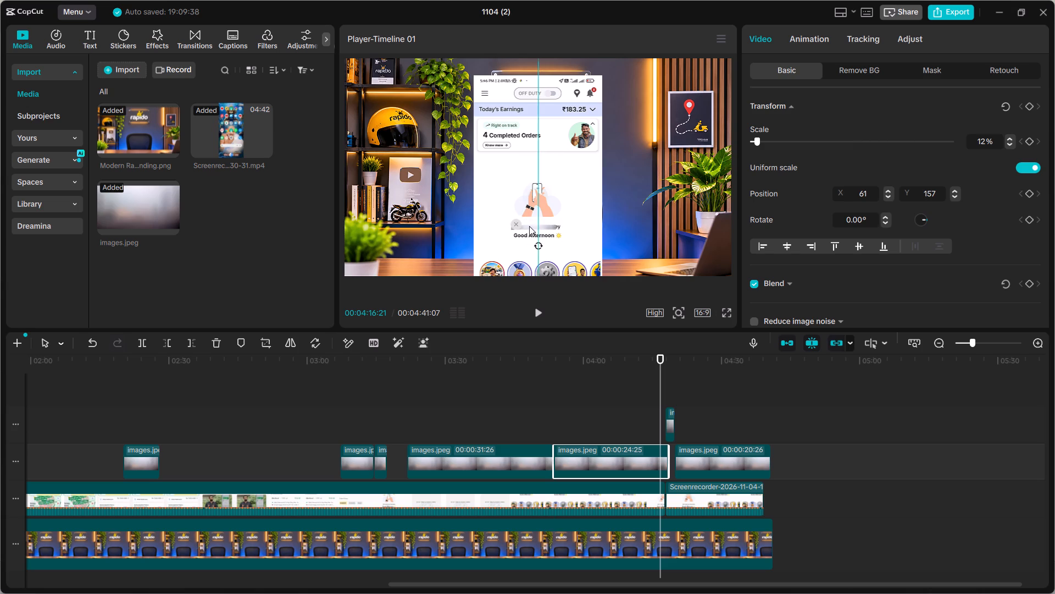
drag(529, 226, 531, 226)
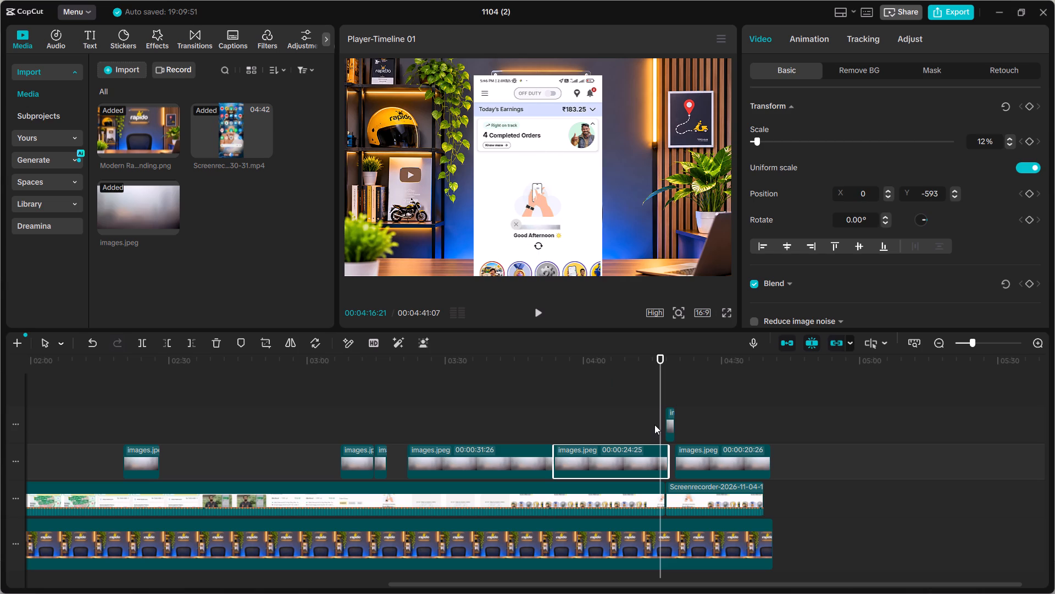
Replay the stretch leading up to about 04:19 to check how the blur strips cover the name.
drag(660, 400, 620, 407)
key(space)
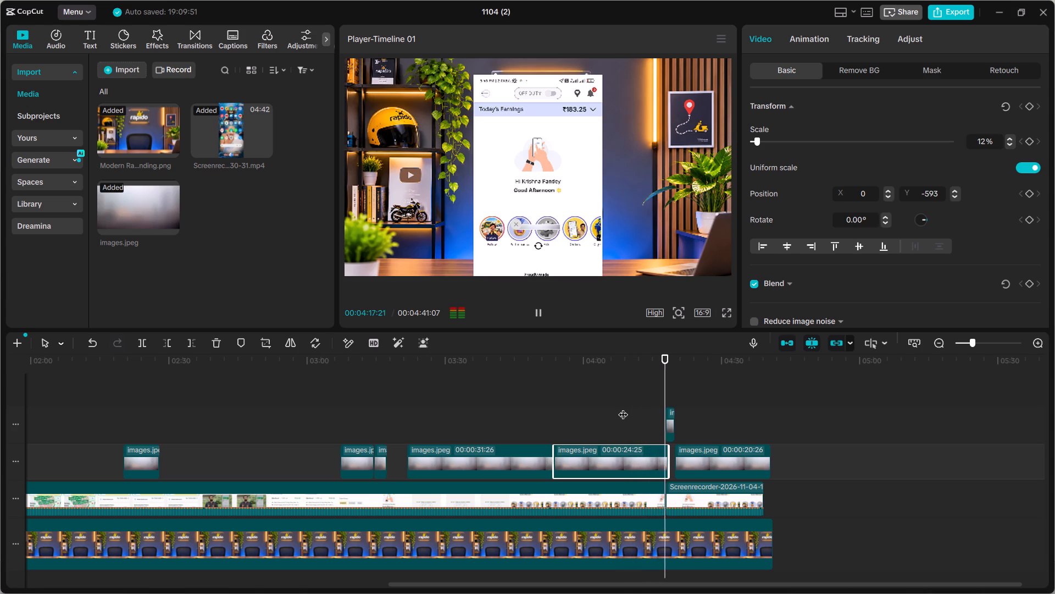
key(space)
key(space)
key(space)
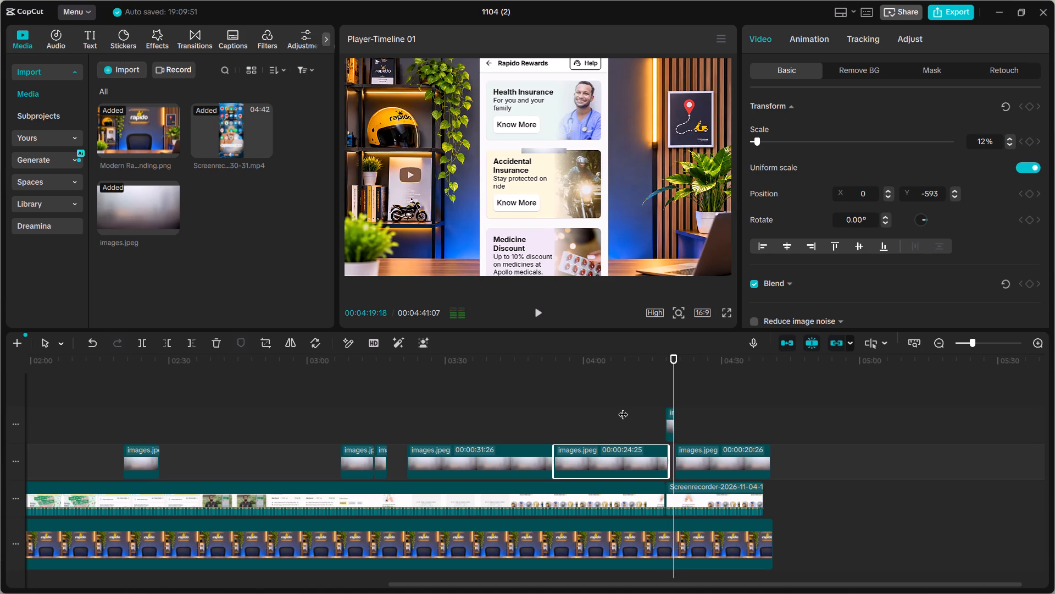
Extend the start of the short blur strip on the top overlay track back to about 04:16.
click(674, 425)
drag(674, 425, 679, 425)
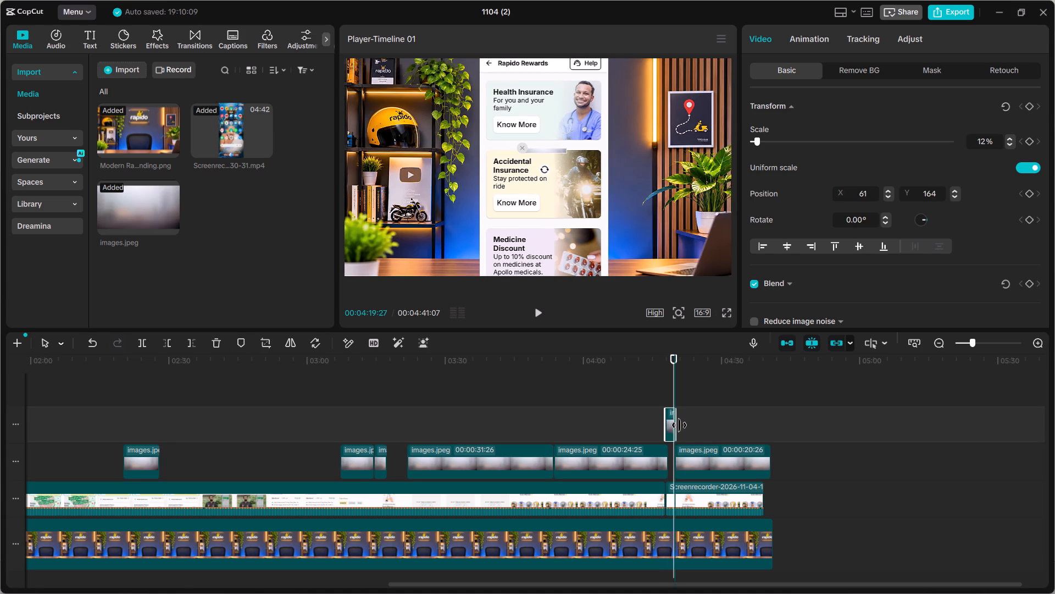
drag(671, 425, 662, 426)
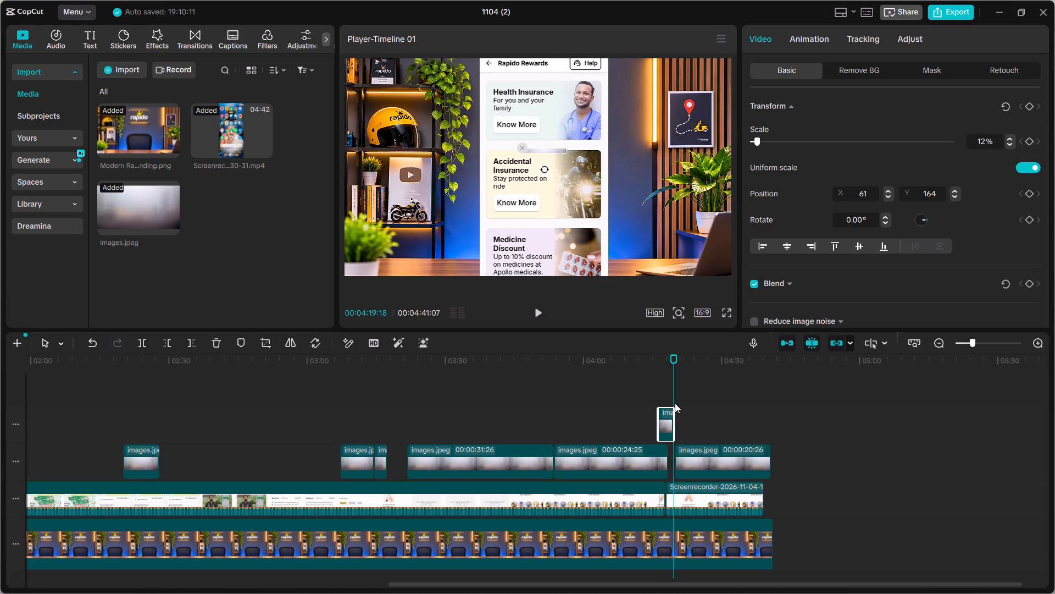
Replay from about 04:16 to 04:17:19 to check the extended short blur strip against the name.
drag(674, 394, 664, 397)
right_click(664, 397)
key(space)
key(space)
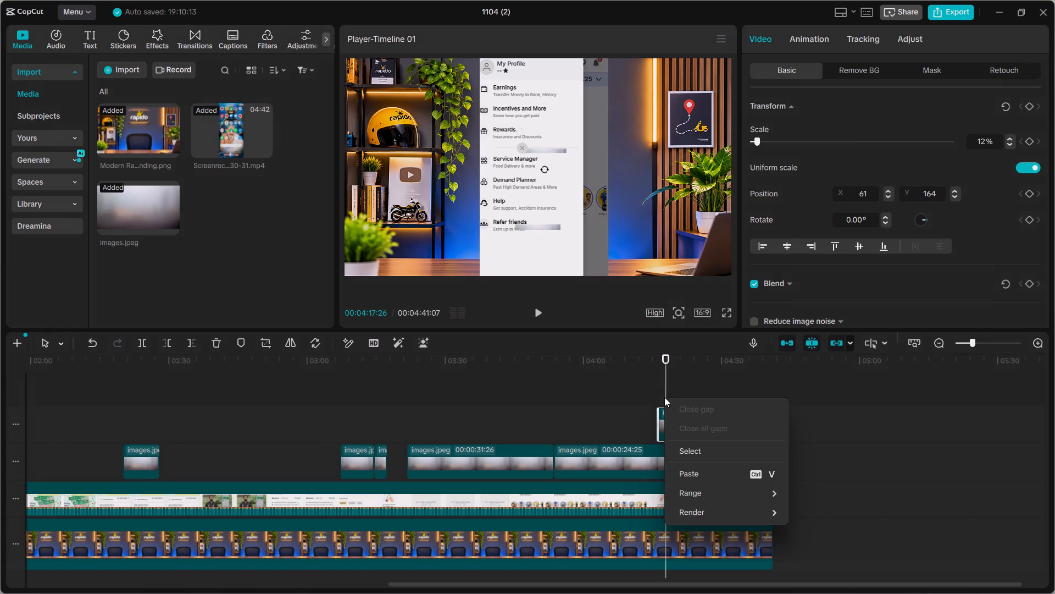
click(664, 375)
drag(664, 375, 656, 376)
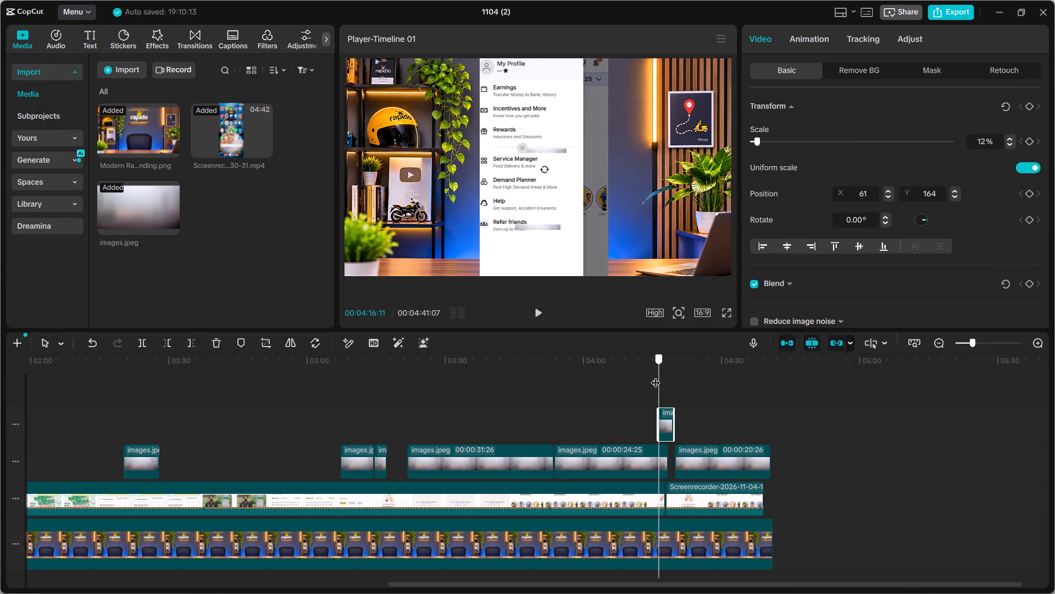
drag(656, 376, 656, 376)
key(space)
key(space)
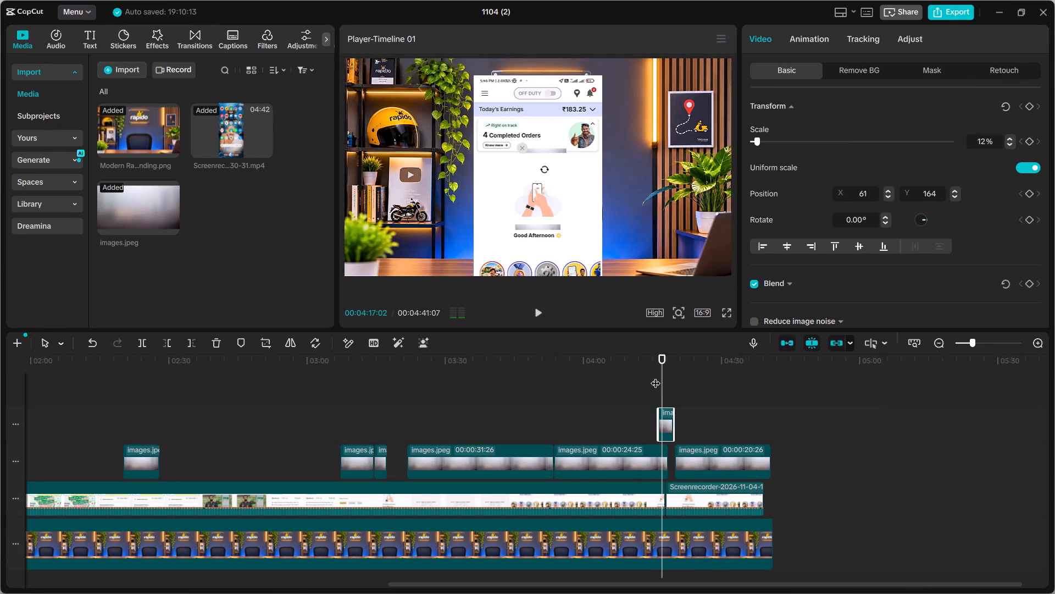
key(space)
key(space)
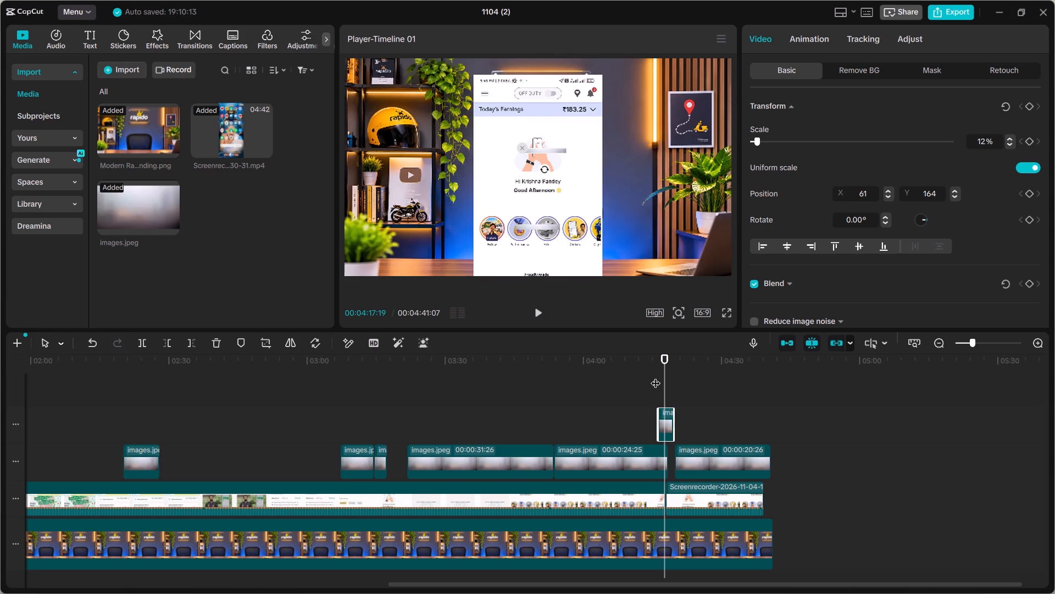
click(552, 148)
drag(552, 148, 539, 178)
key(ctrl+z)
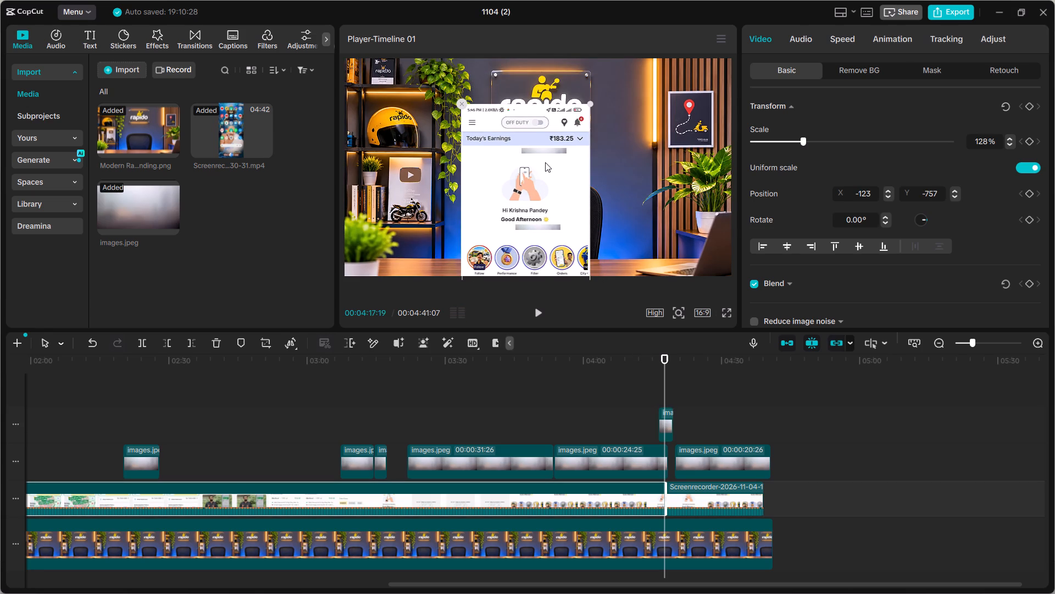
At 04:17:19, move the short top-track blur strip onto the name above Good Afternoon, at X 0, Y -136.
click(545, 151)
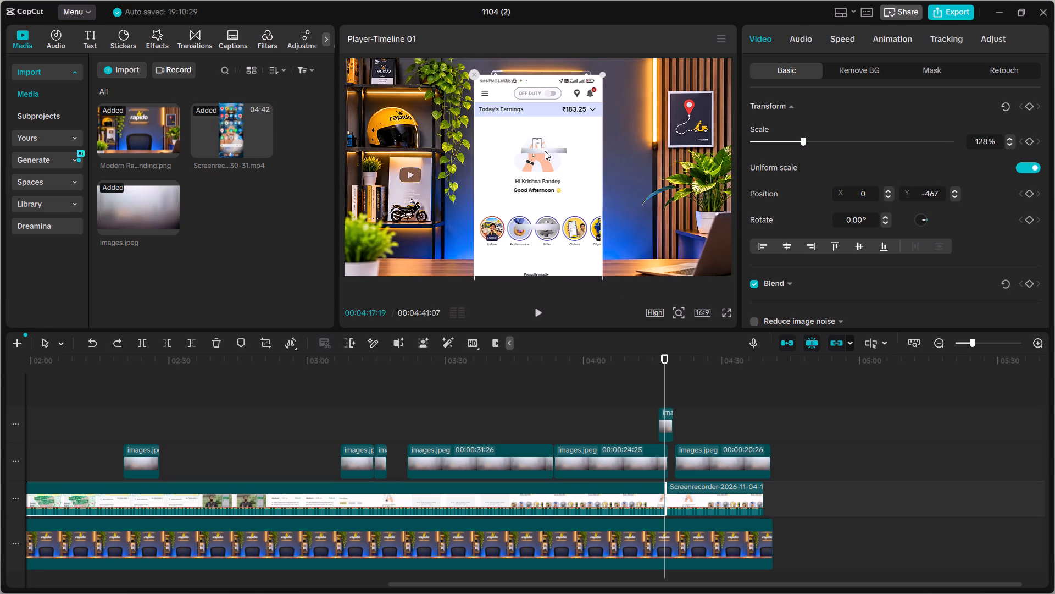
drag(545, 151, 540, 179)
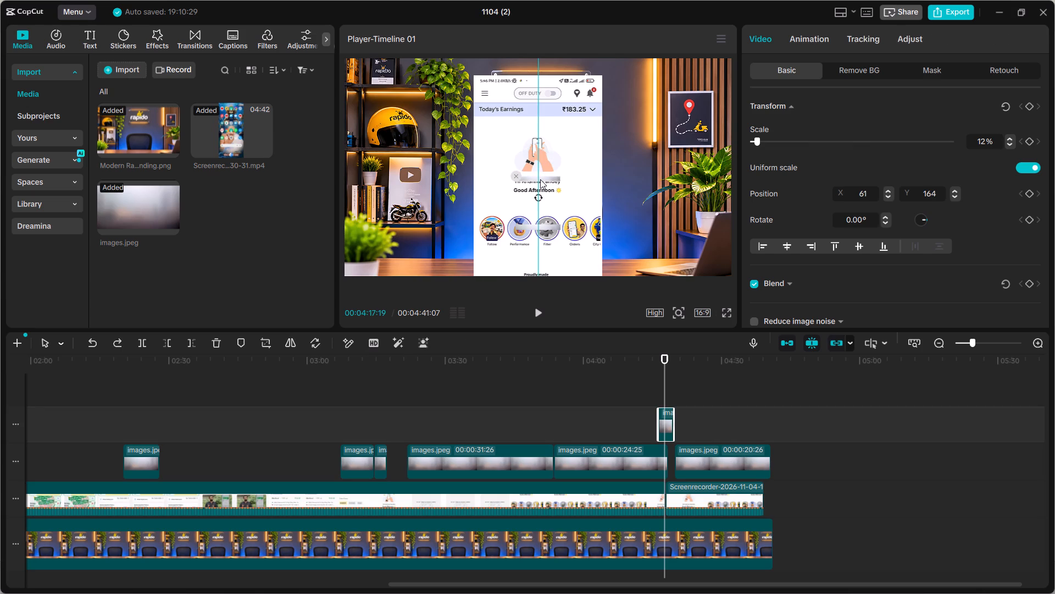
drag(540, 179, 541, 180)
drag(541, 180, 541, 182)
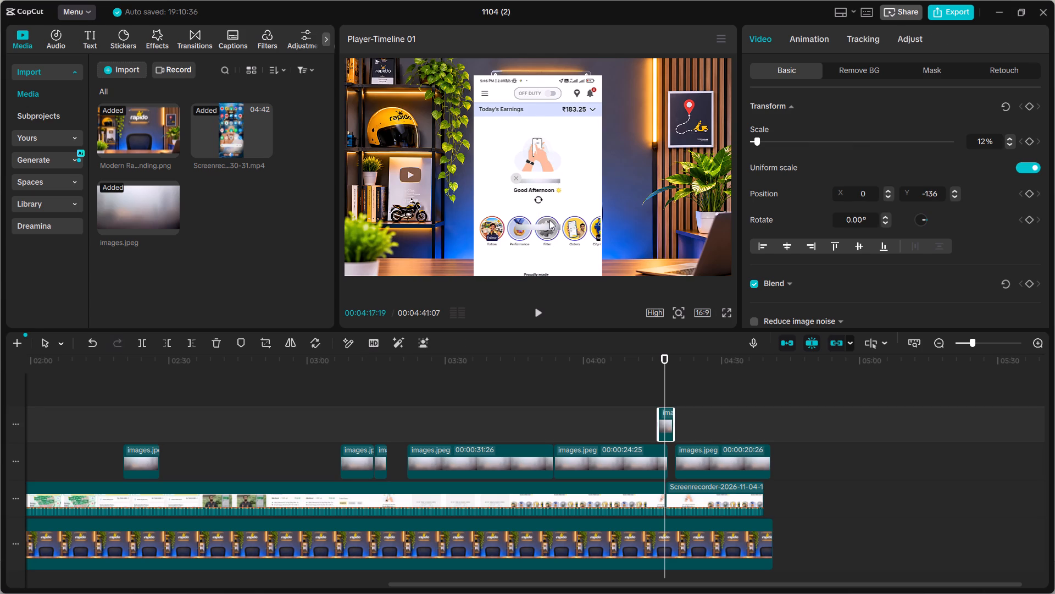
Trim the end of the 24:25-long blur strip back to about 04:16, for a duration of 22:22.
click(659, 461)
drag(667, 462, 656, 463)
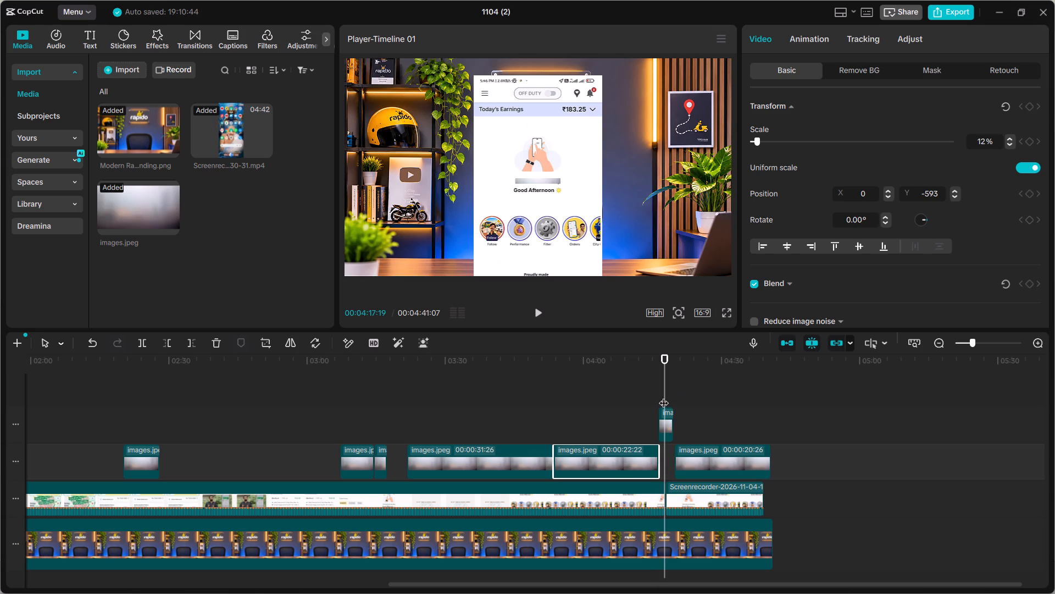
Replay up to 04:18:03 to check name coverage across the trimmed and short blur strips.
drag(664, 395, 653, 397)
key(space)
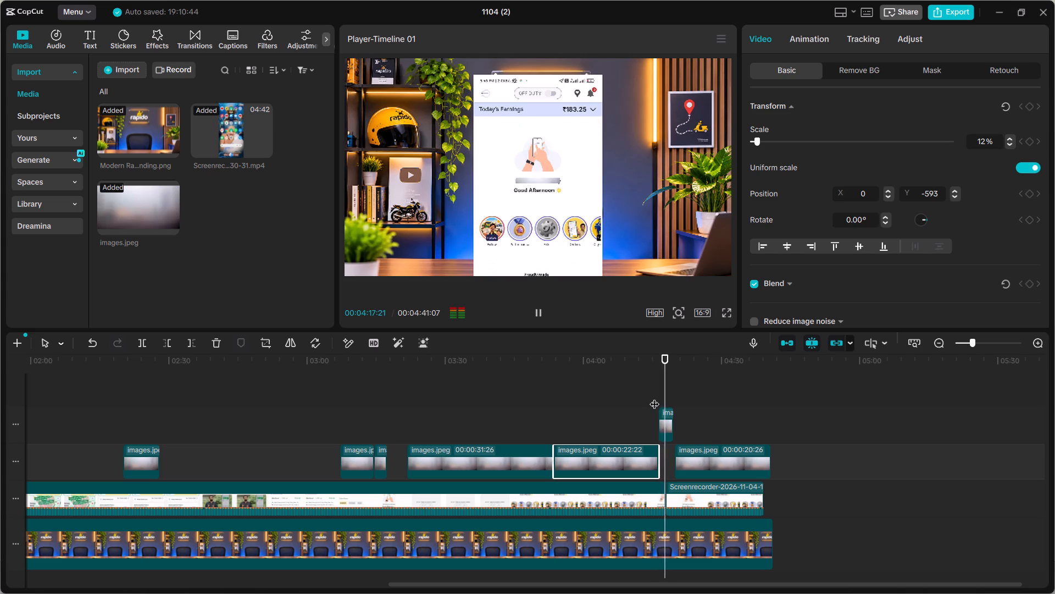
key(space)
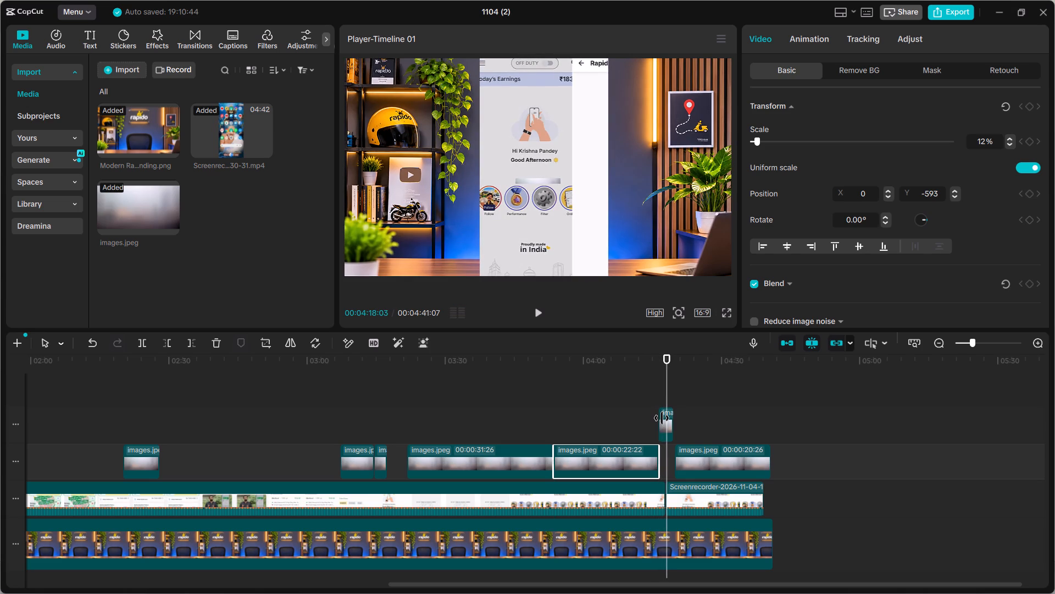
Play from about 04:14 to 04:17:22 in short bursts, examining where the trimmed blur strip hands over to the short one.
drag(665, 384, 654, 386)
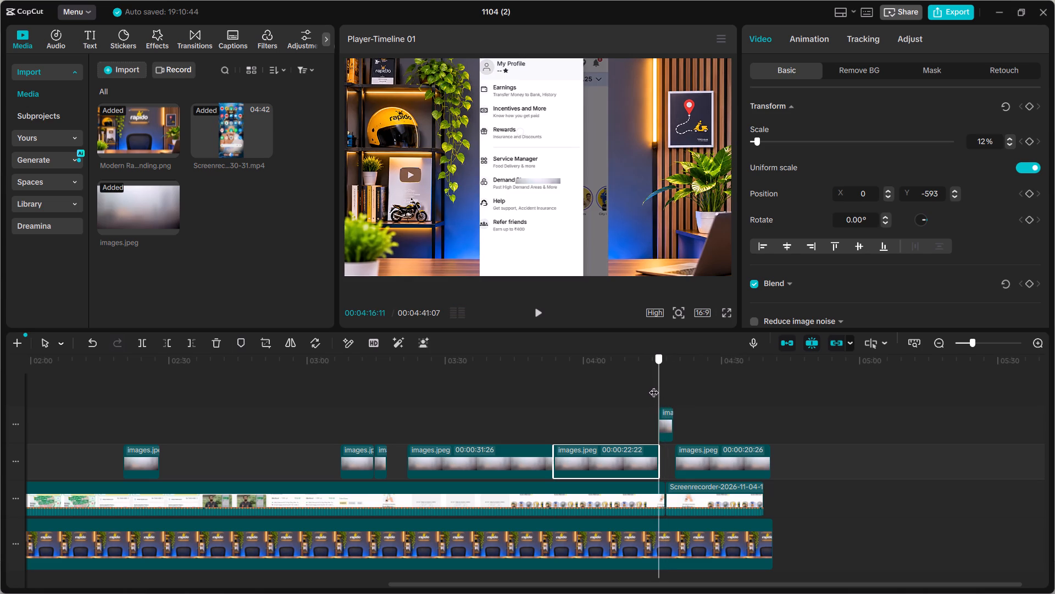
drag(654, 386, 647, 387)
key(space)
key(space)
key(space)
key(space)
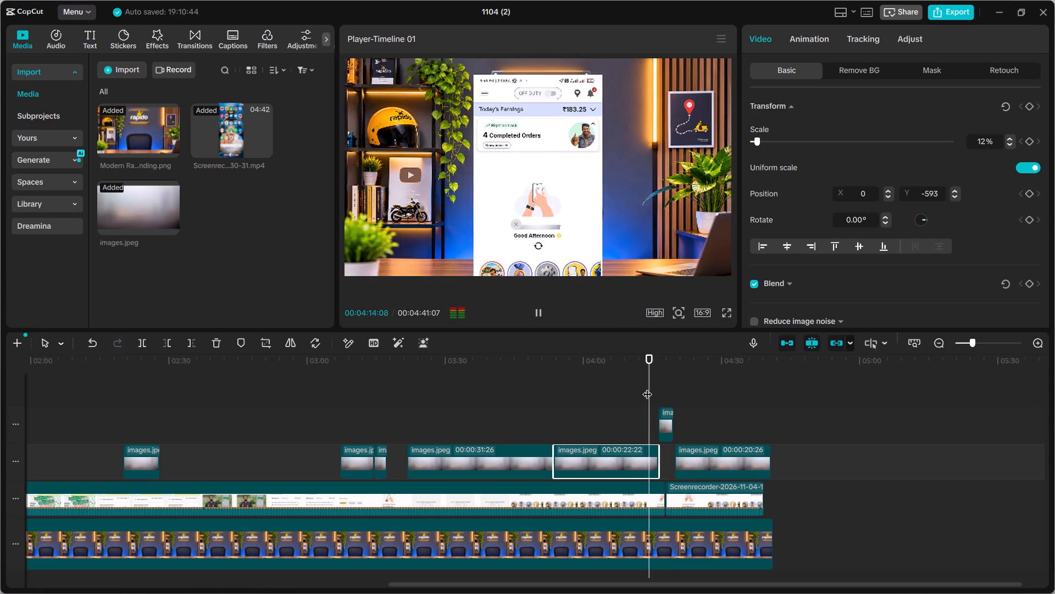
key(space)
key(space)
key(space)
key(space)
key(space)
key(space)
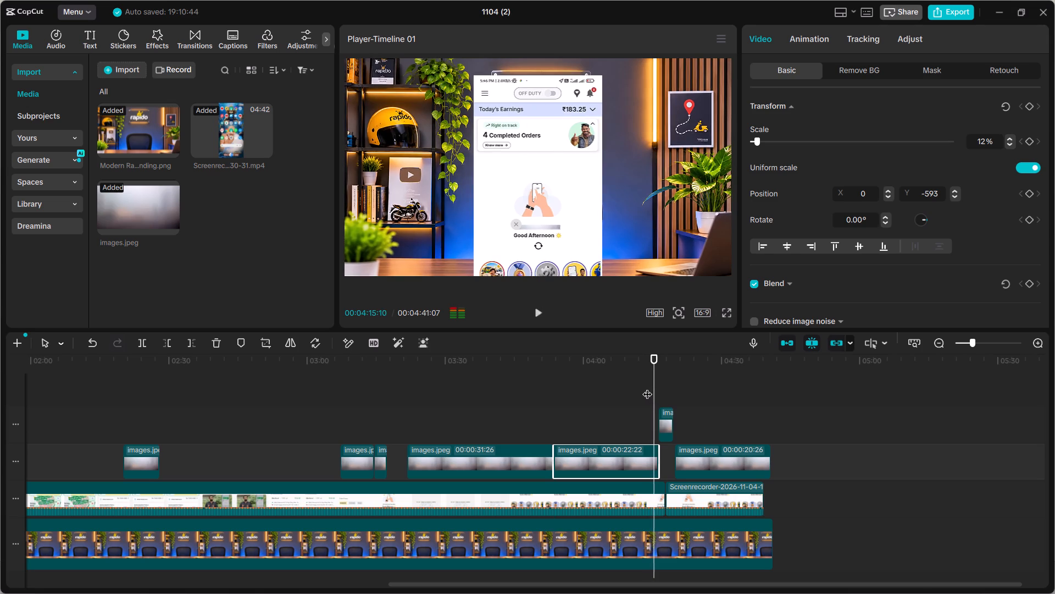
key(space)
key(space)
key(space)
key(space)
key(space)
key(space)
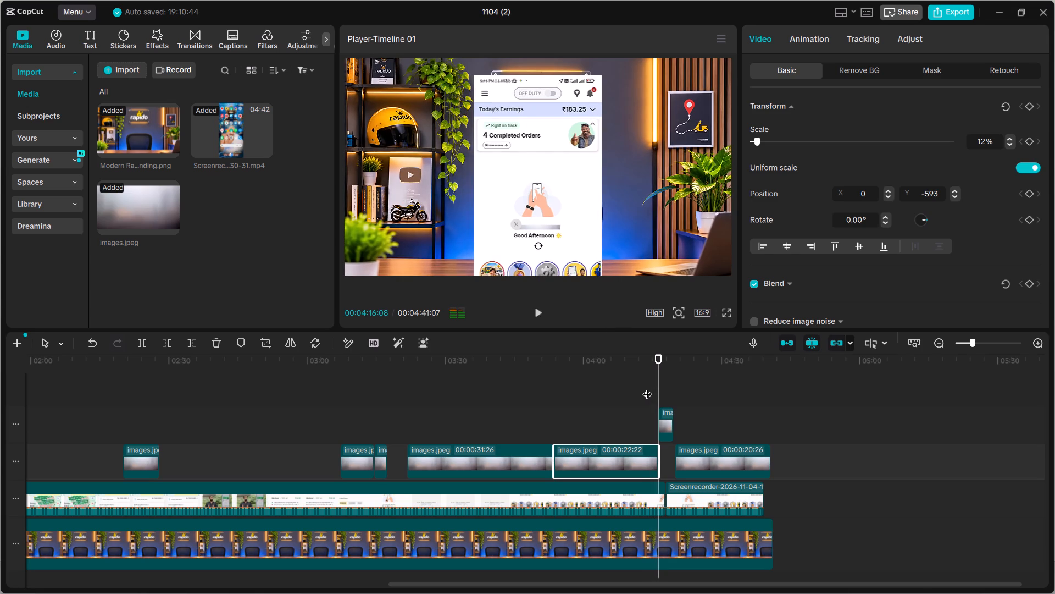
key(space)
key(space)
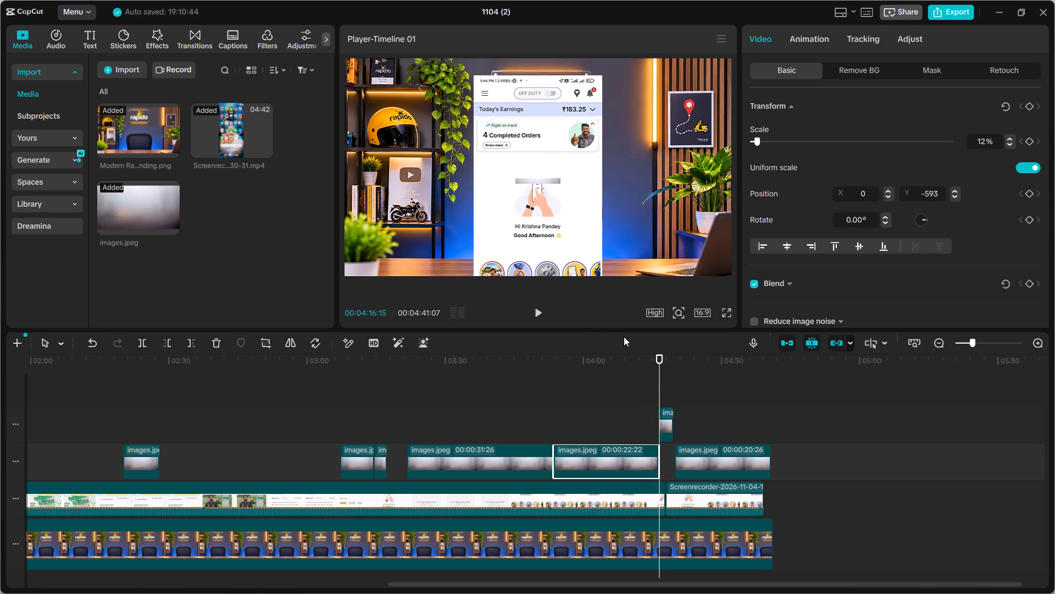
key(space)
key(space)
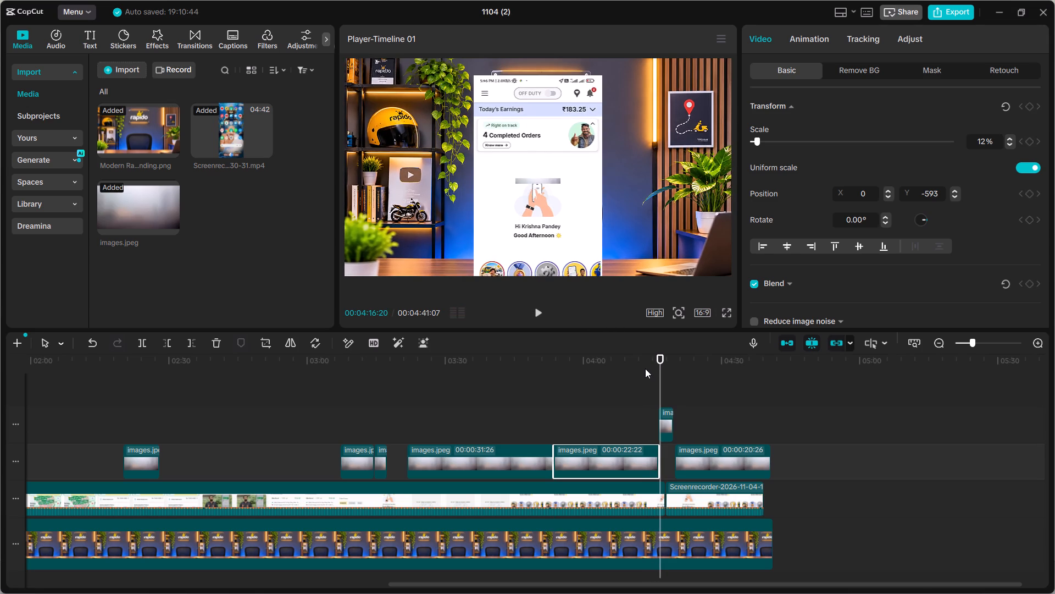
key(space)
key(space)
key(space)
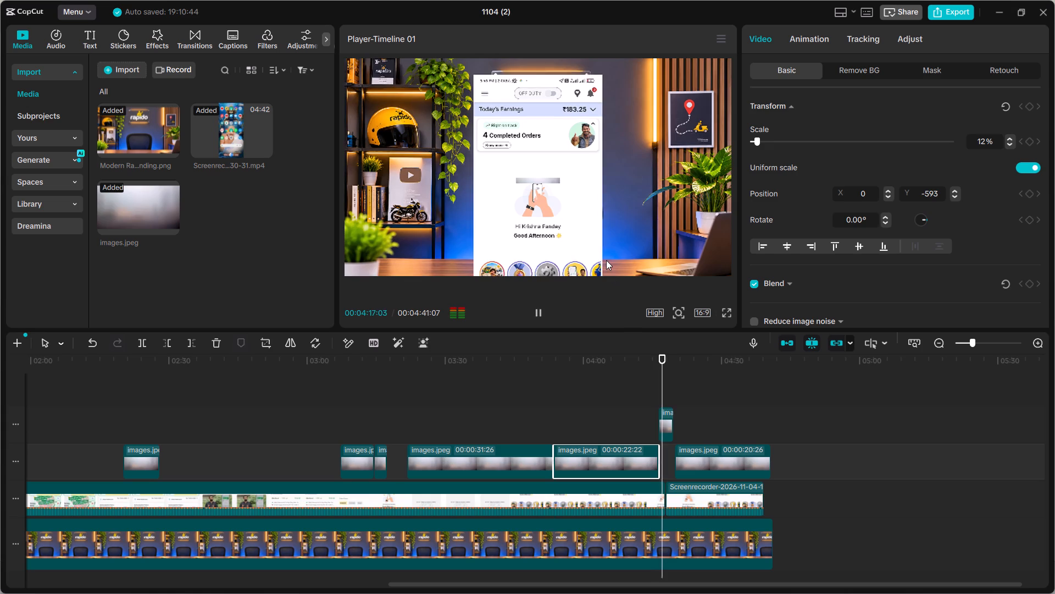
key(space)
key(space)
key(space)
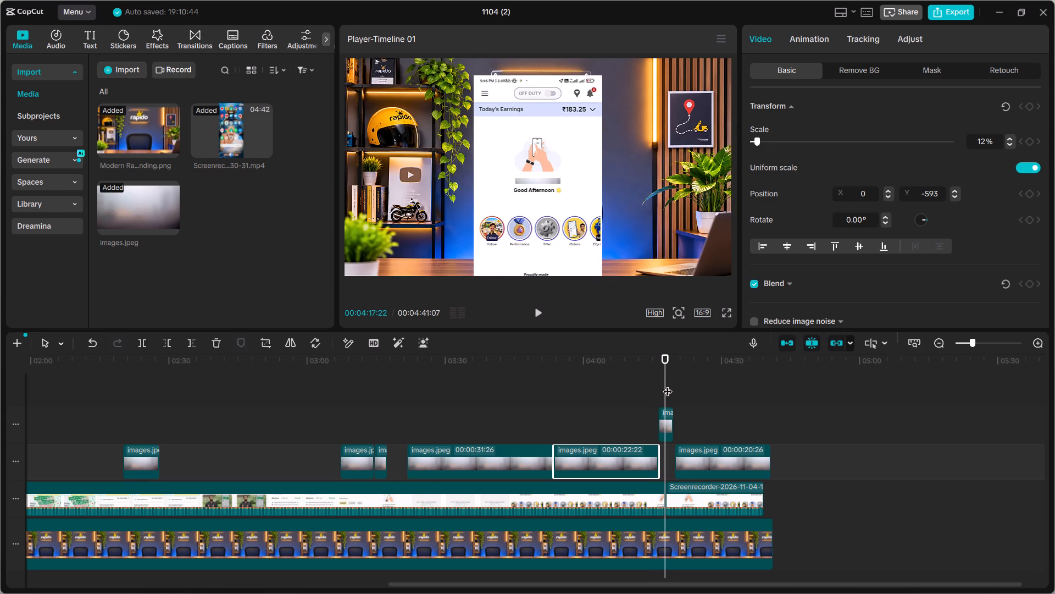
Play from 04:14:21 to 04:16:16 in short bursts to locate where the short blur strip starts relative to the name.
drag(668, 384, 653, 385)
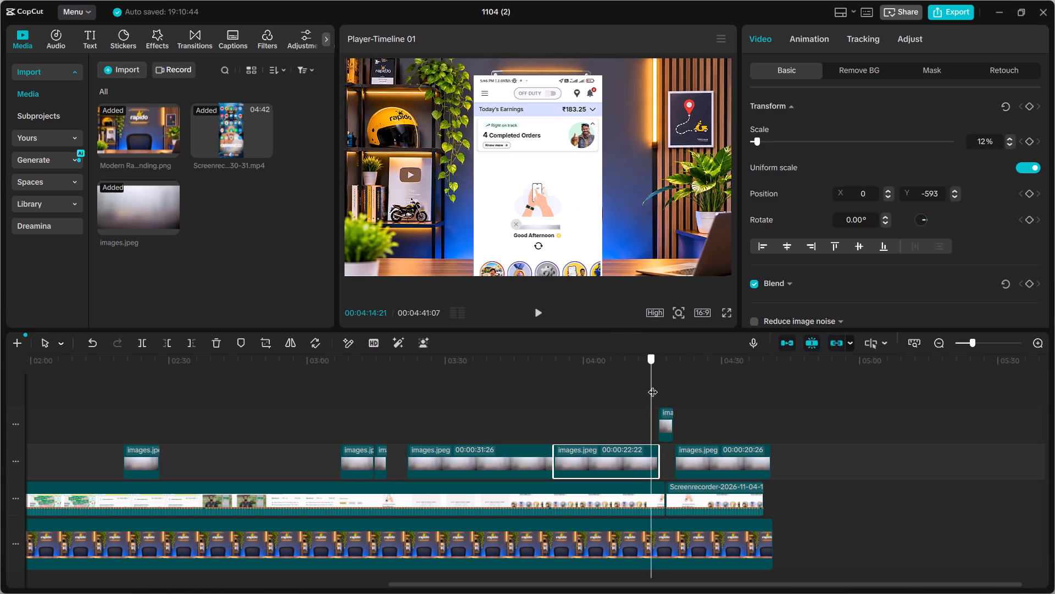
drag(653, 385, 653, 384)
key(space)
key(space)
key(space)
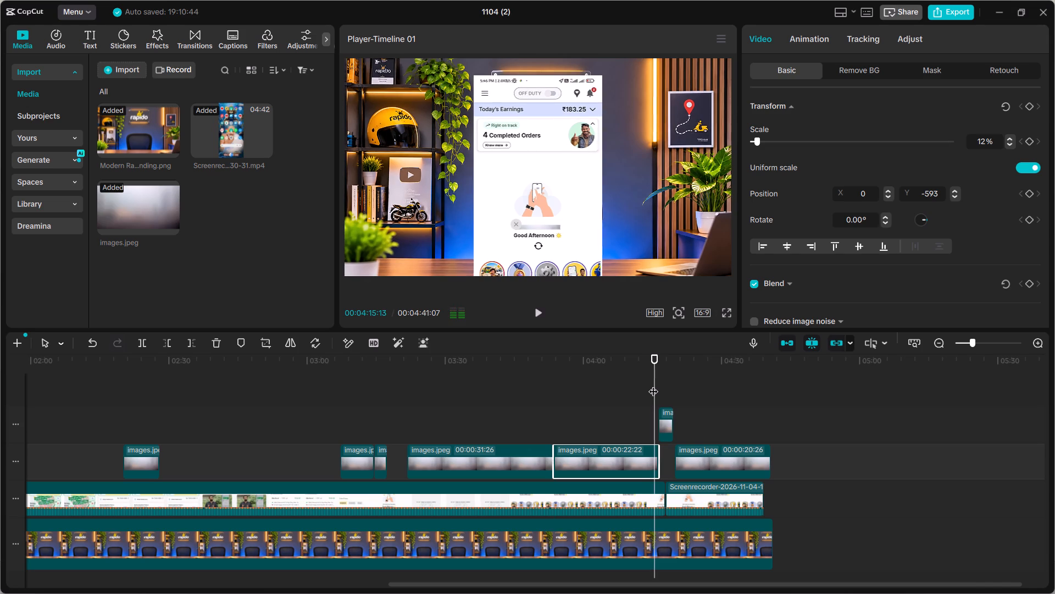
key(space)
key(space)
key(space)
key(space)
key(space)
key(space)
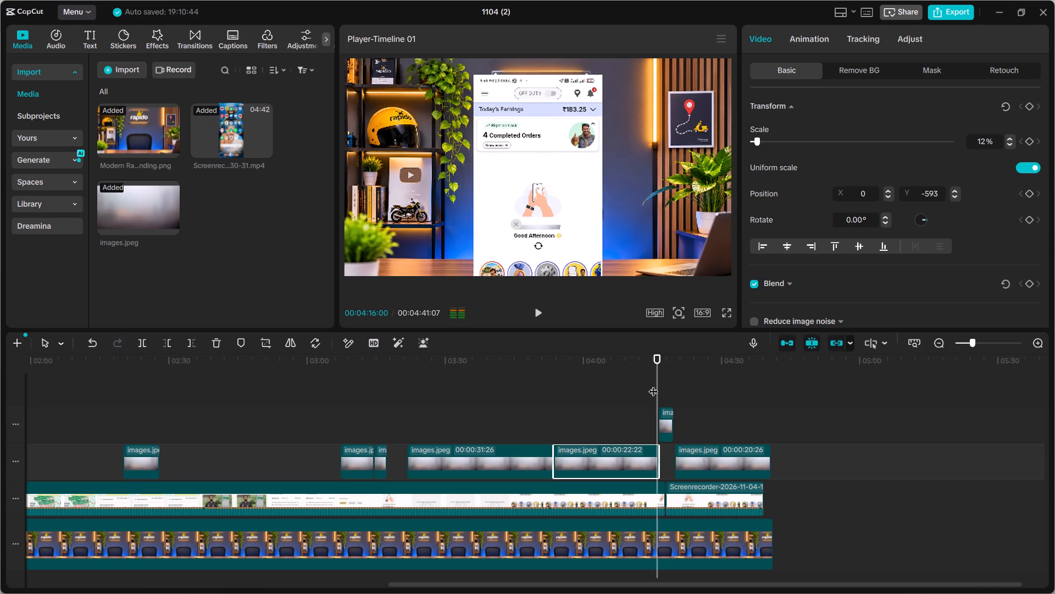
key(space)
key(space)
key(space)
key(space)
key(space)
key(space)
key(space)
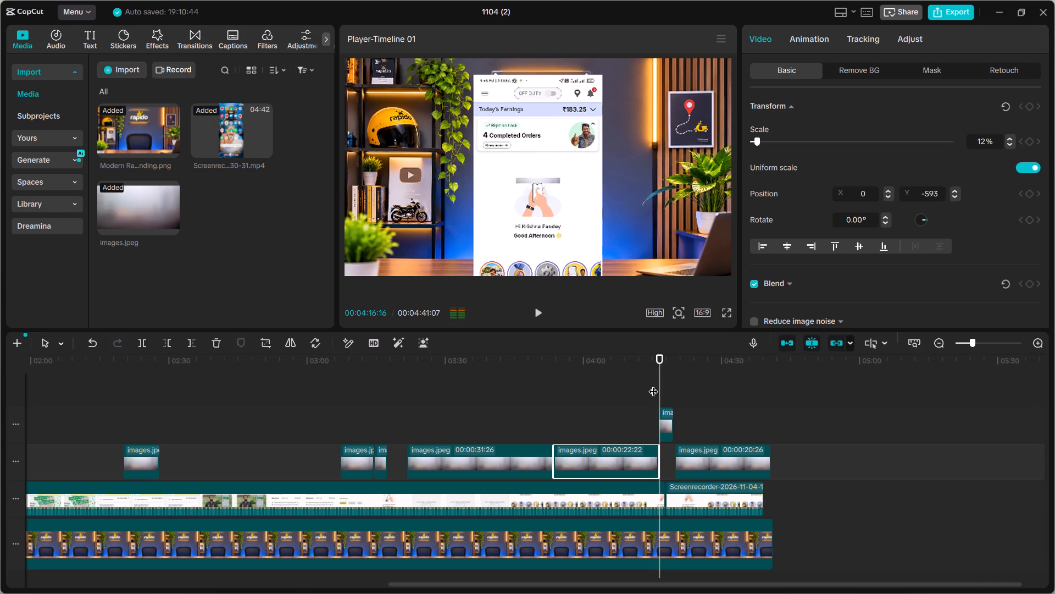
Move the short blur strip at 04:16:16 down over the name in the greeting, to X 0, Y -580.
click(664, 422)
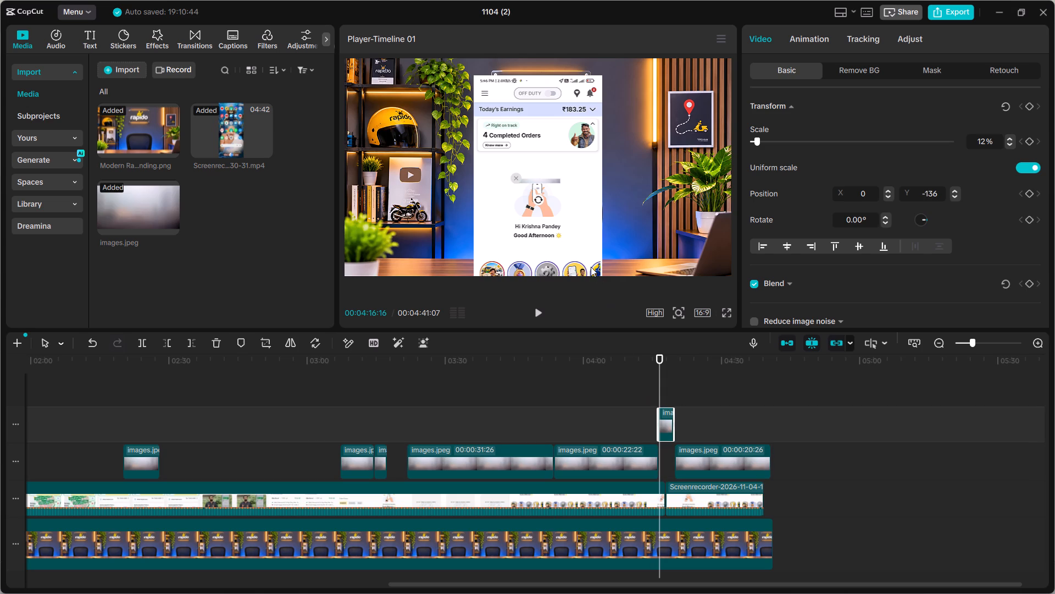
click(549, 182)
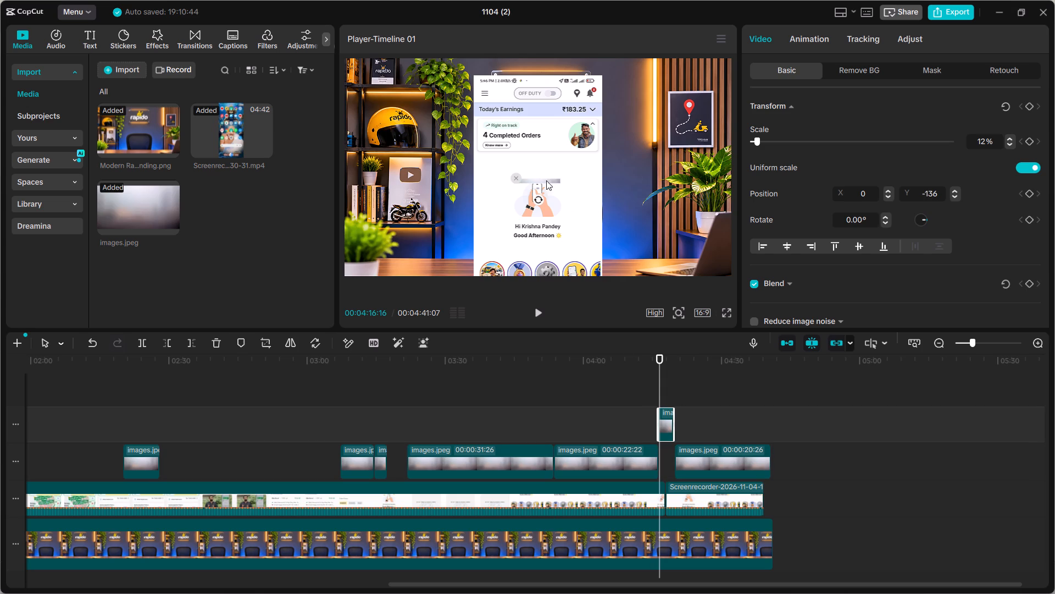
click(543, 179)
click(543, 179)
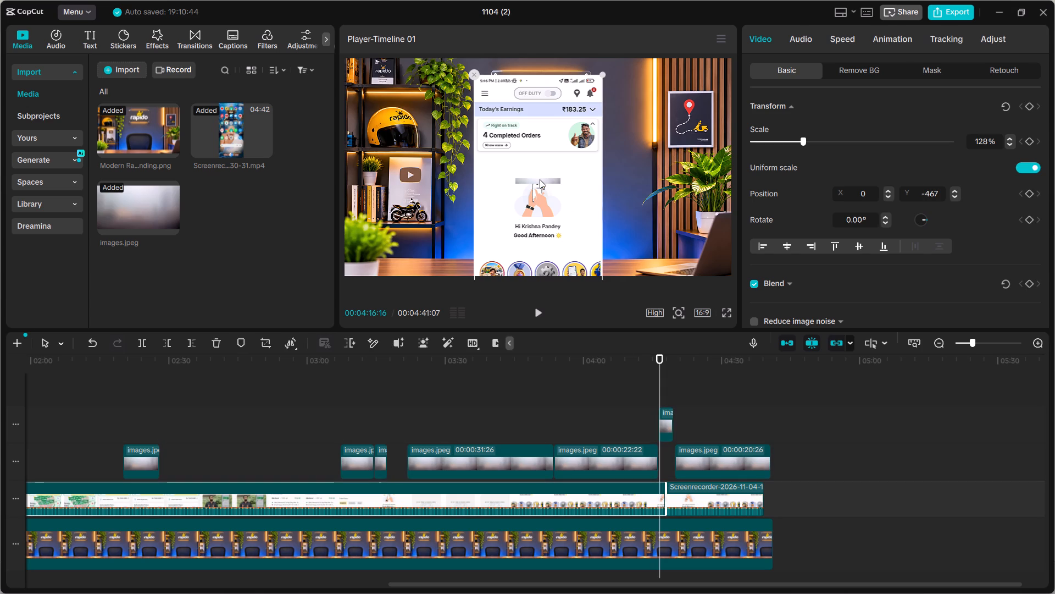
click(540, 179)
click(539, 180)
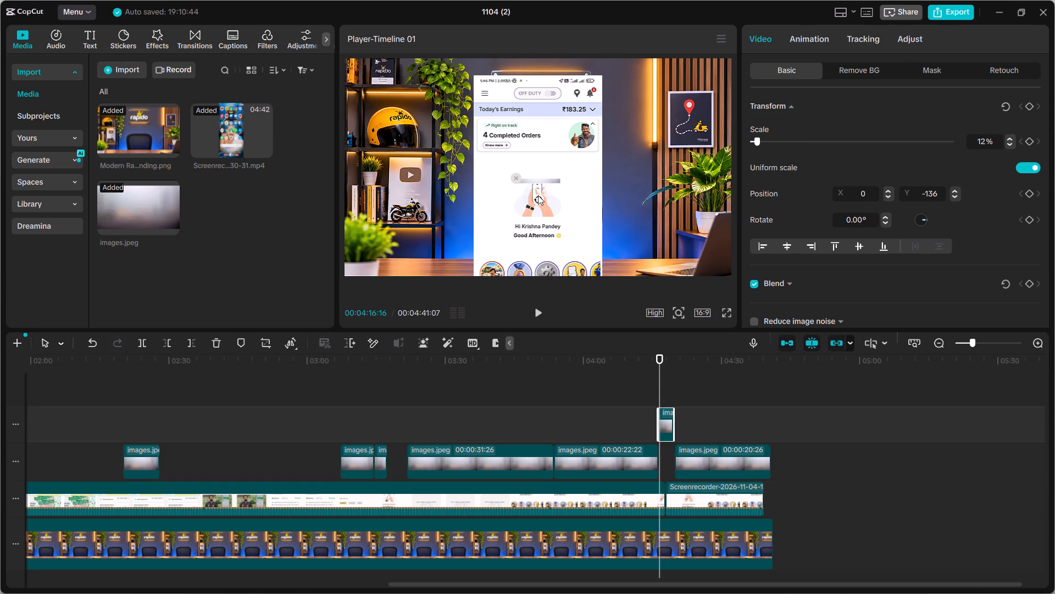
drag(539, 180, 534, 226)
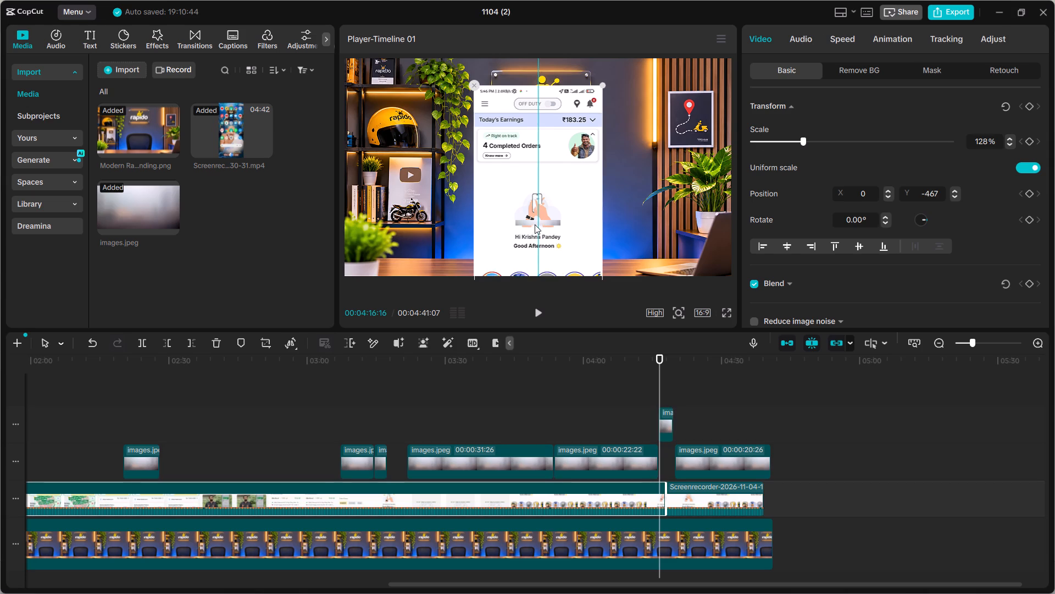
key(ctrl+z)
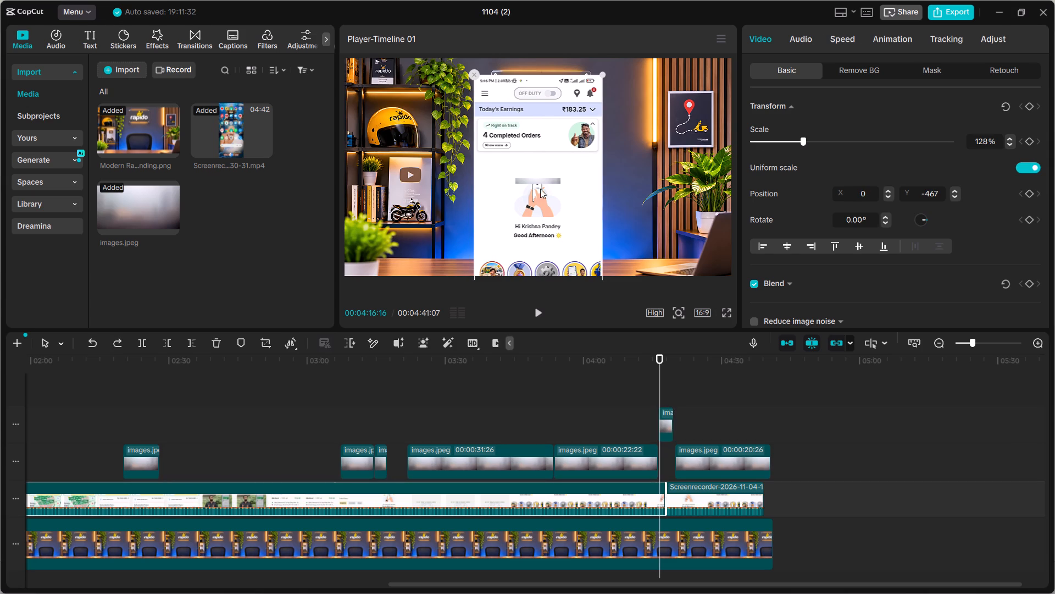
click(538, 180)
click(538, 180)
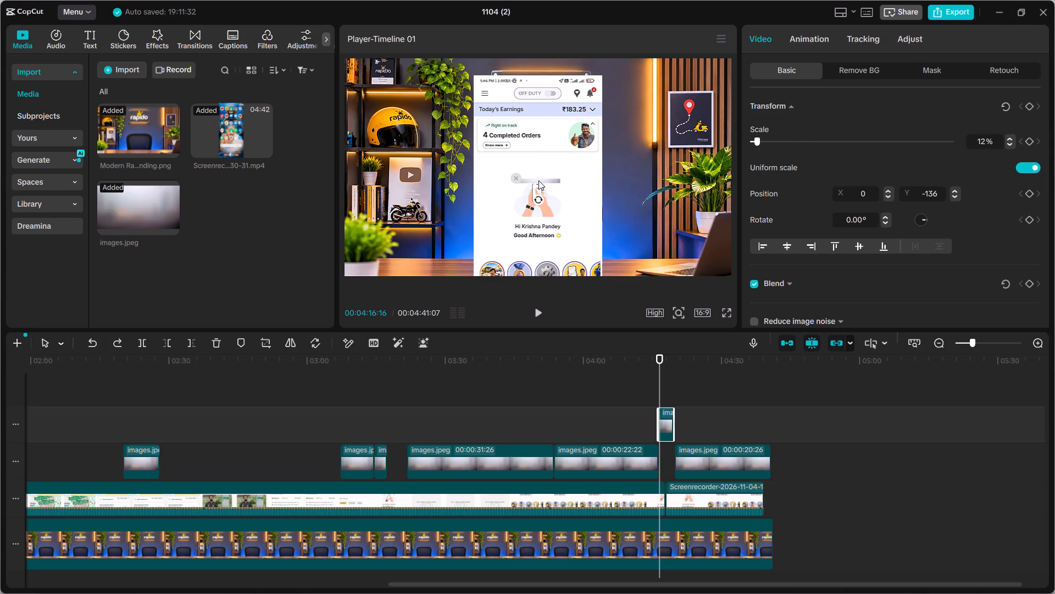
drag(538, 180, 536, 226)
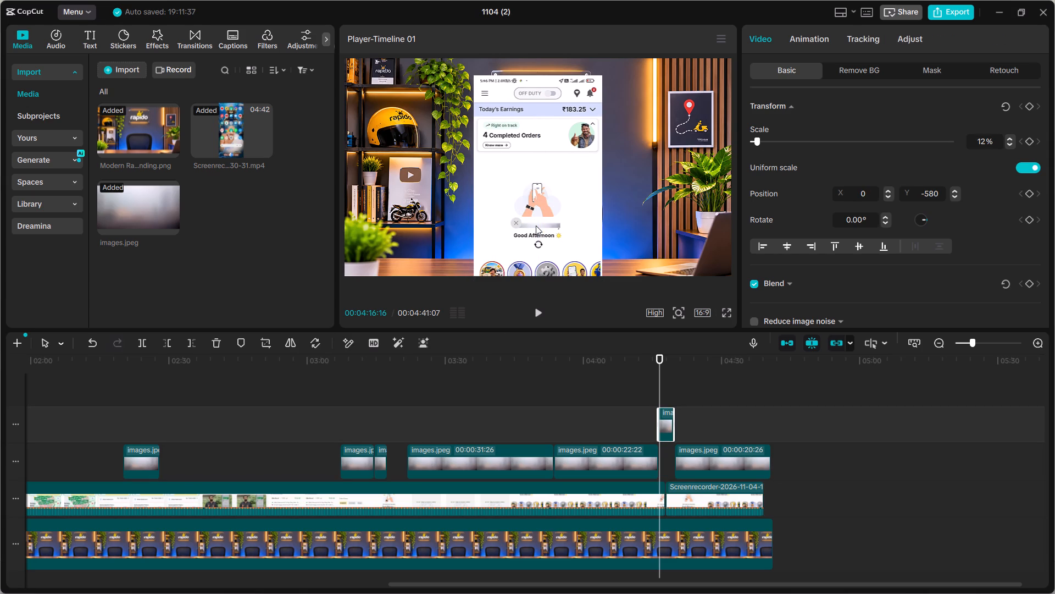
Play from about 04:16:11 to 04:17:15 in short bursts, examining how long the short blur strip covers the name.
key(space)
key(space)
key(space)
key(space)
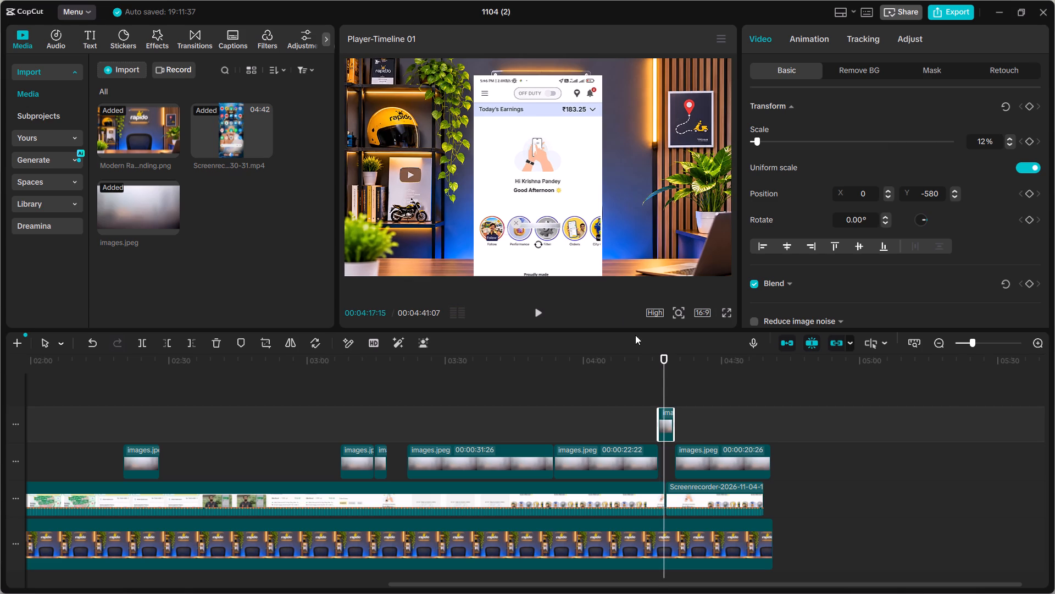
click(661, 389)
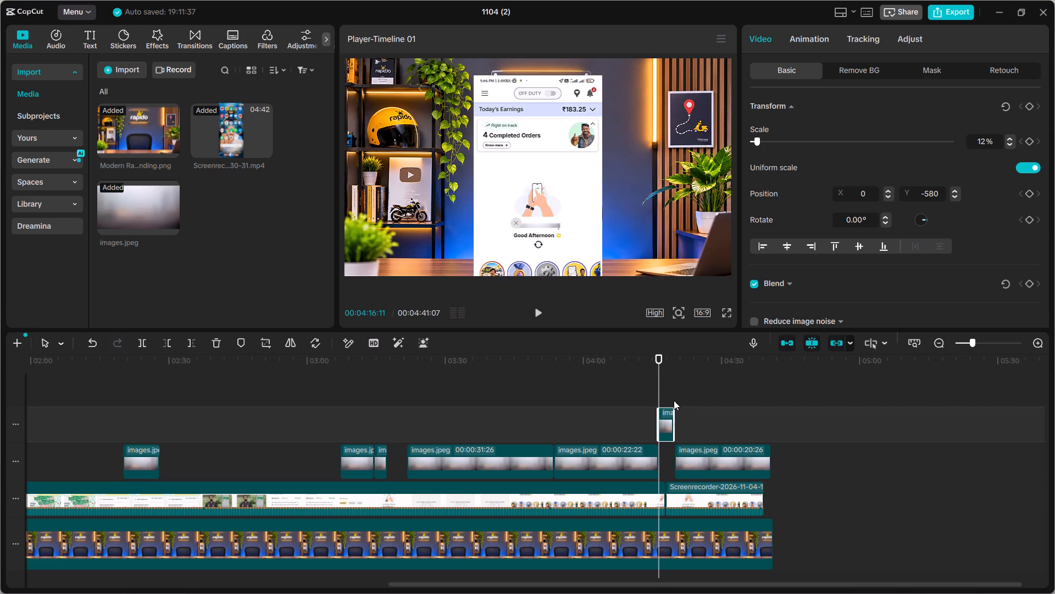
key(space)
key(space)
key(space)
key(space)
key(space)
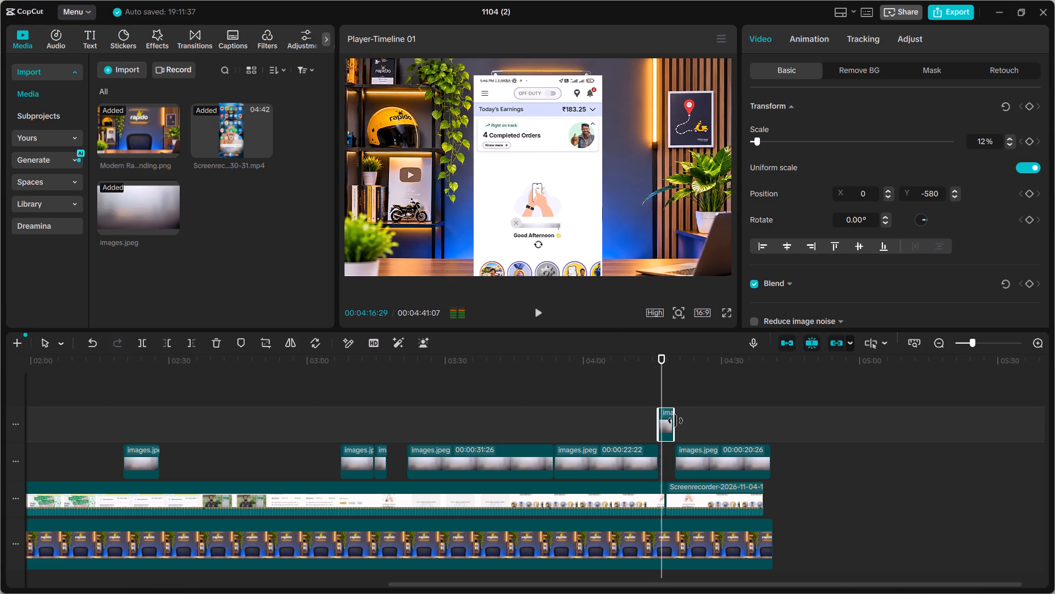
key(space)
key(space)
key(space)
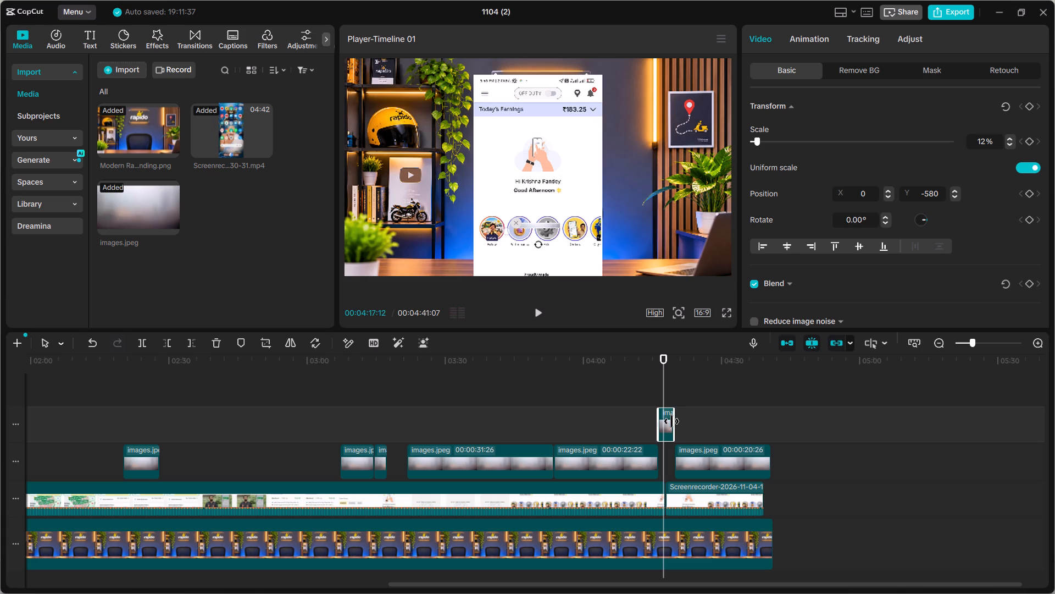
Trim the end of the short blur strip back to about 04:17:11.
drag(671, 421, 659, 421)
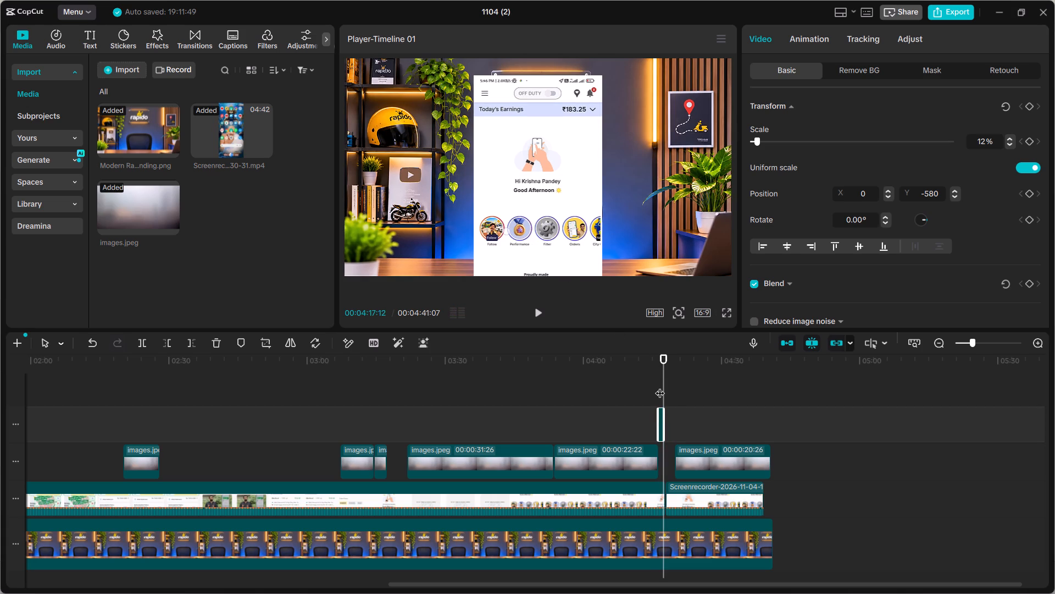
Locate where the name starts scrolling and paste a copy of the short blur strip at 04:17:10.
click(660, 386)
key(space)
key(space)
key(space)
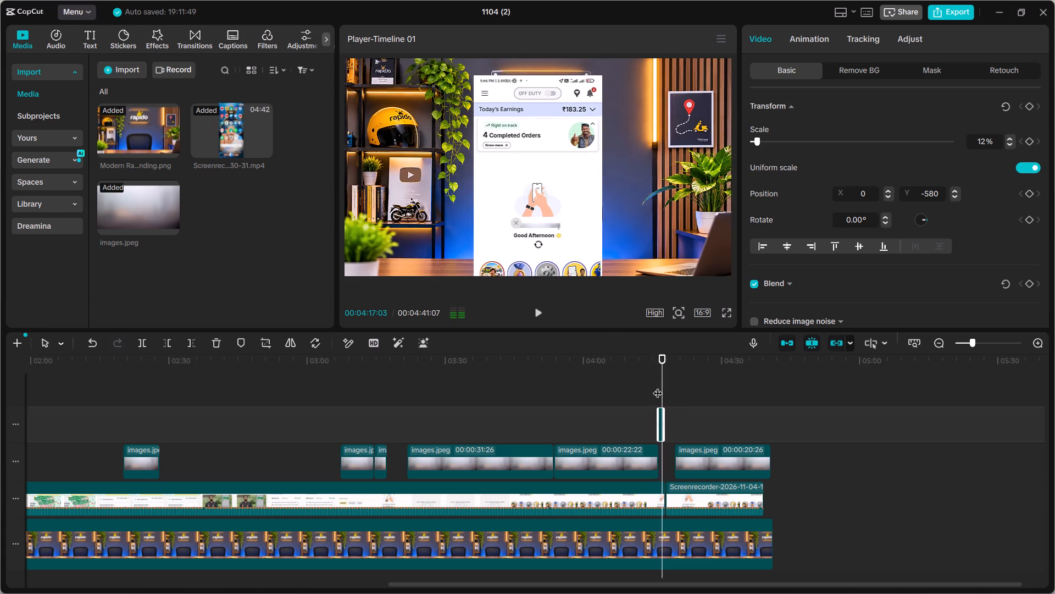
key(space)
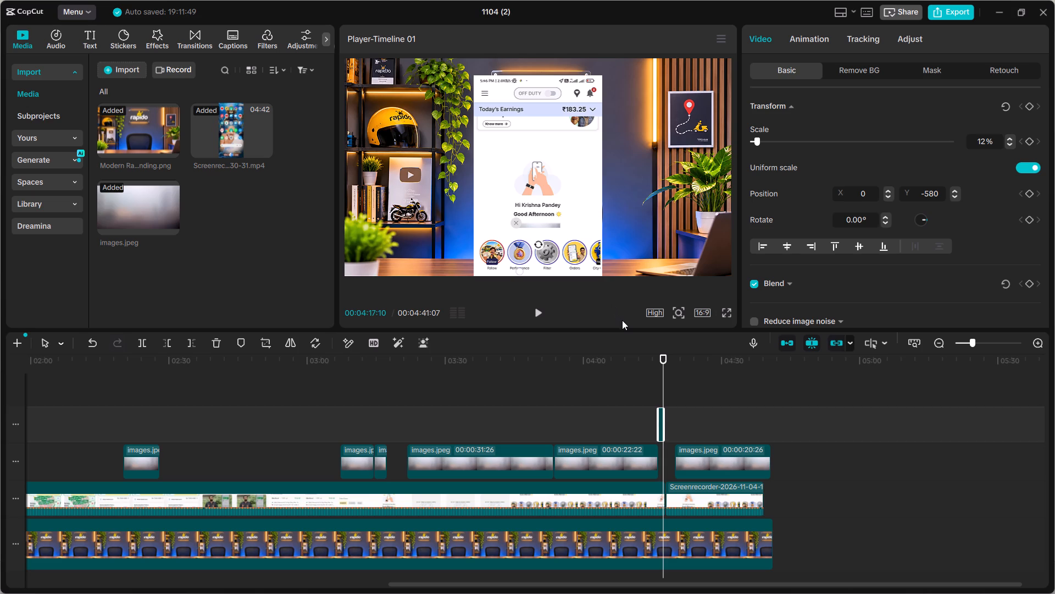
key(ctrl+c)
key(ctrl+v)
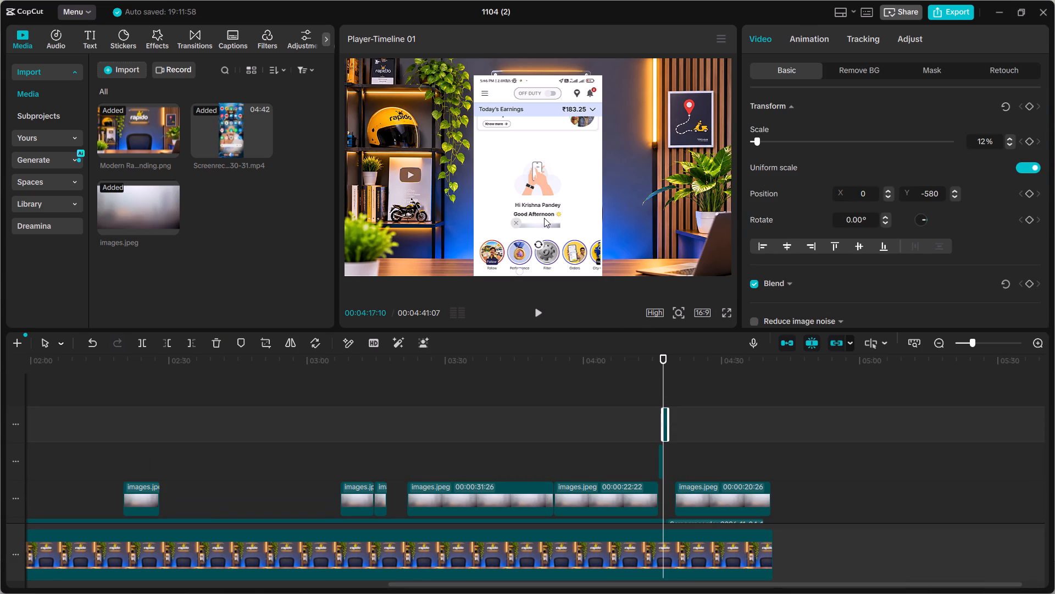
Reposition the phone recording clip at 04:17:10 to about X 89, Y -205.
click(545, 223)
drag(545, 223, 554, 196)
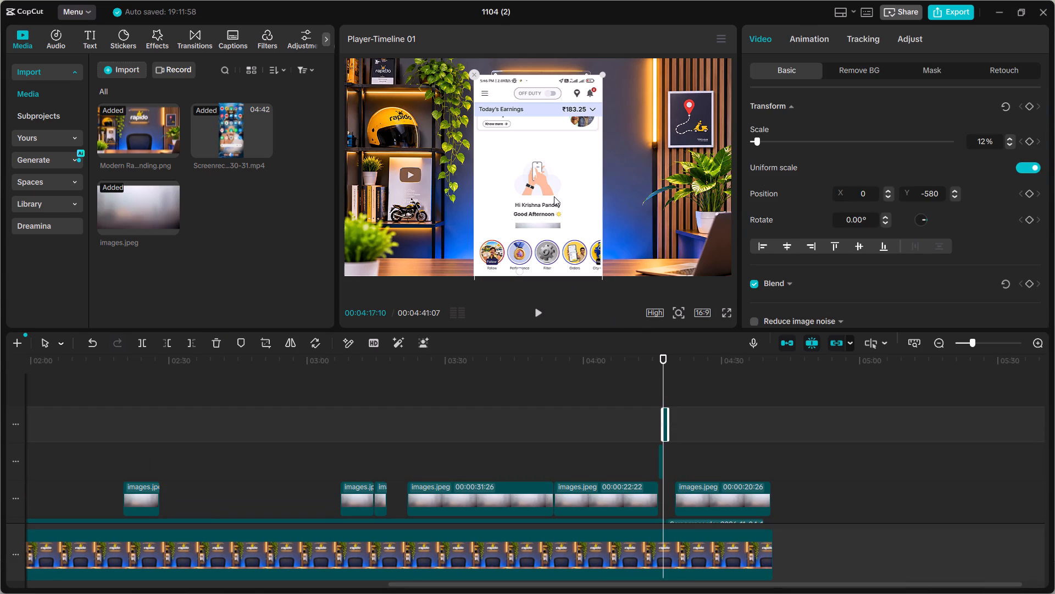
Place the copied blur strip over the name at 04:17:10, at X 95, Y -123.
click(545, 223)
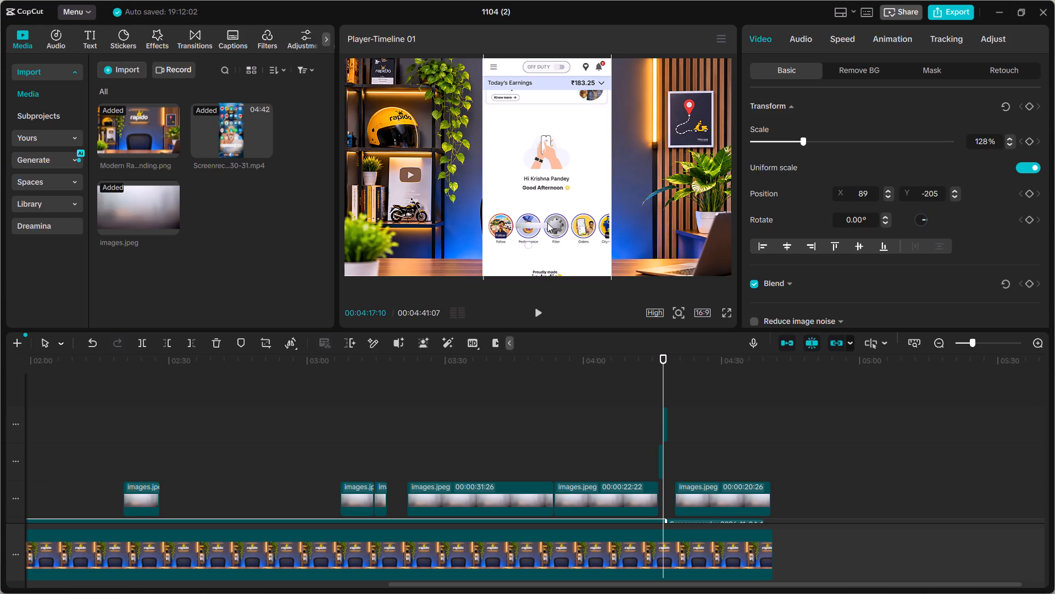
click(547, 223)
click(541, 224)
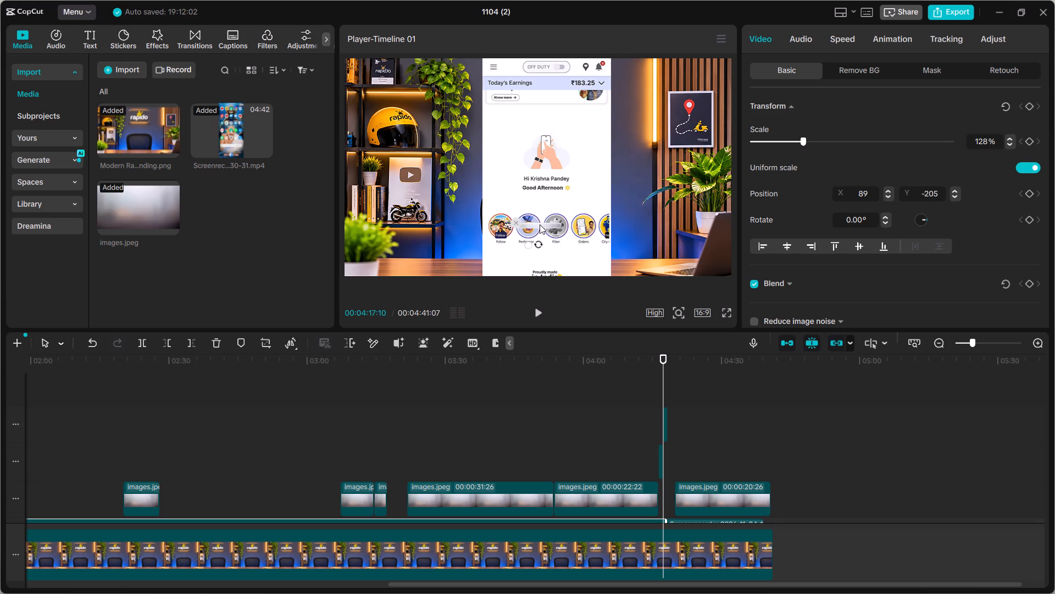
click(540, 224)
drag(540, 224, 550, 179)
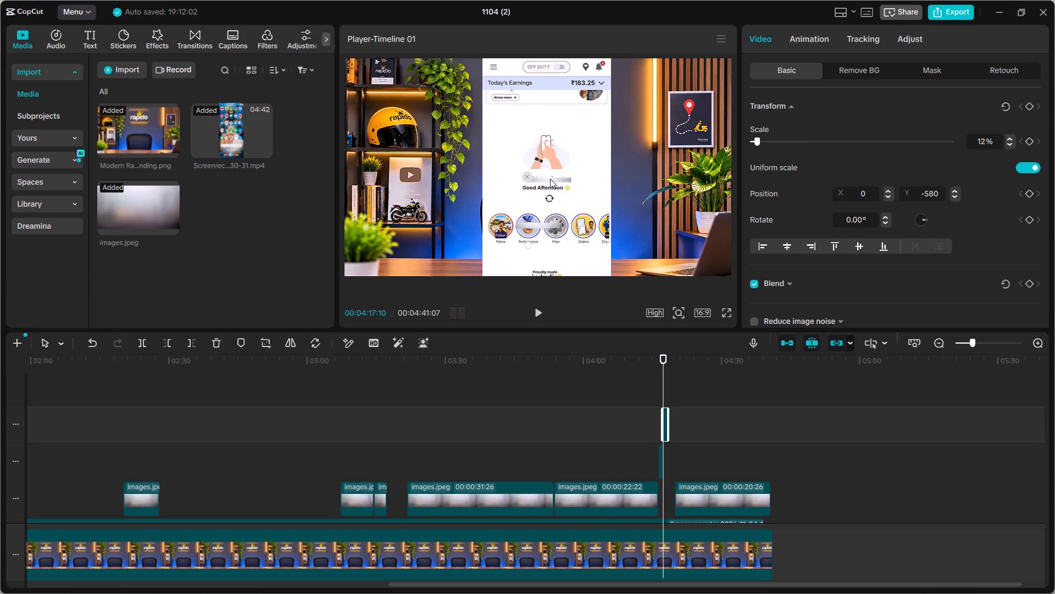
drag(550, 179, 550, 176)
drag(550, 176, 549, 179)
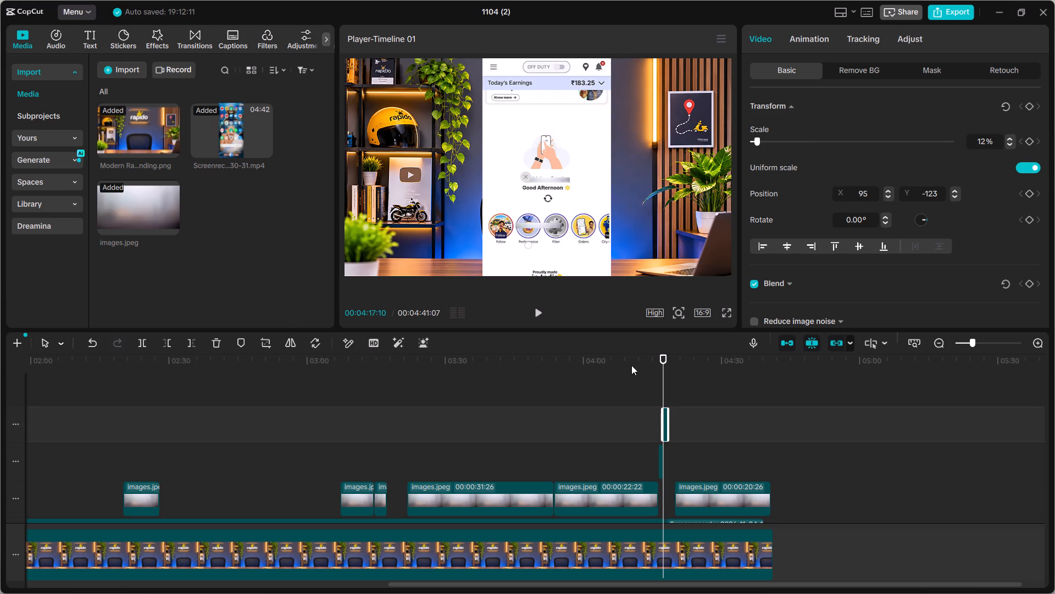
Play from about 04:16:04 to 04:19:10 in short bursts to check how both short blur strips cover the name.
drag(663, 377, 653, 377)
key(space)
key(space)
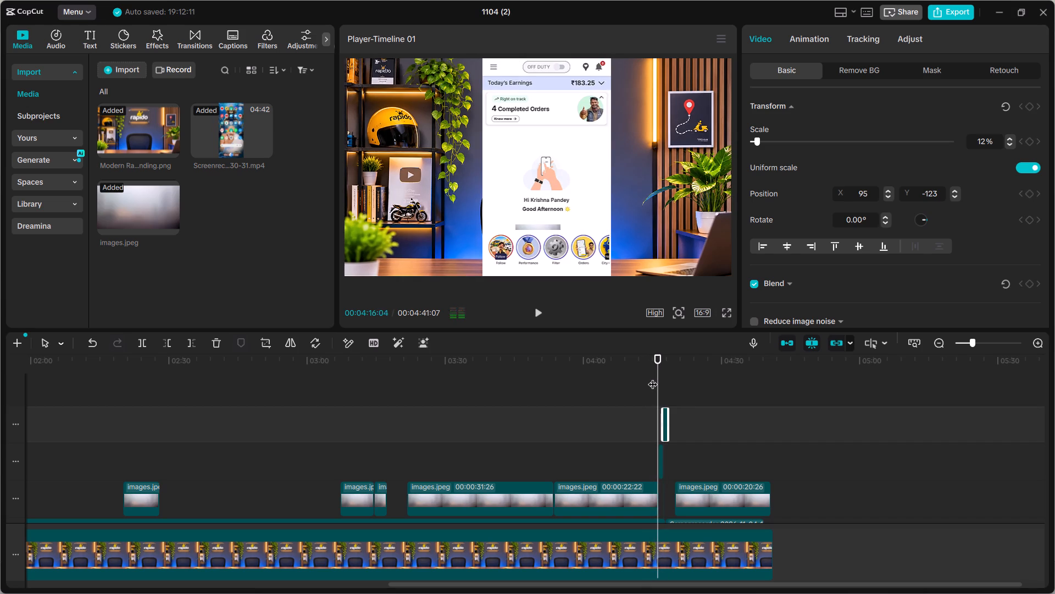
key(space)
key(space)
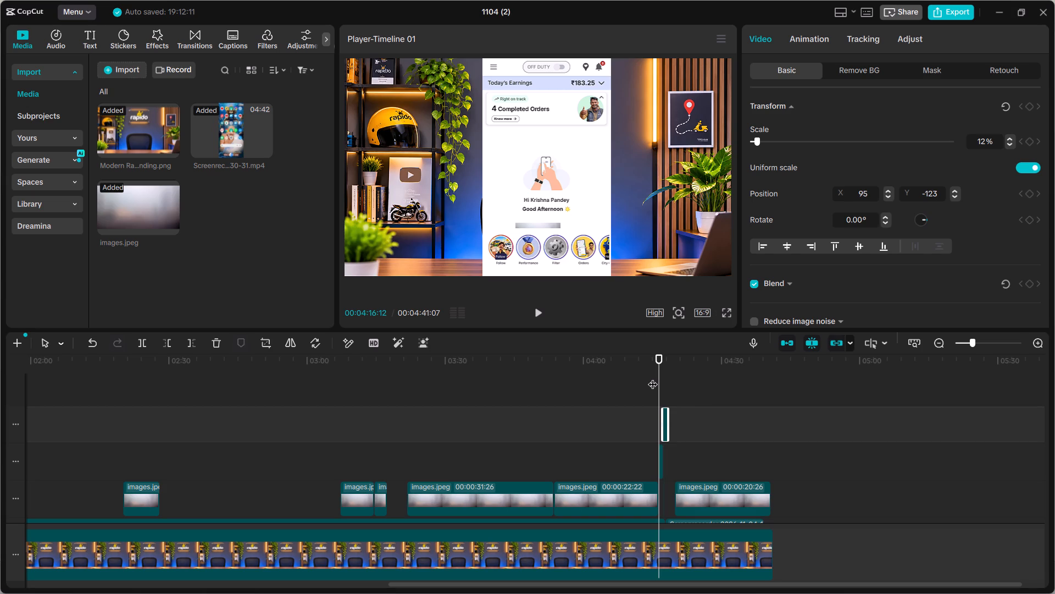
key(space)
key(space)
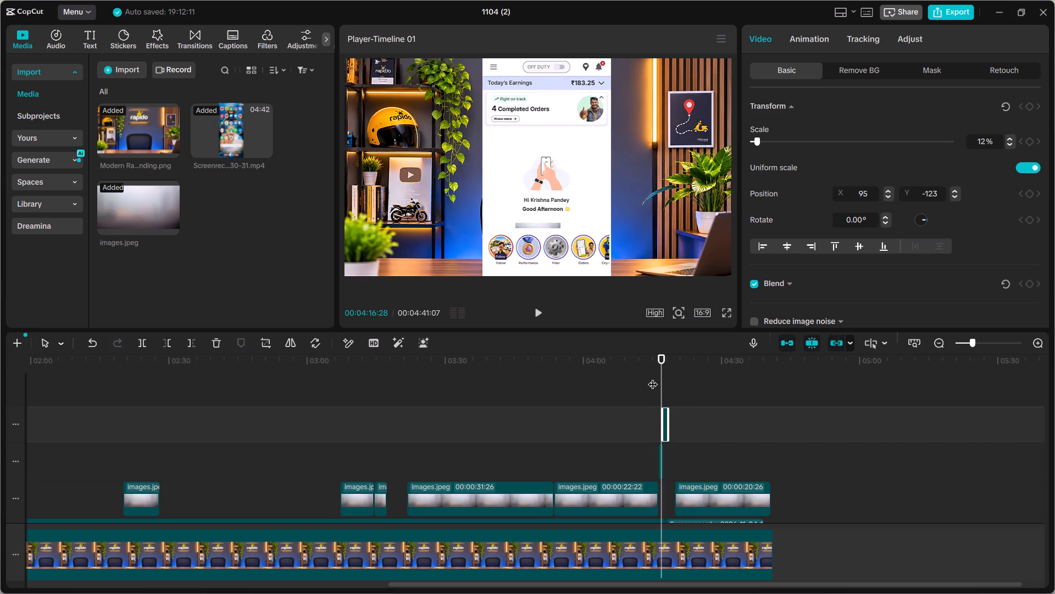
key(space)
key(space)
key(space)
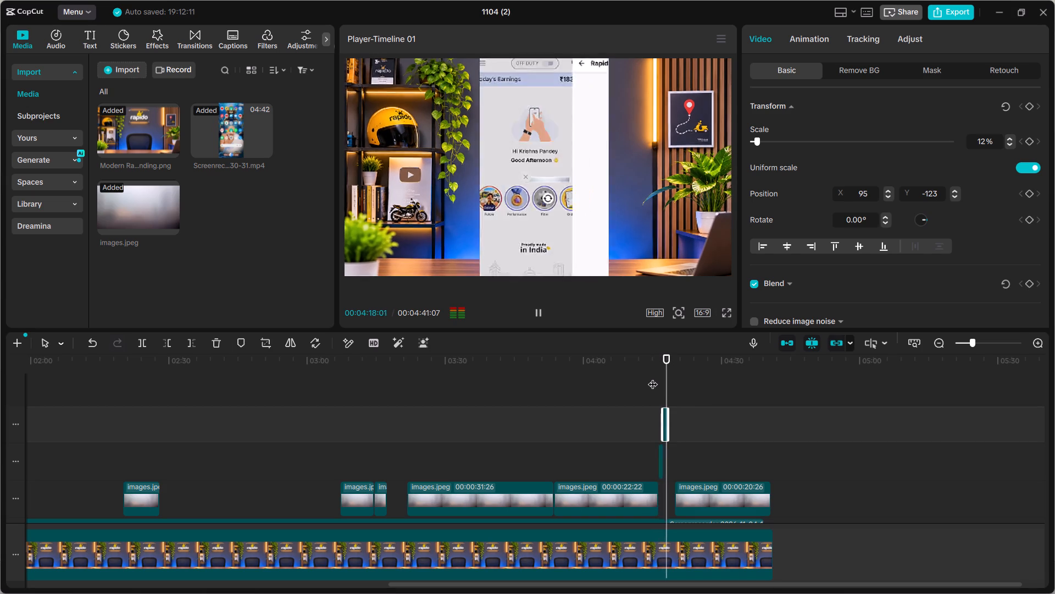
key(space)
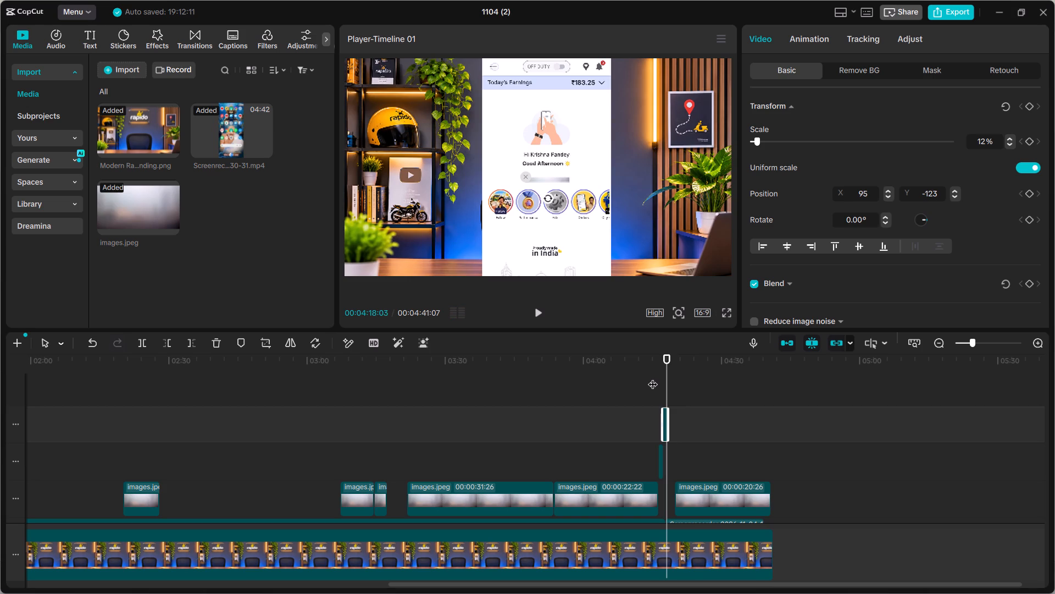
key(space)
key(space)
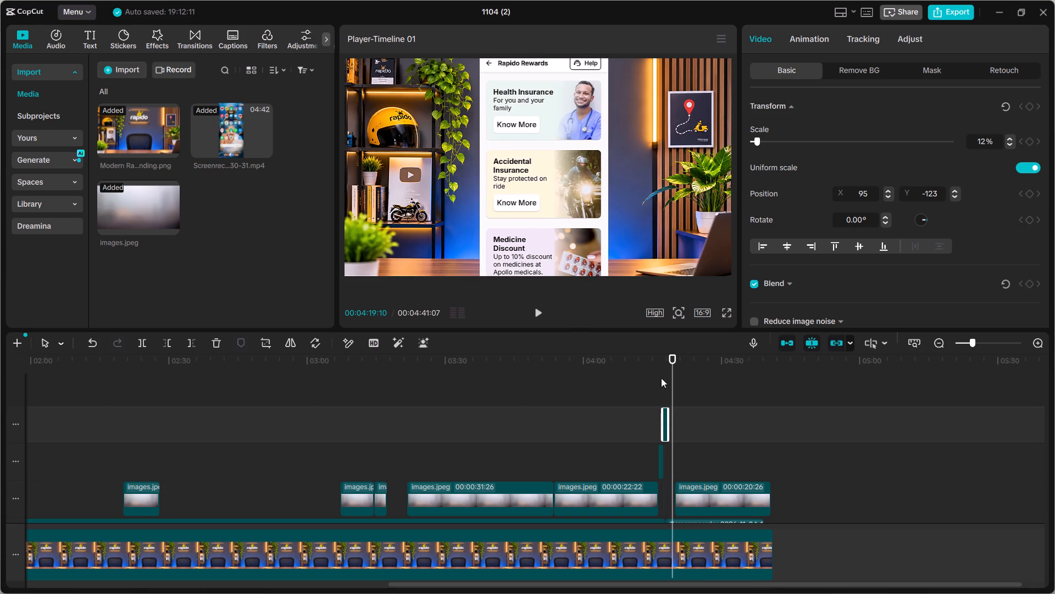
Delete both short blur strips between about 04:16 and 04:18.
scroll(710, 433, down, 1)
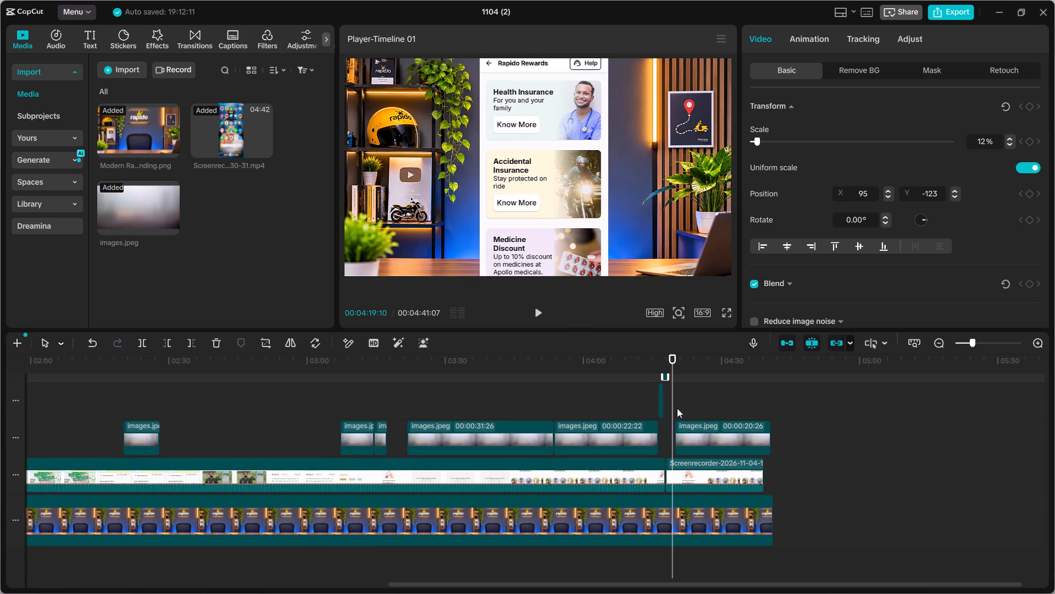
drag(675, 408, 657, 408)
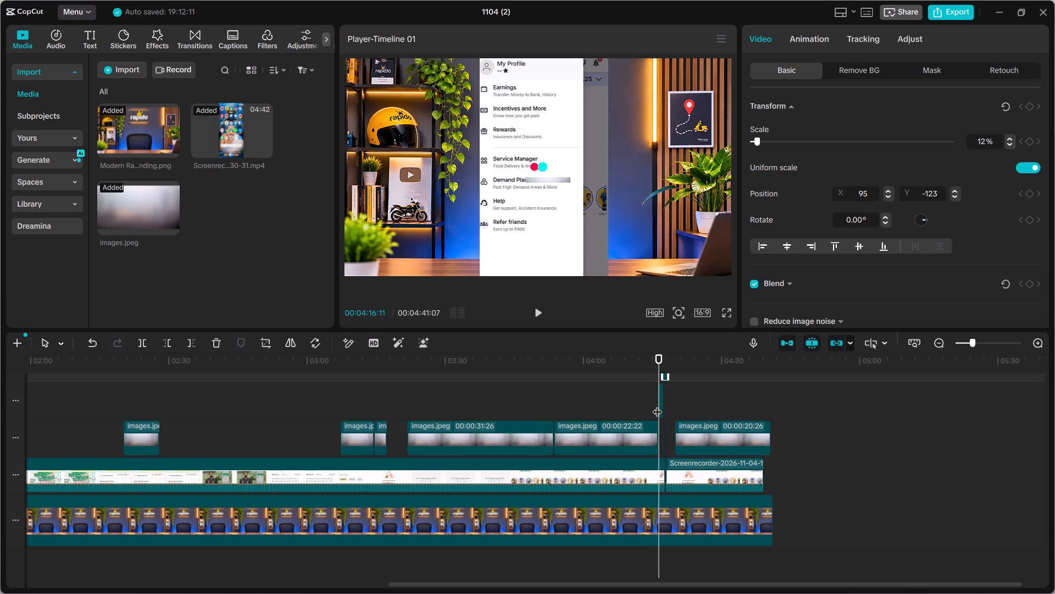
click(662, 395)
key(Delete)
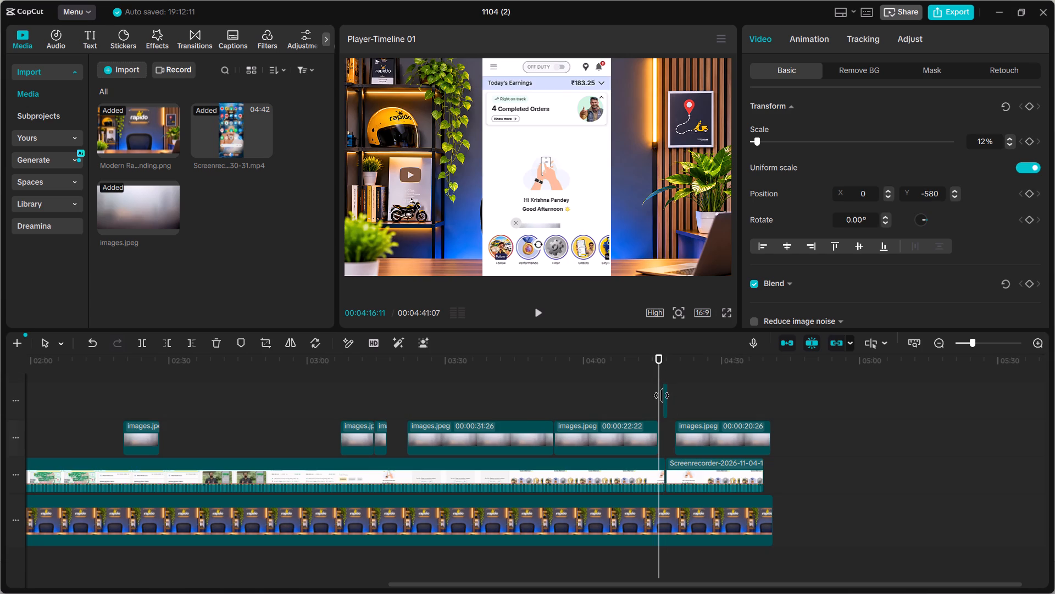
click(667, 398)
key(Delete)
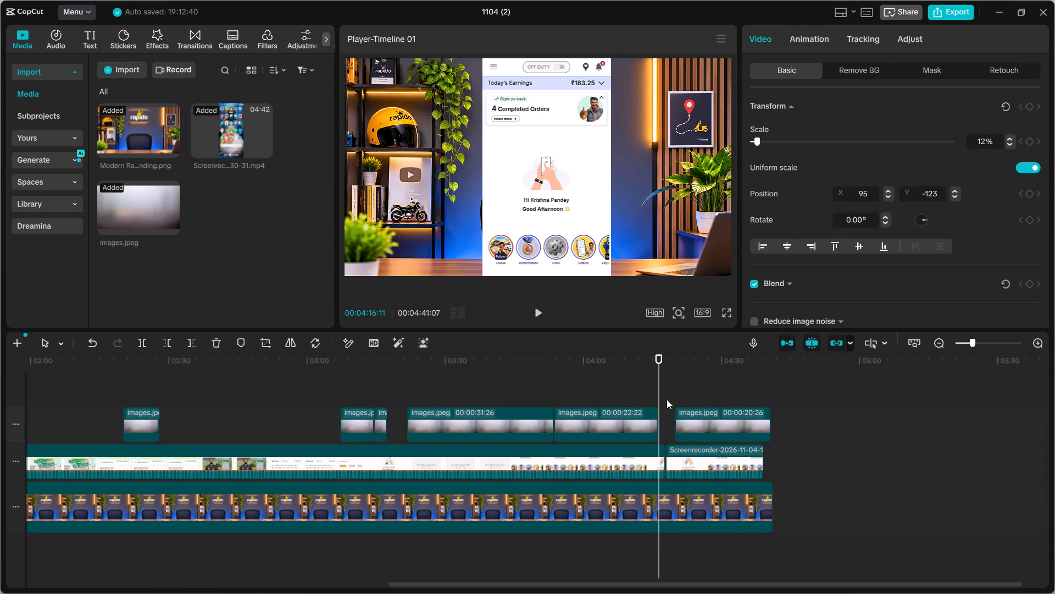
Play the section from about 04:11 to 04:16 in short bursts to check the blur strip's placement against the name.
drag(660, 388, 648, 389)
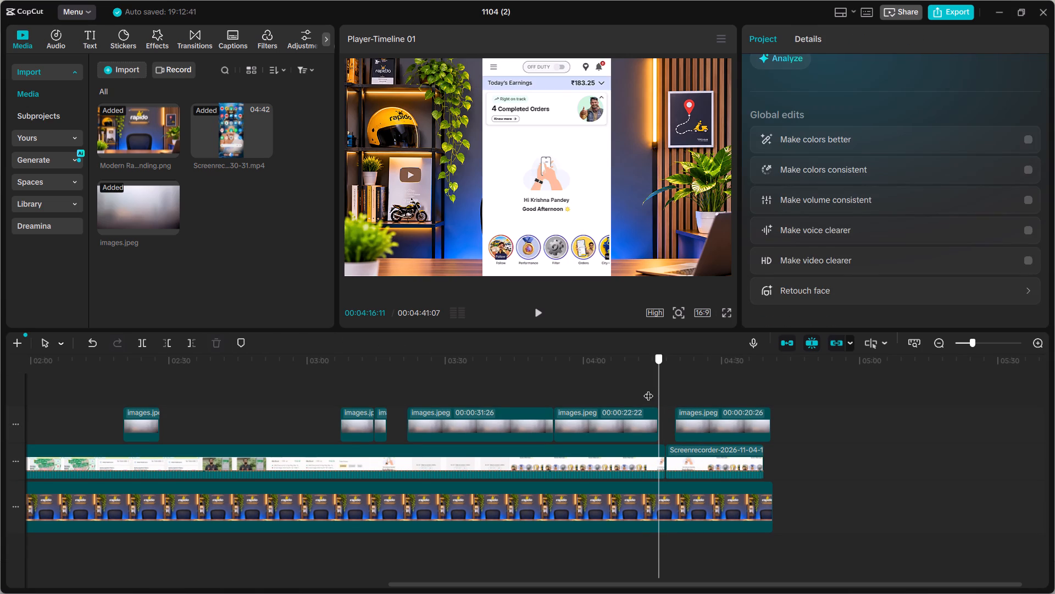
drag(648, 389, 646, 389)
key(space)
key(space)
key(space)
key(space)
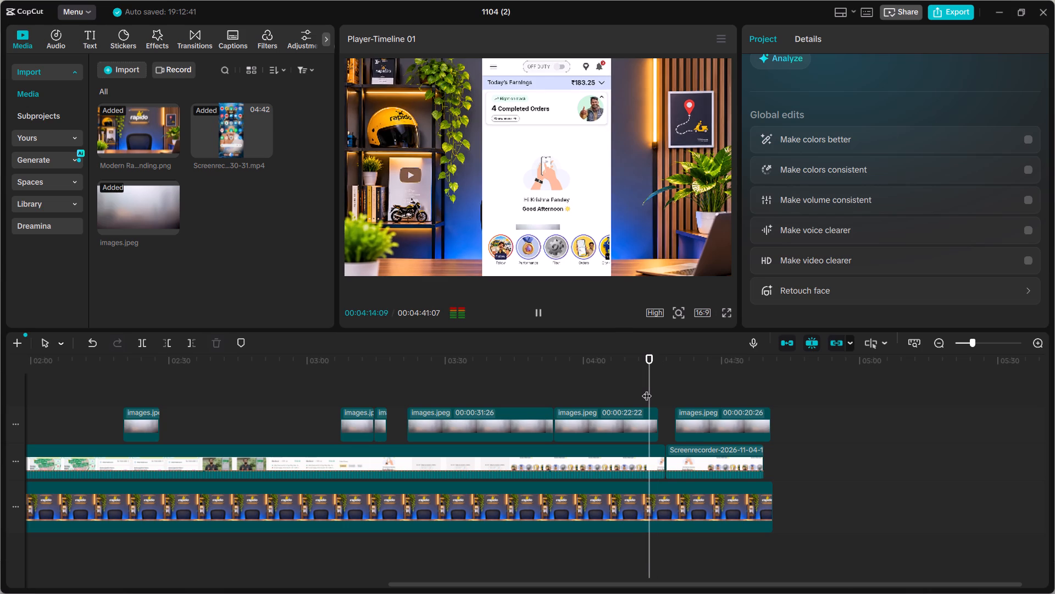
drag(651, 385, 637, 386)
key(space)
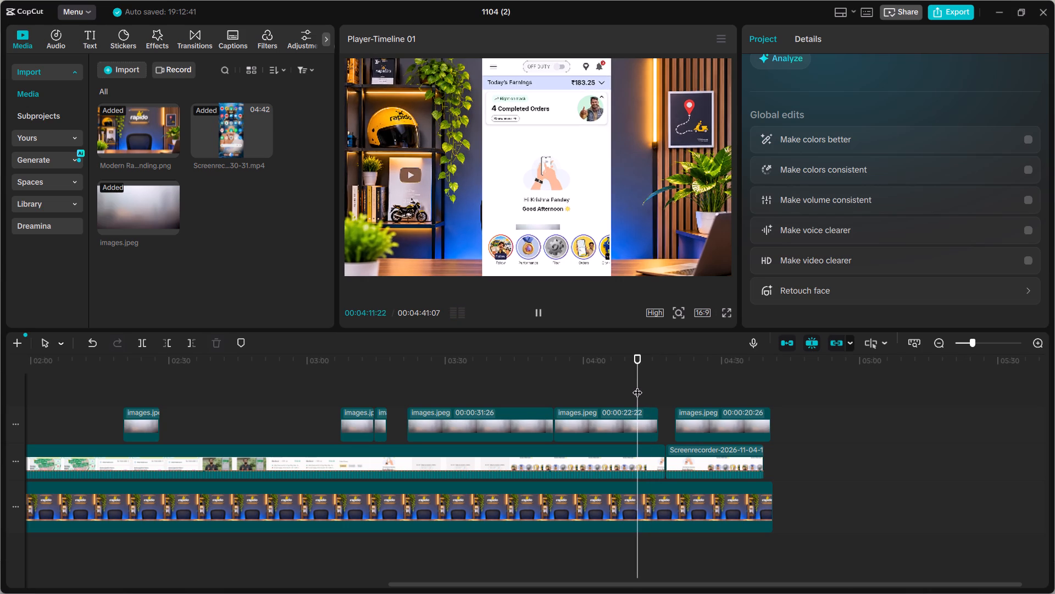
key(space)
key(space)
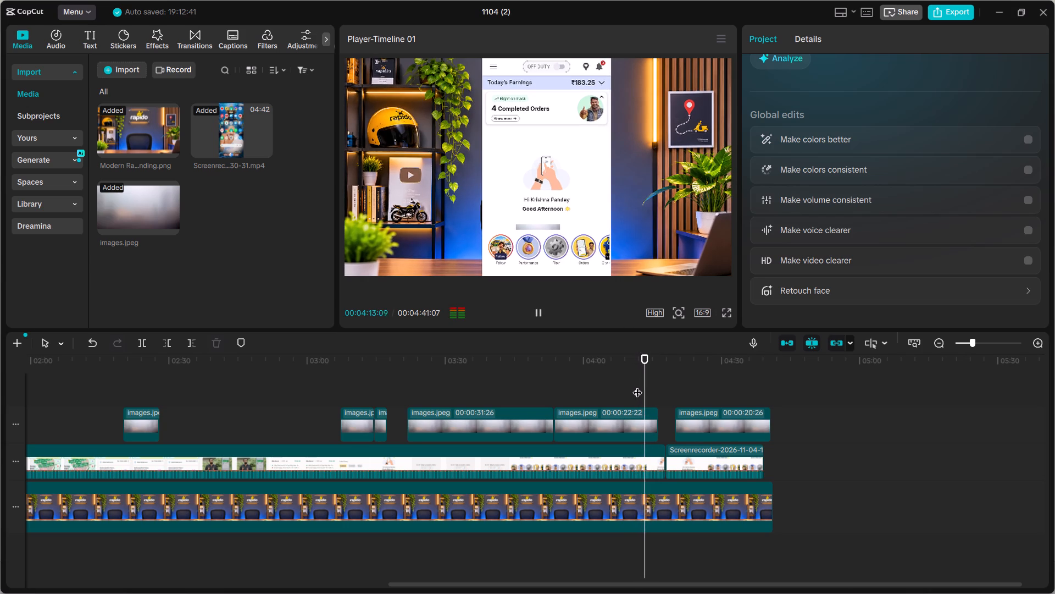
key(space)
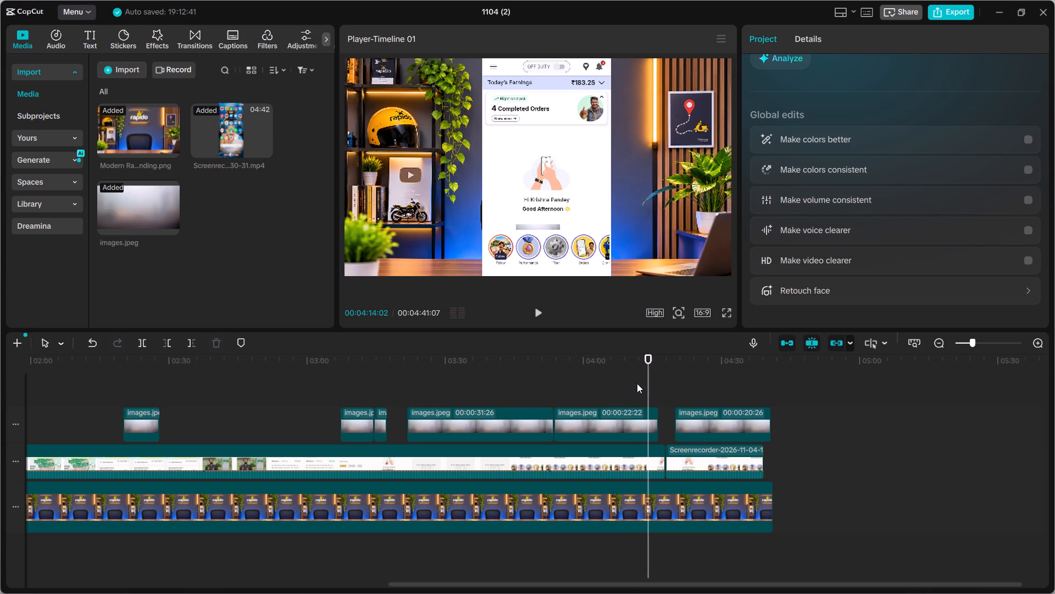
Move the blur strip that starts at about 03:51 up over the greeting name, at X 95, Y -334.
click(566, 166)
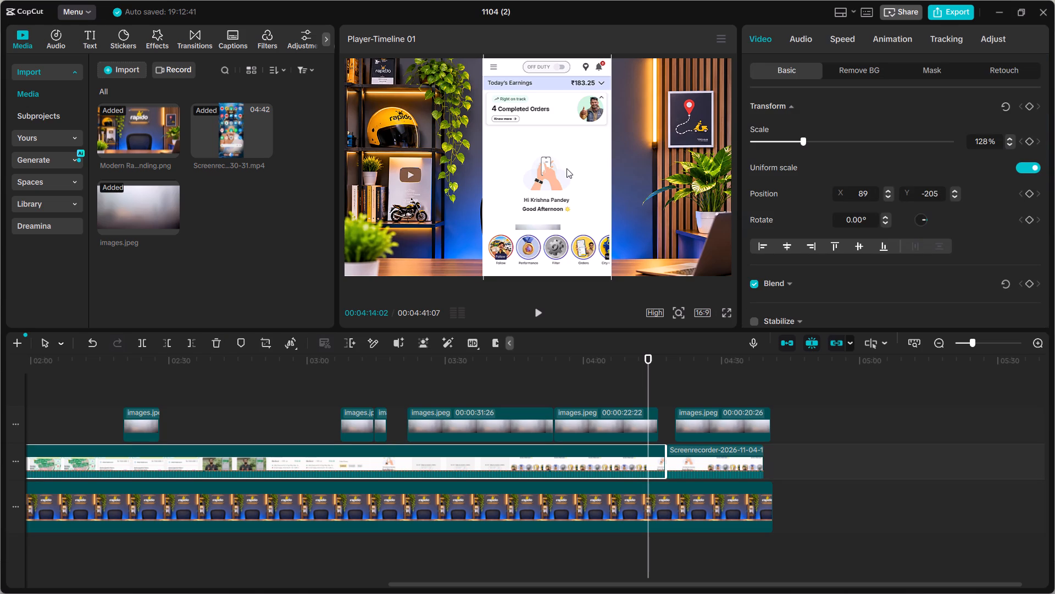
click(543, 229)
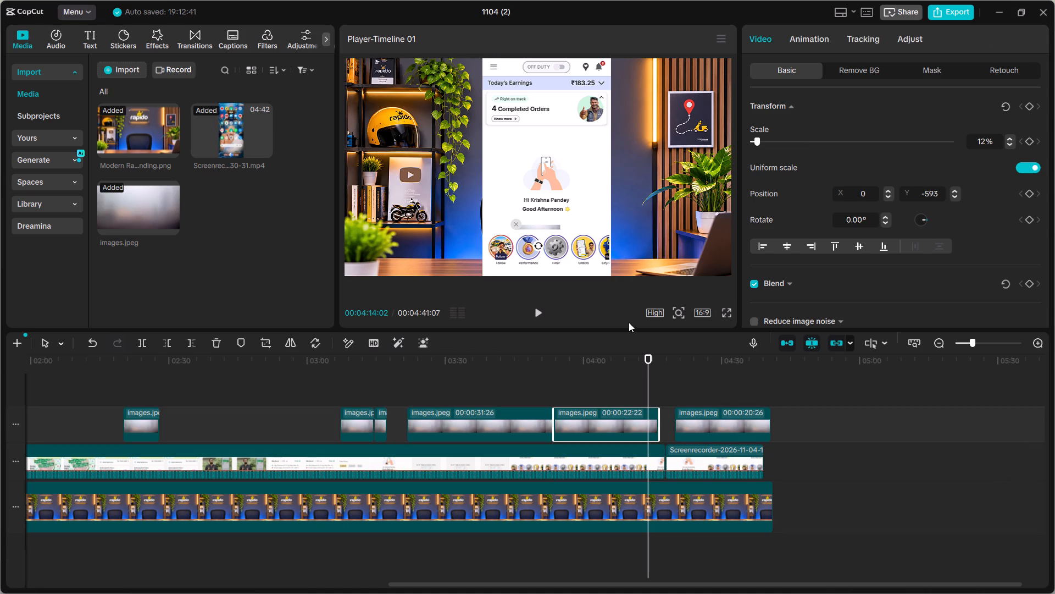
drag(648, 380, 557, 386)
key(space)
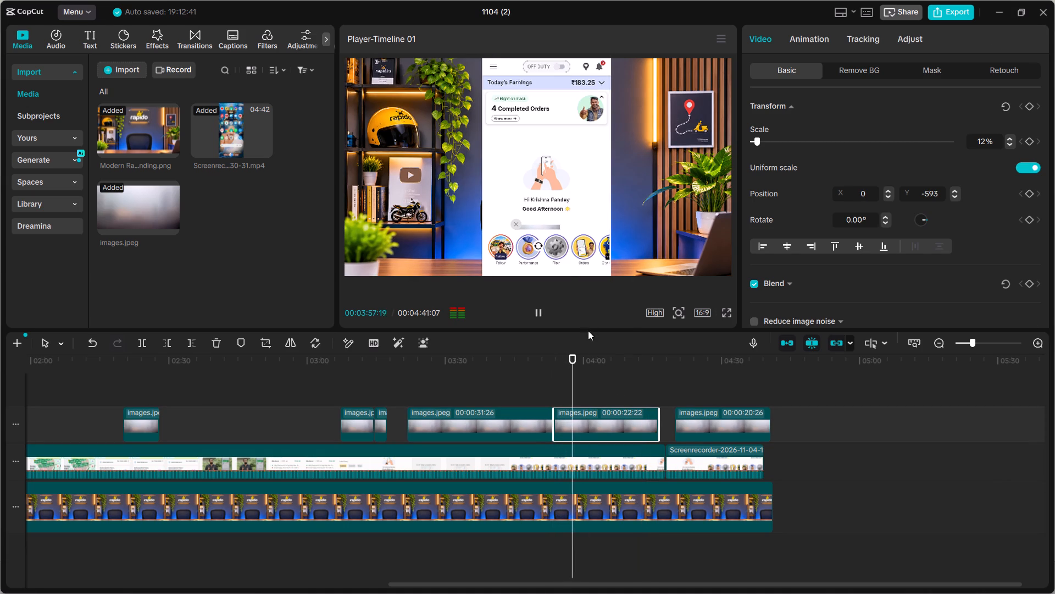
drag(551, 228, 560, 209)
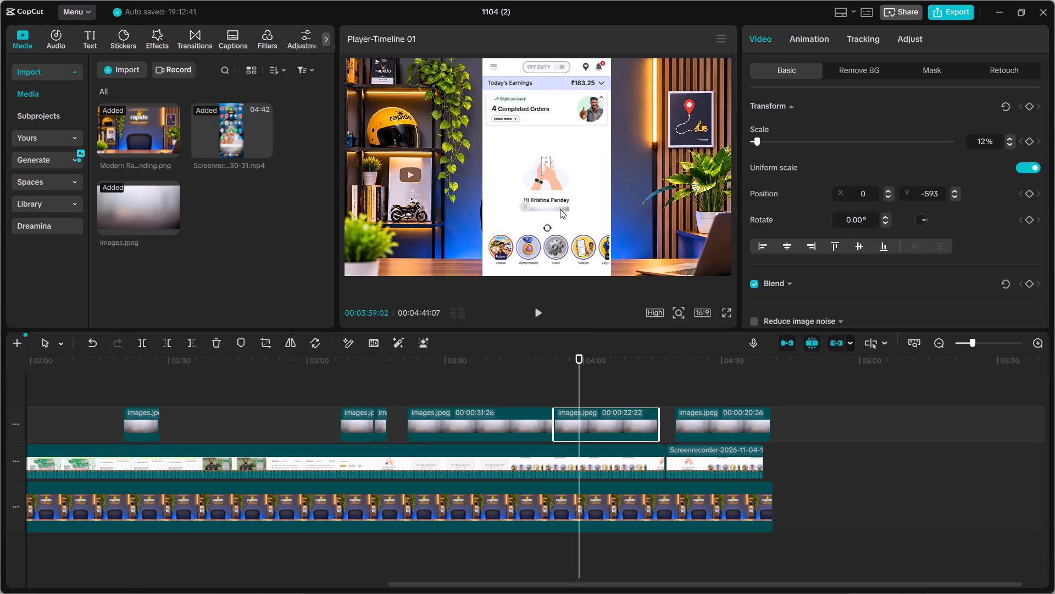
drag(560, 209, 560, 202)
Play through to find where the greeting screen ends and trim the end of this blur strip back to 04:08:22.
key(space)
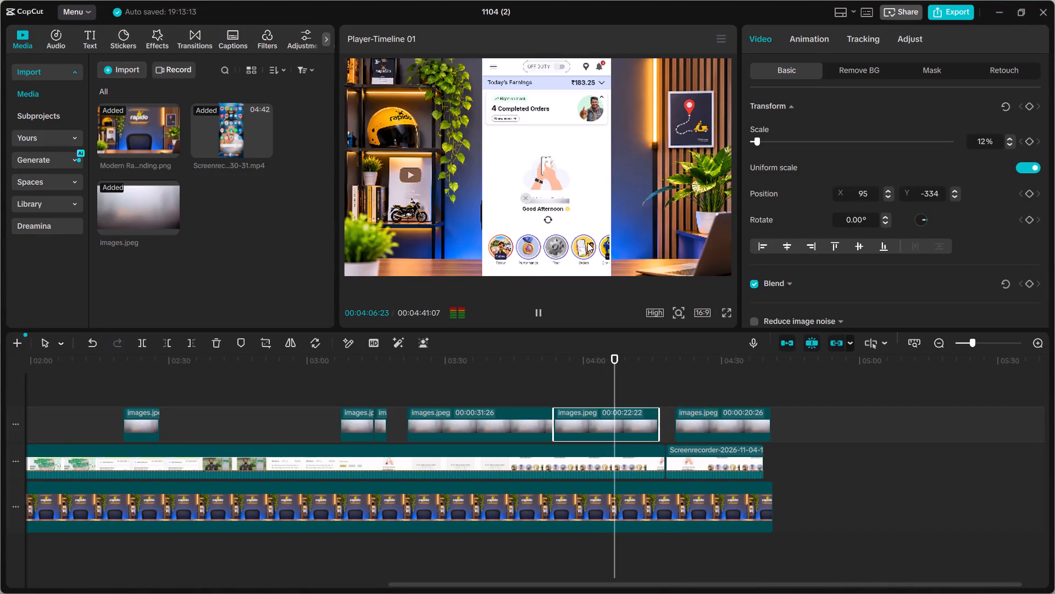
key(space)
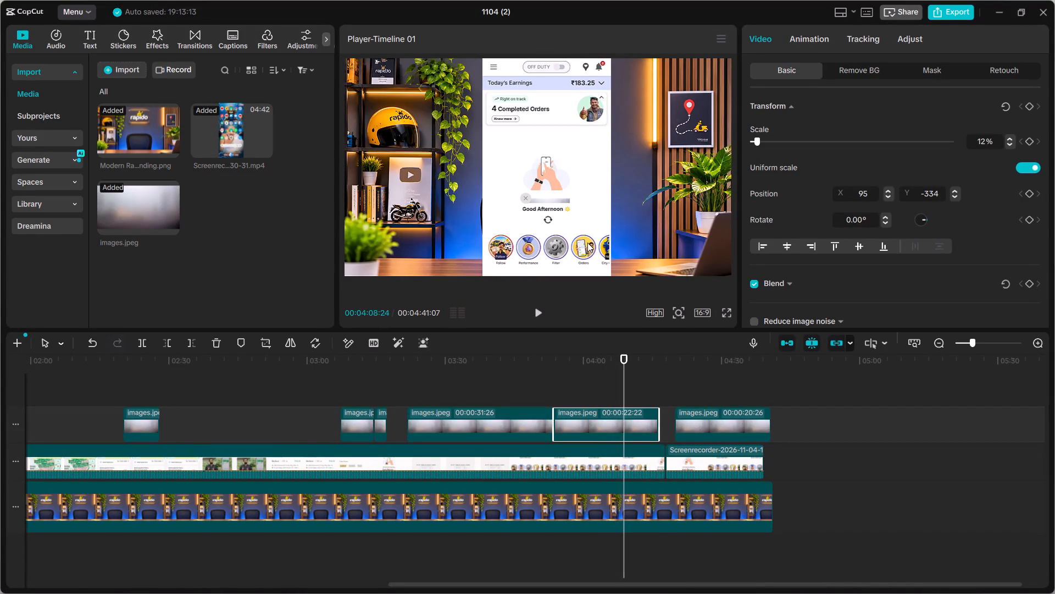
key(space)
key(space)
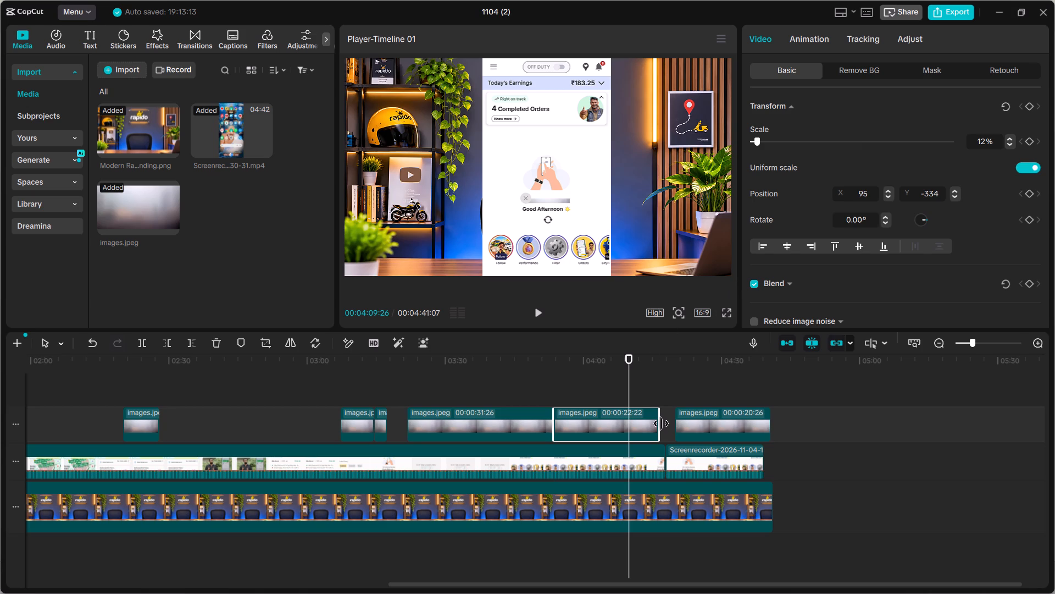
drag(660, 424, 623, 422)
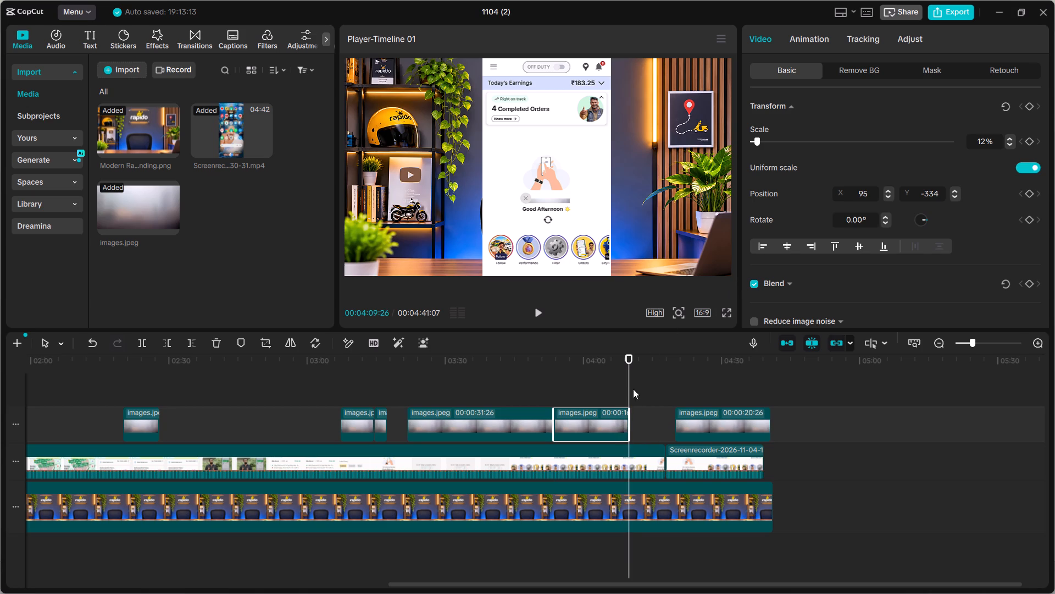
drag(626, 384, 607, 384)
key(space)
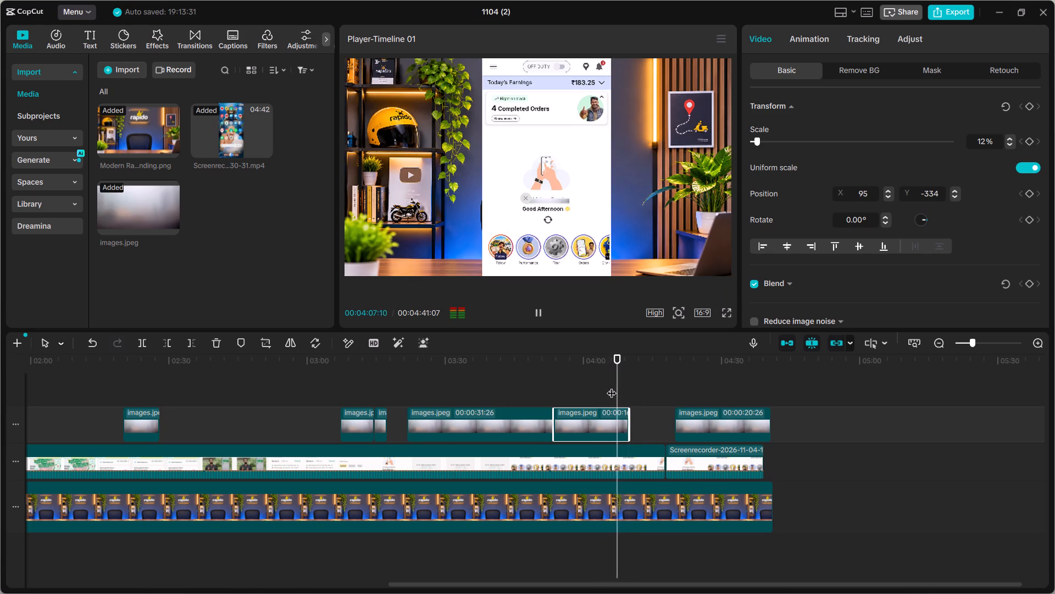
key(space)
key(space)
key(space)
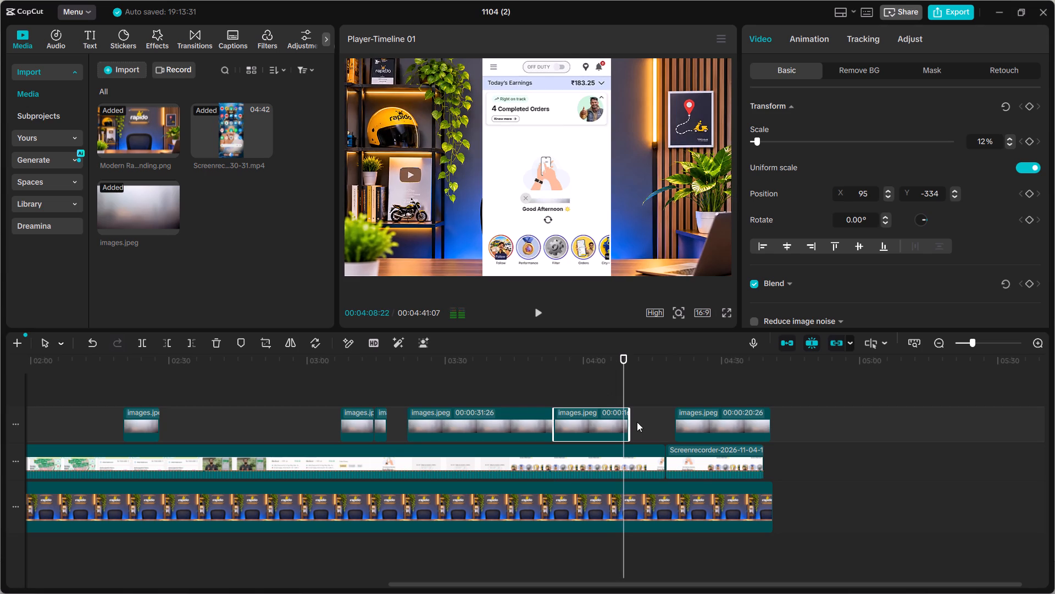
drag(629, 428, 621, 427)
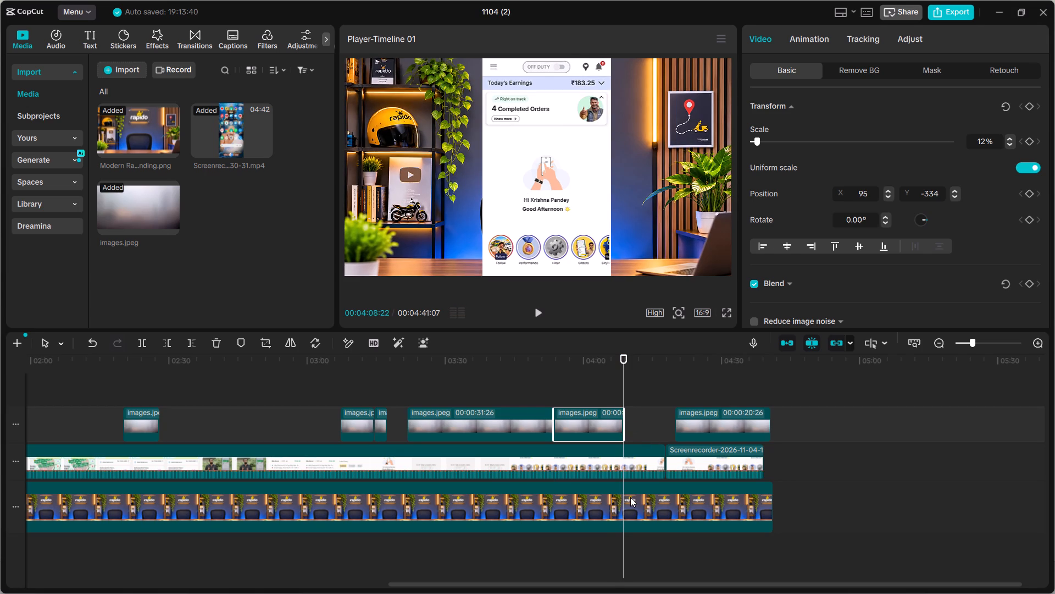
Trim the end of the long phone recording clip back to 04:08:22, level with the blur strip's end.
click(631, 466)
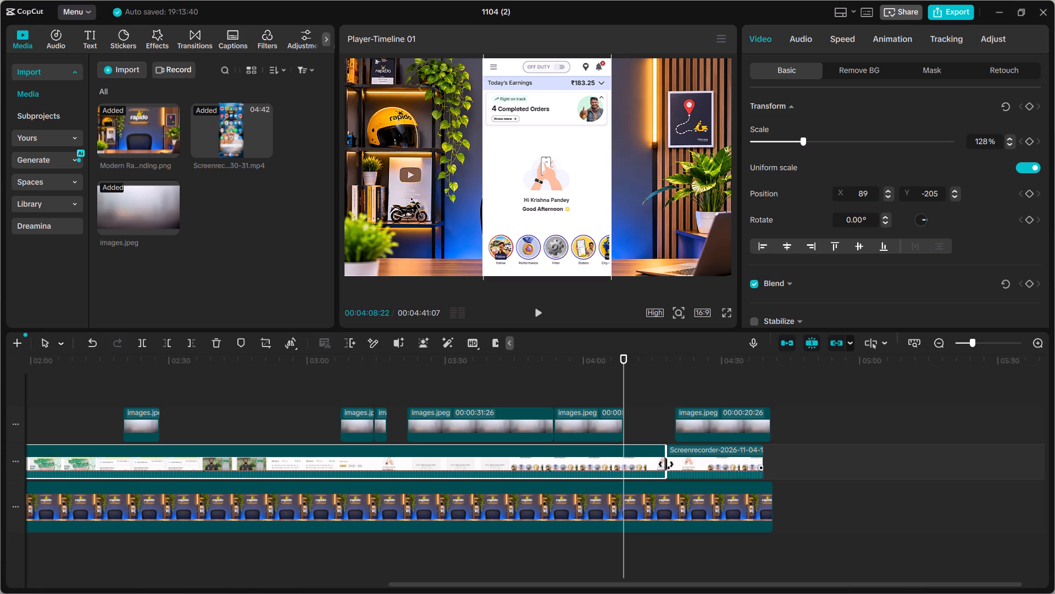
drag(666, 464, 621, 463)
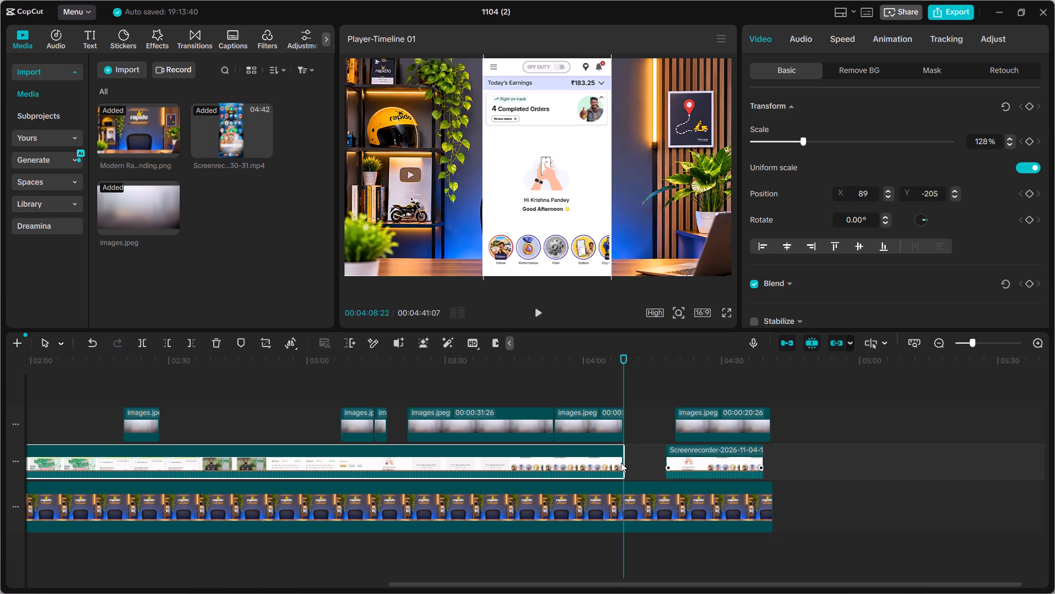
key(space)
key(space)
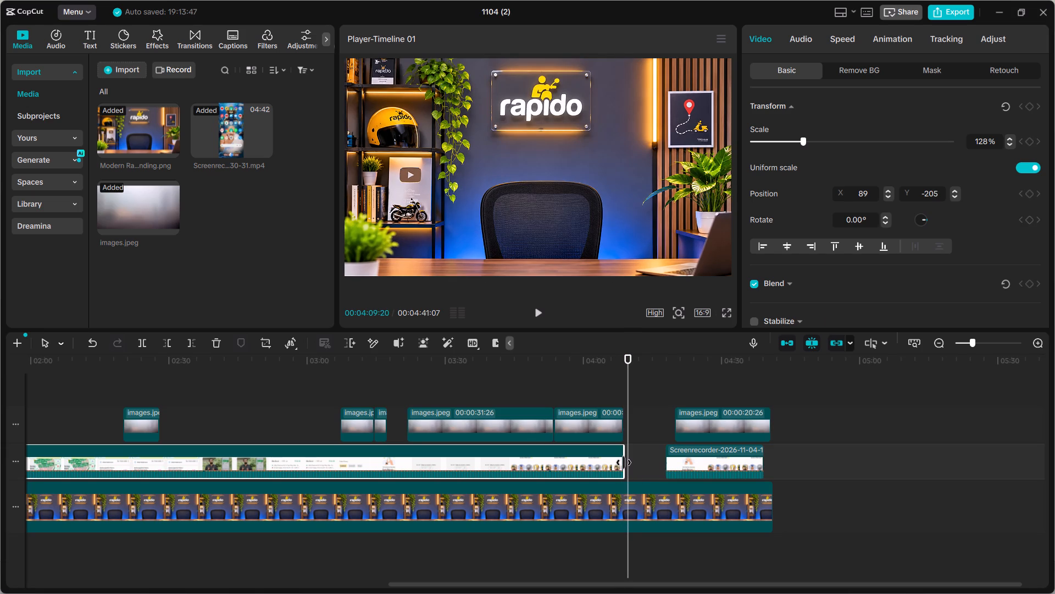
Move the final phone recording clip earlier to close the gap at 04:08:22, and play across the join.
drag(688, 469, 651, 467)
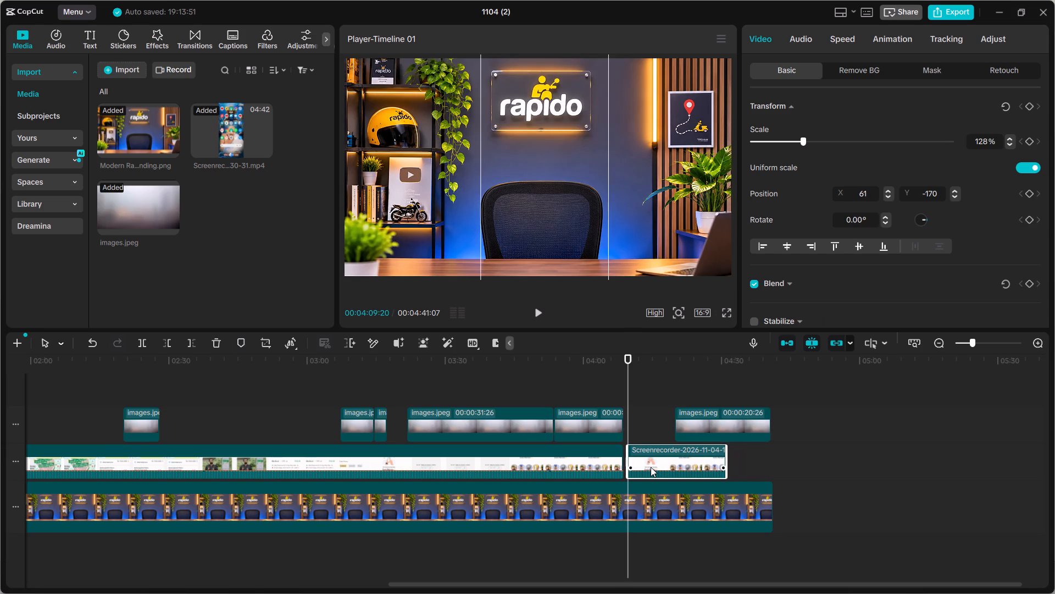
drag(651, 467, 644, 467)
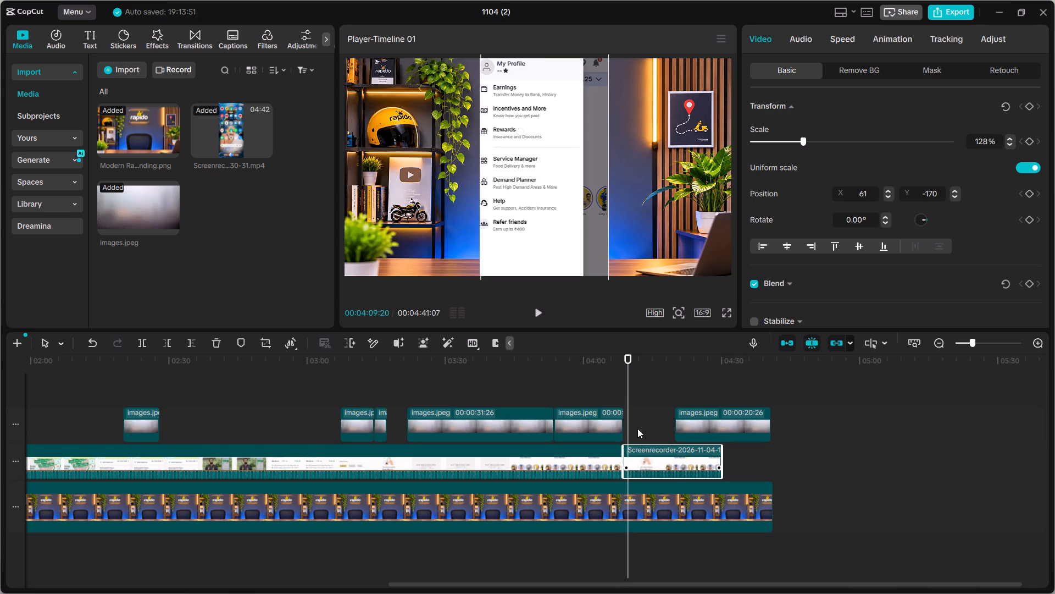
drag(626, 401, 621, 401)
key(space)
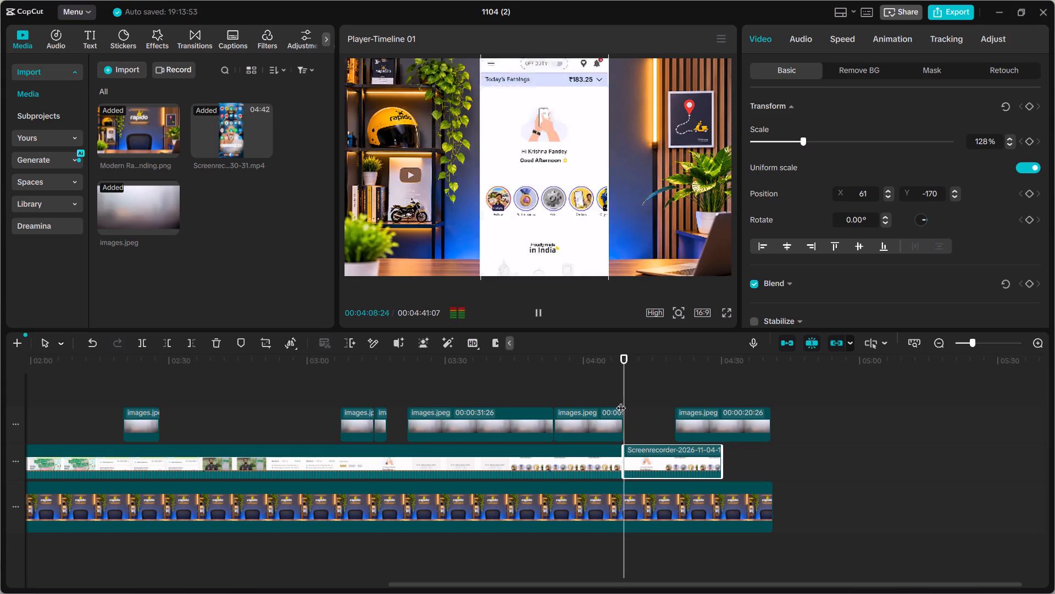
key(space)
Move the last blur strip earlier to start at 04:08:22 above the final recording clip, and play across the join.
click(698, 422)
drag(698, 422, 688, 422)
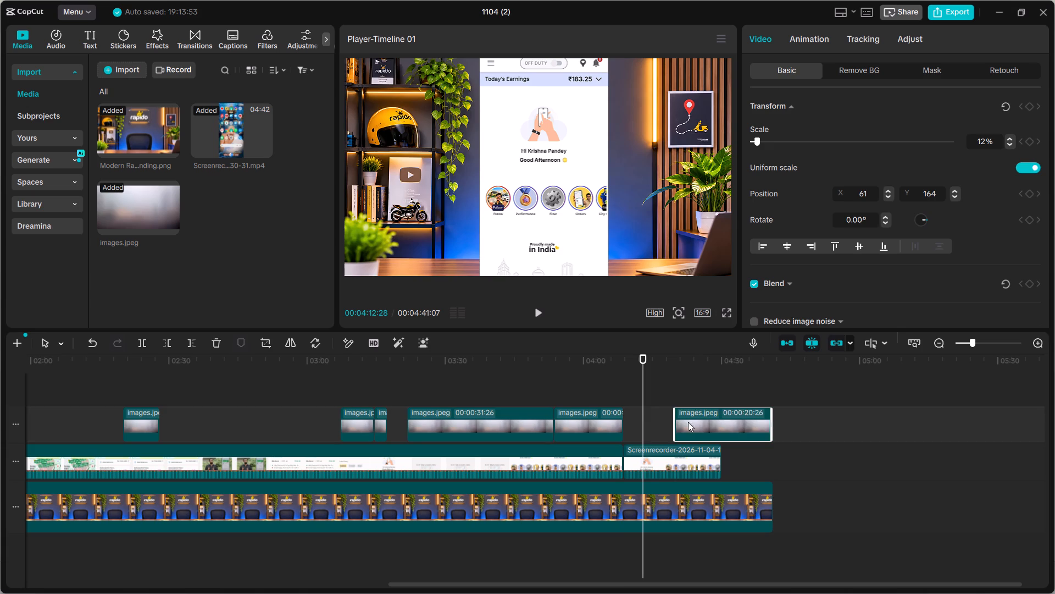
drag(688, 422, 647, 426)
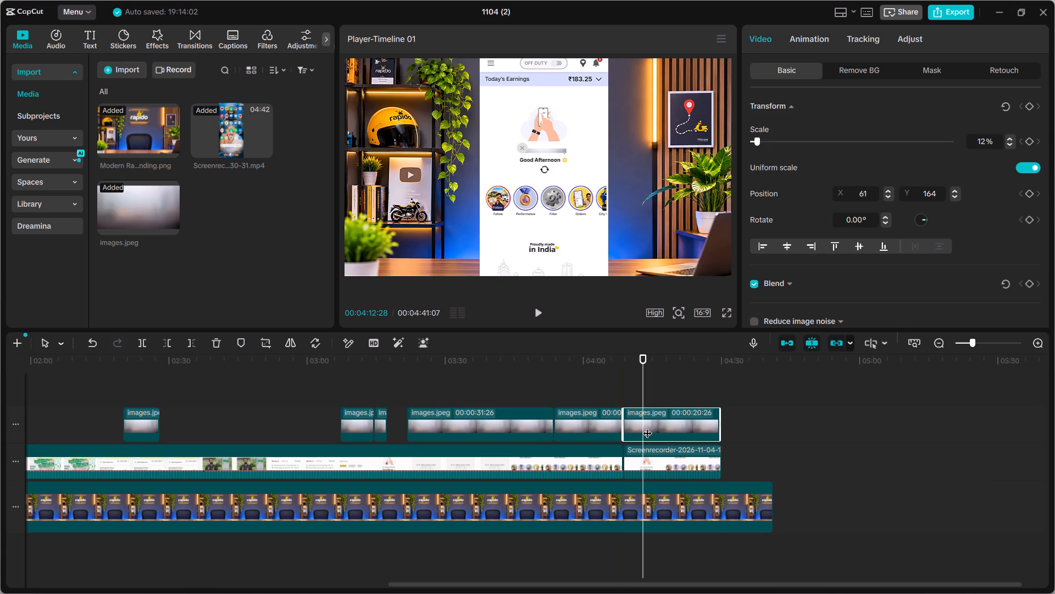
drag(642, 394, 609, 396)
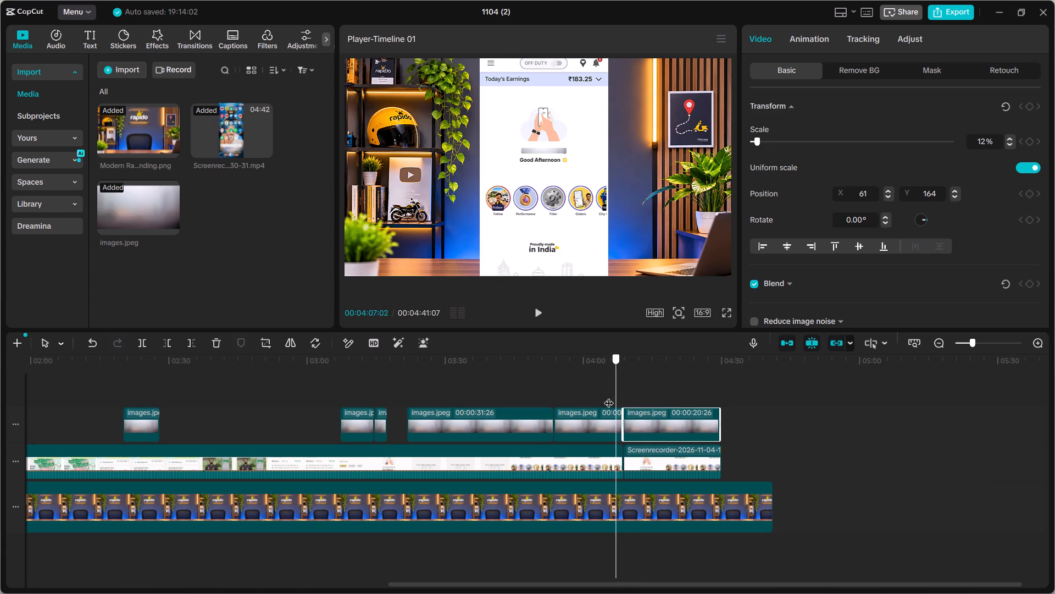
drag(609, 396, 607, 396)
key(space)
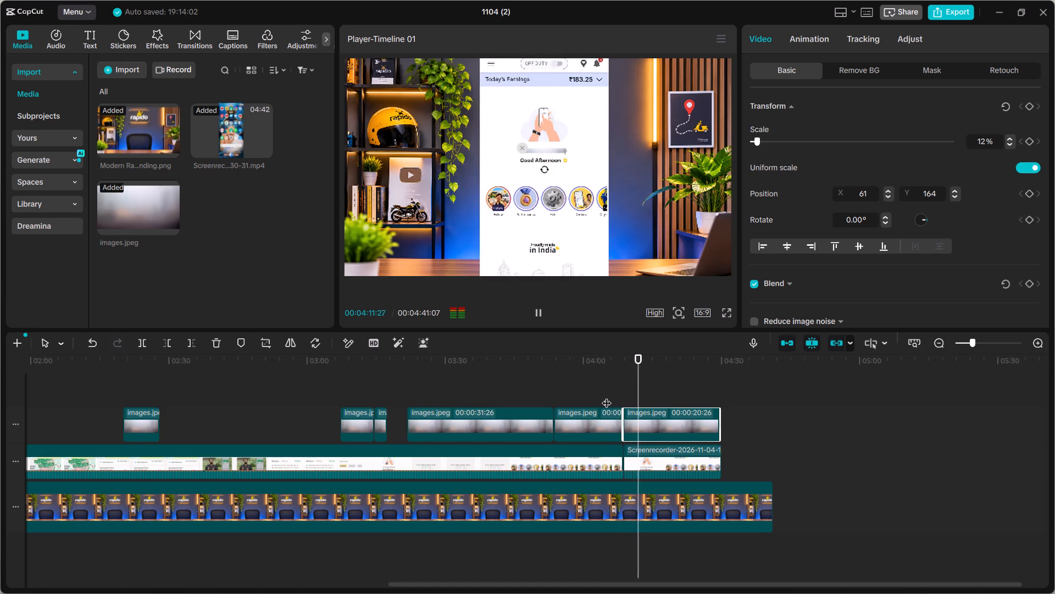
Trim the end of the studio background clip back to about 04:30, near the end of the phone recording.
click(751, 508)
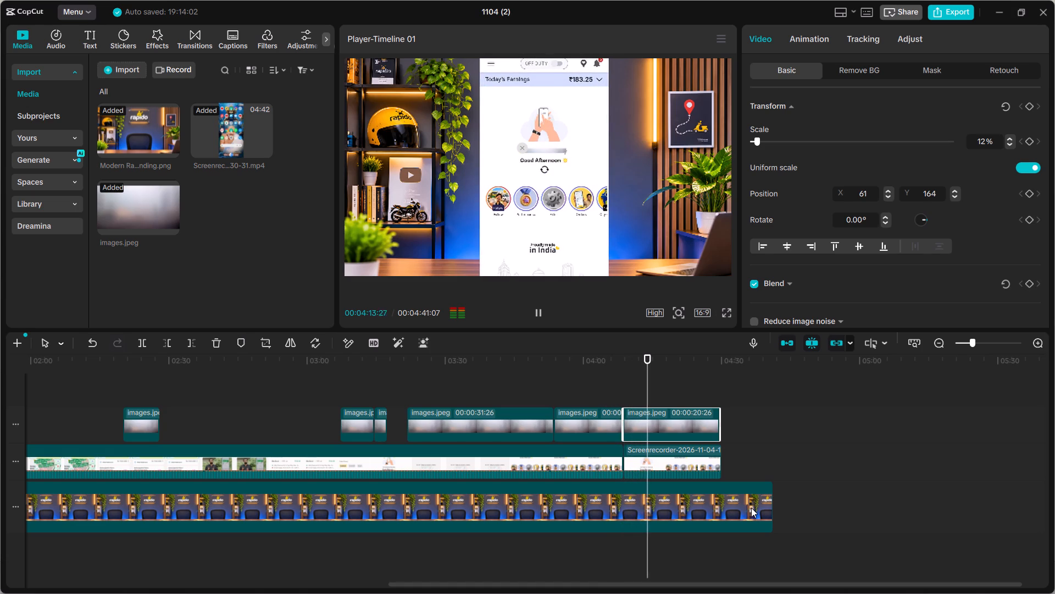
drag(771, 512, 721, 512)
Play from about 04:11 to the end of the video to check the name coverage and how the tracks end.
key(space)
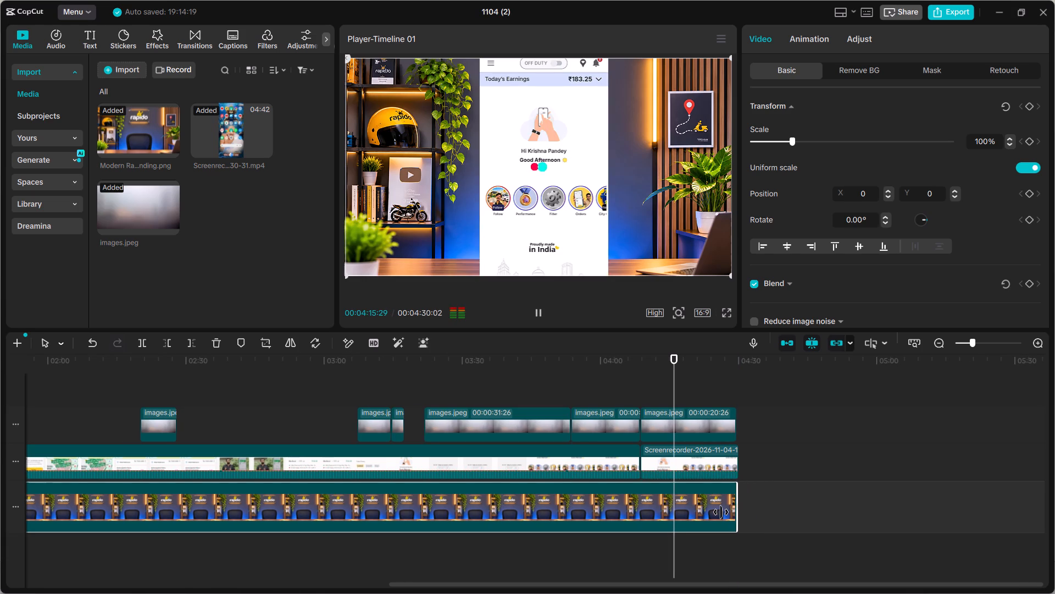
key(space)
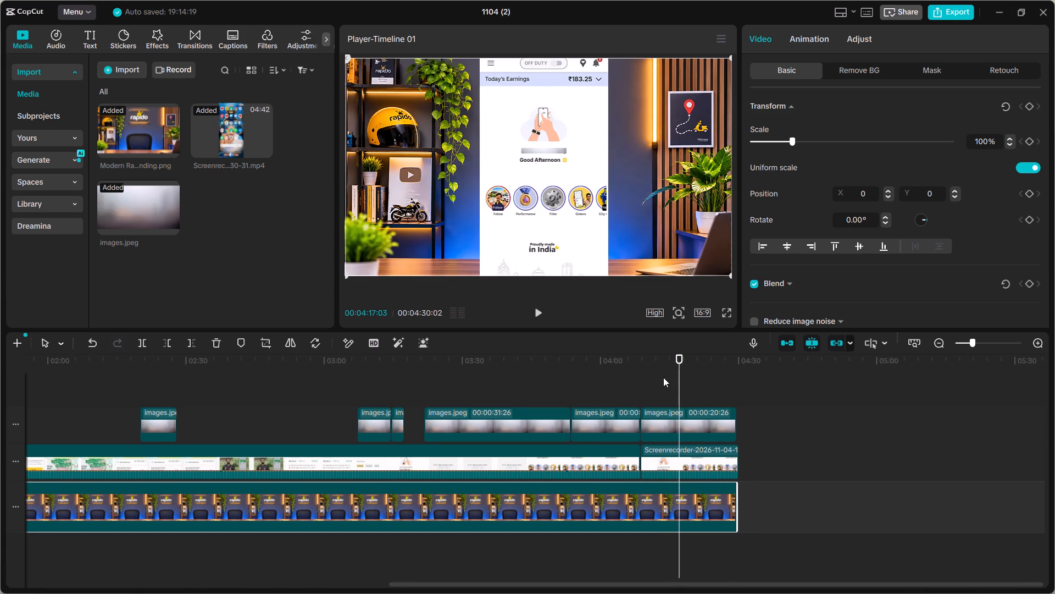
drag(678, 388, 663, 389)
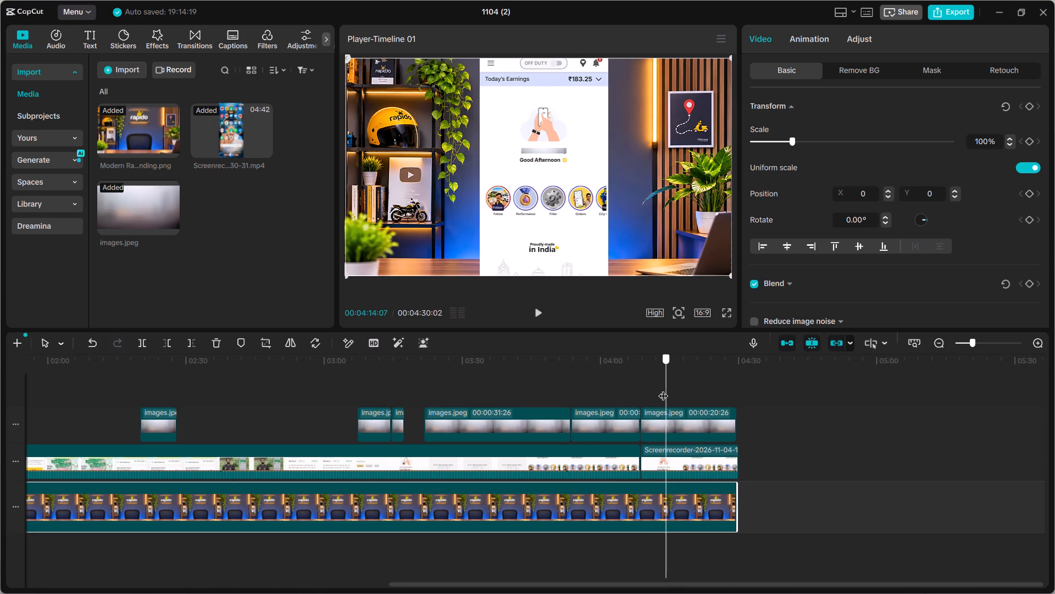
drag(663, 389, 652, 390)
key(space)
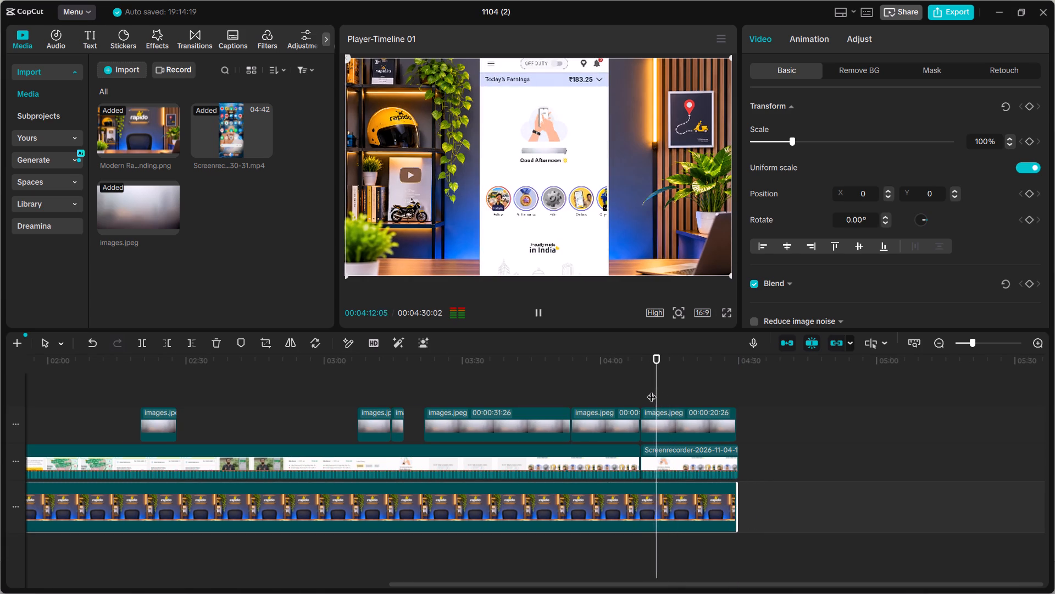
key(space)
key(space)
key(space)
key(space)
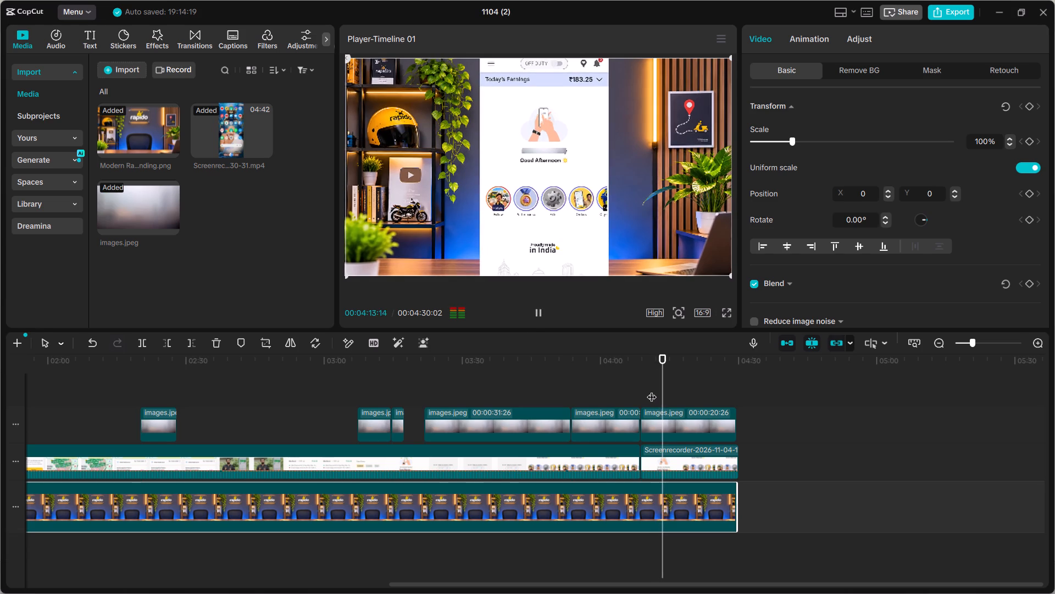
key(space)
key(space)
key(space)
key(space)
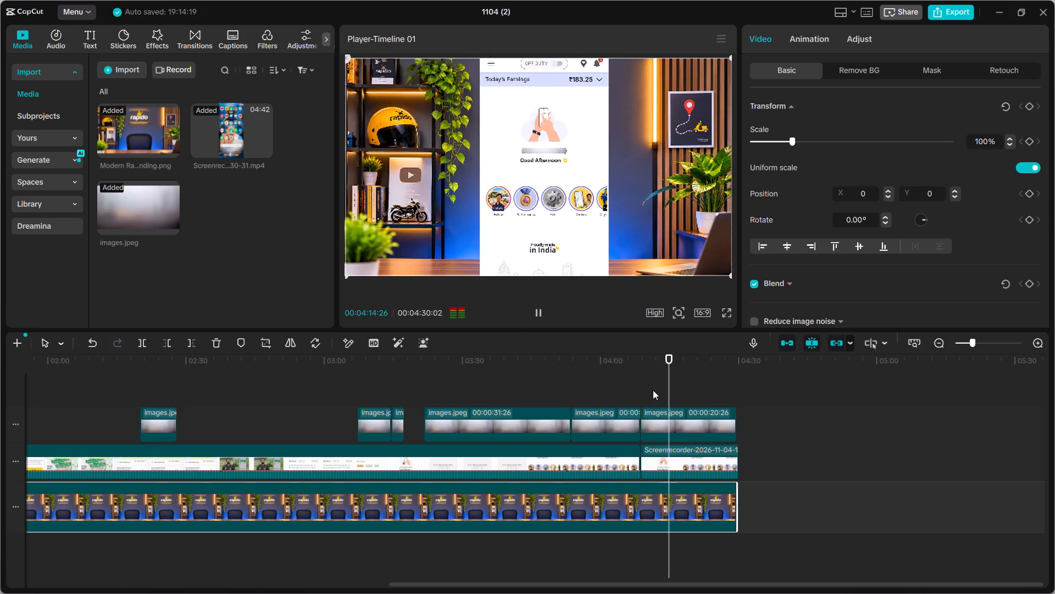
key(space)
key(space)
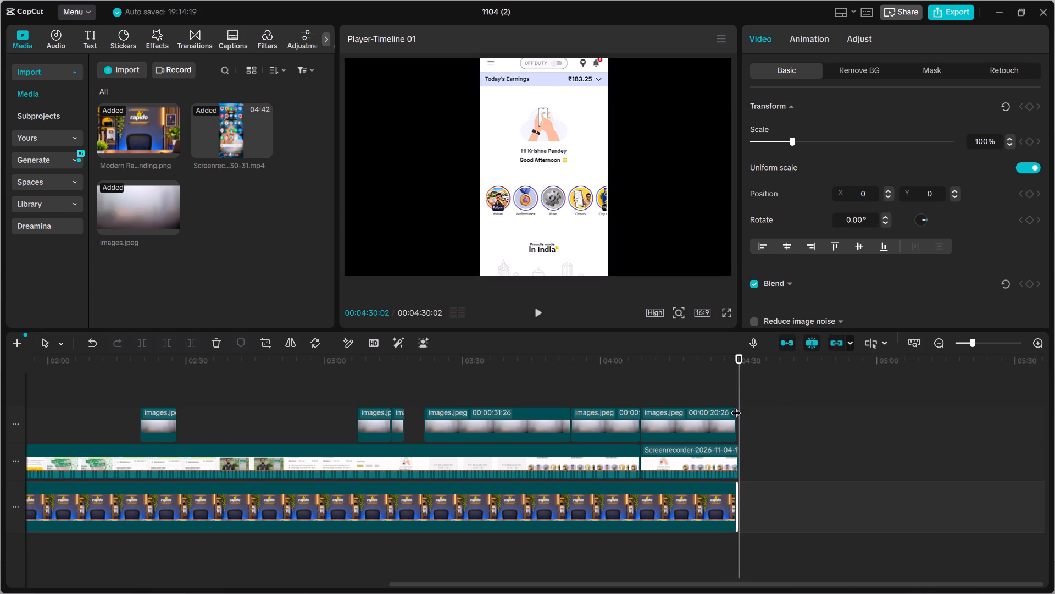
Trim the end of the final phone recording clip back to about 04:27, and play the last seconds.
click(728, 464)
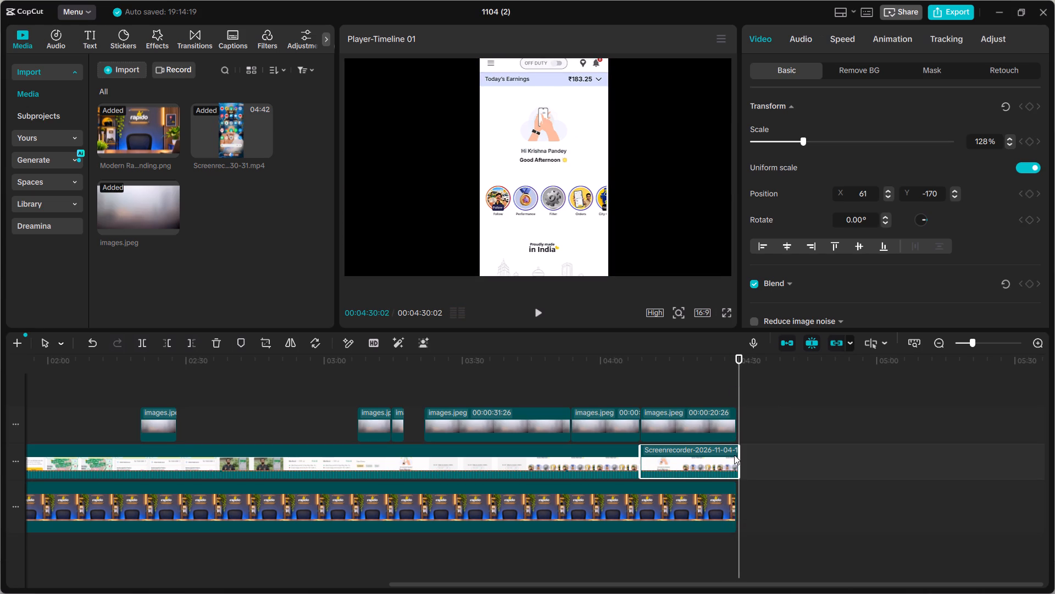
click(734, 455)
drag(738, 458, 720, 459)
drag(737, 395, 726, 396)
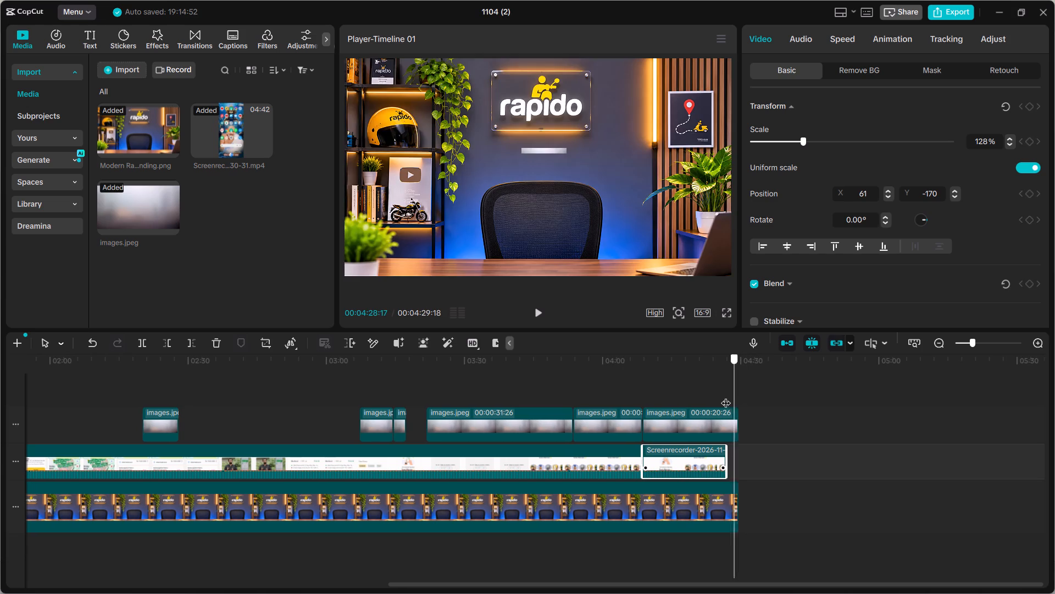
drag(726, 396, 725, 396)
key(space)
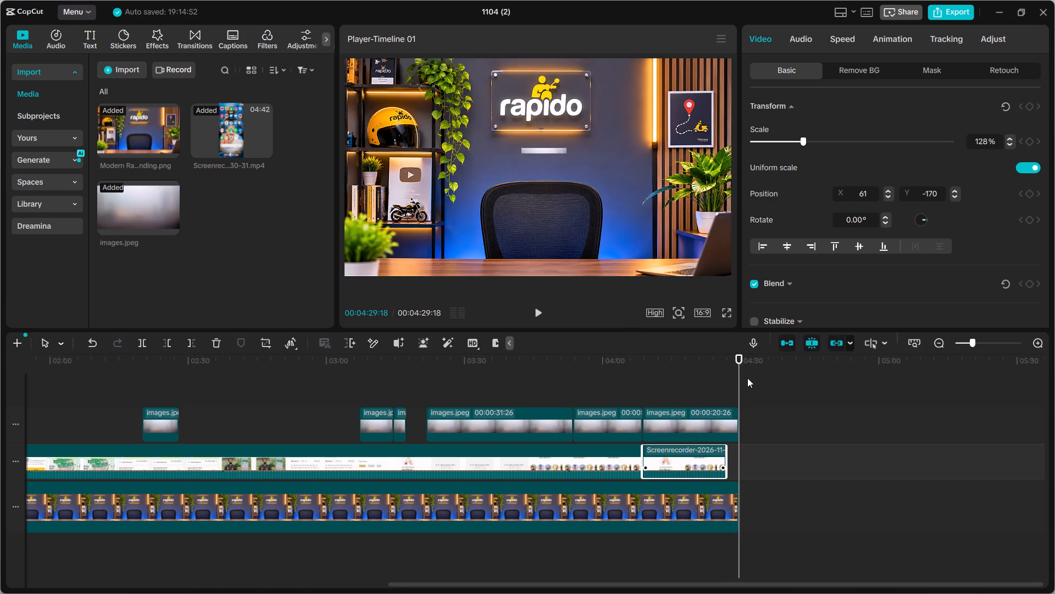
drag(740, 378, 712, 381)
key(space)
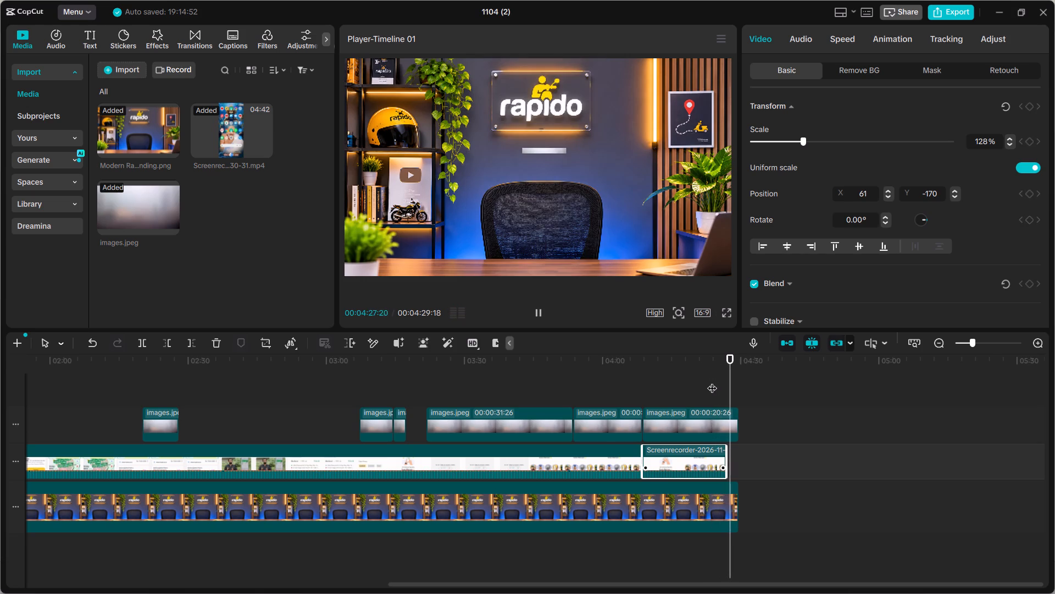
key(space)
Trim the ends of the studio background and the last blur strip back to 04:26:23, level with the phone recording's end.
click(737, 508)
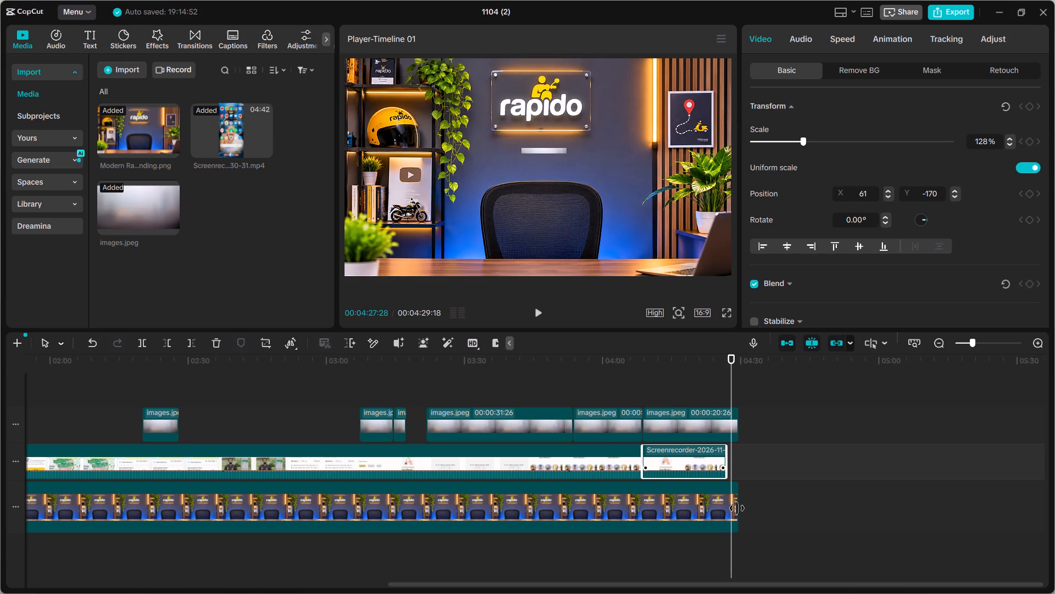
drag(737, 508, 728, 508)
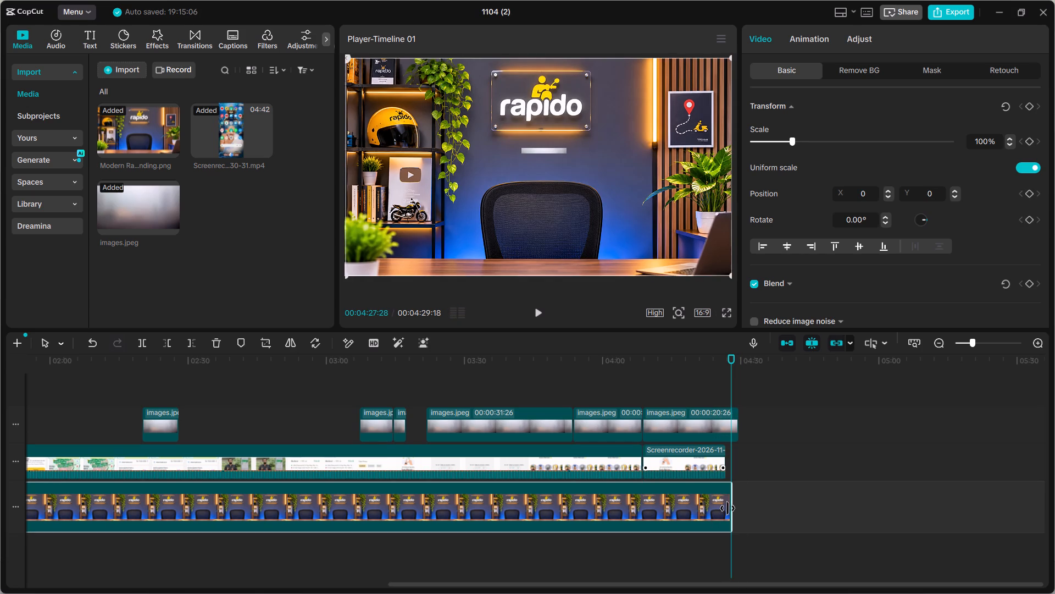
drag(728, 508, 721, 508)
click(734, 431)
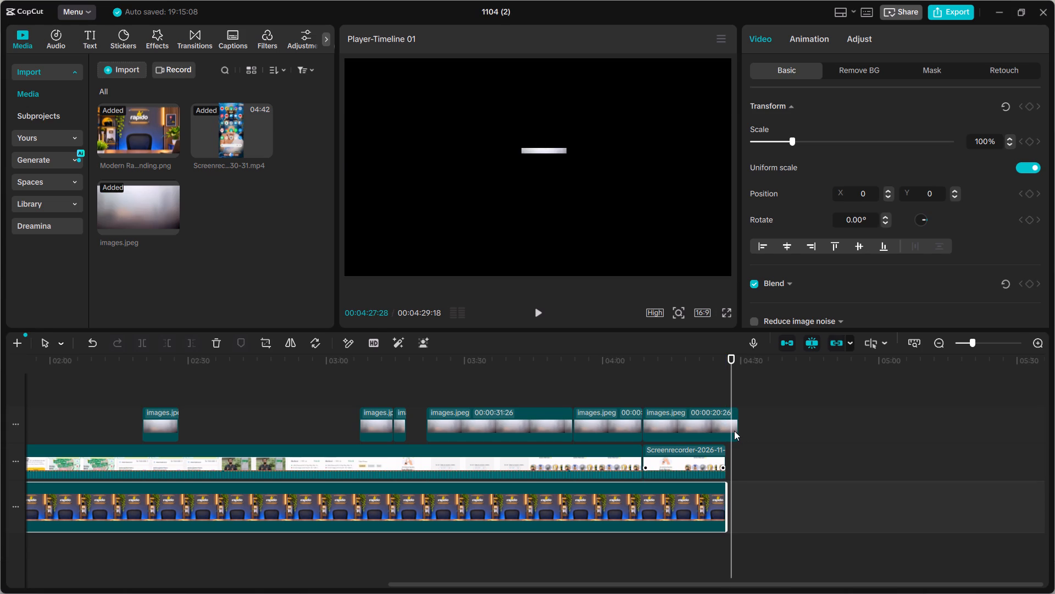
drag(737, 429, 725, 429)
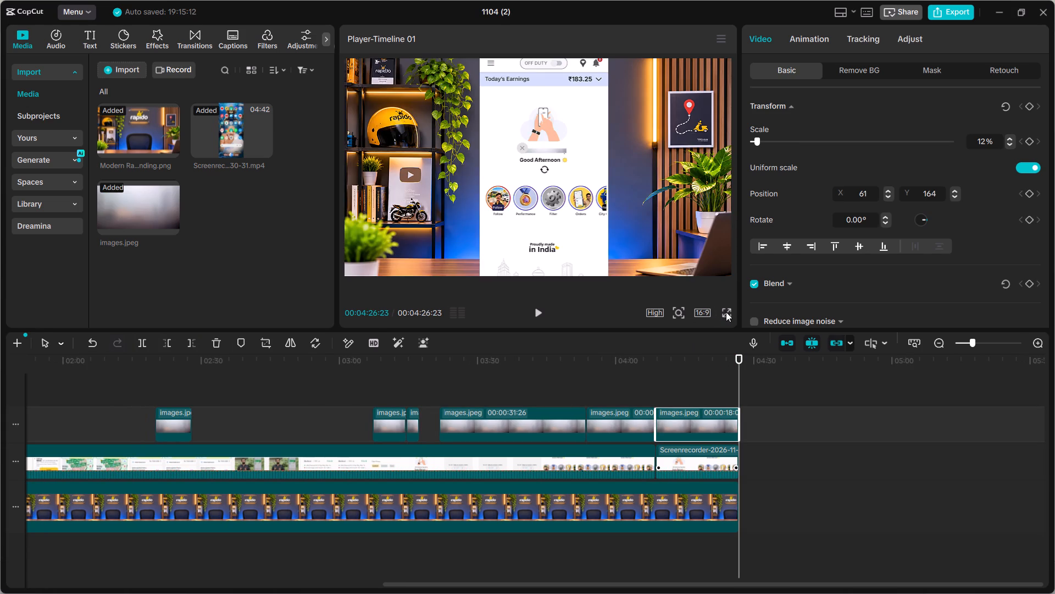
Play the video full screen from the start, skipping ahead to about 01:02 to check the blur strip over the name.
click(726, 312)
key(space)
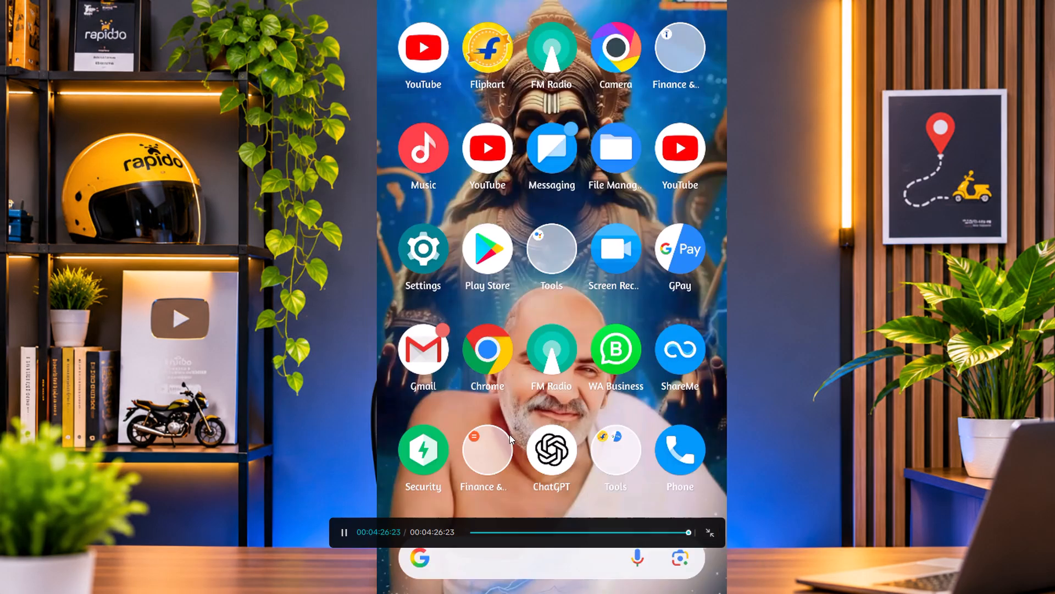
click(480, 528)
click(480, 530)
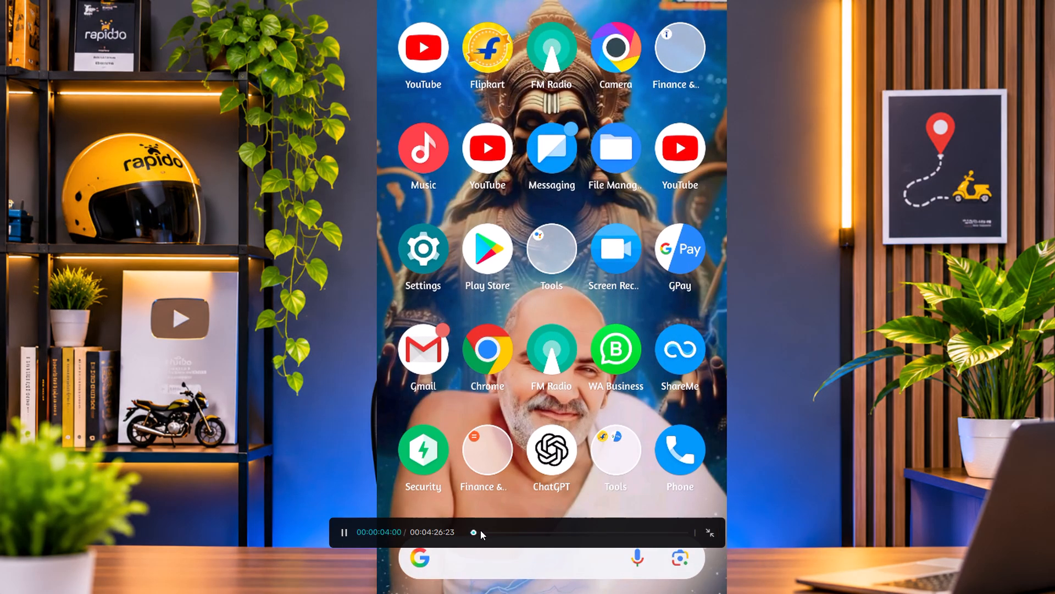
click(490, 531)
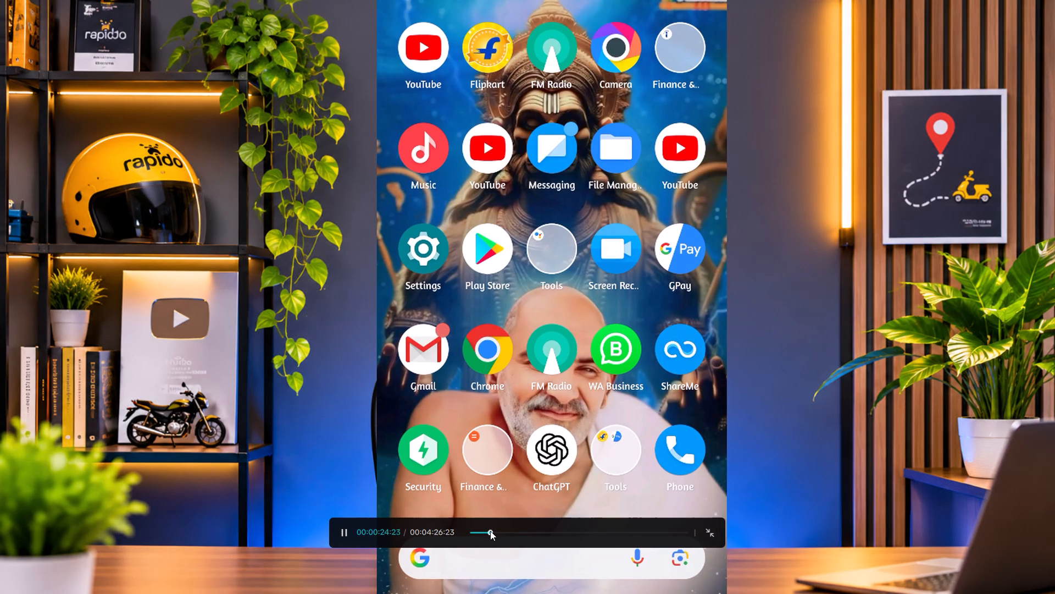
click(501, 531)
click(513, 533)
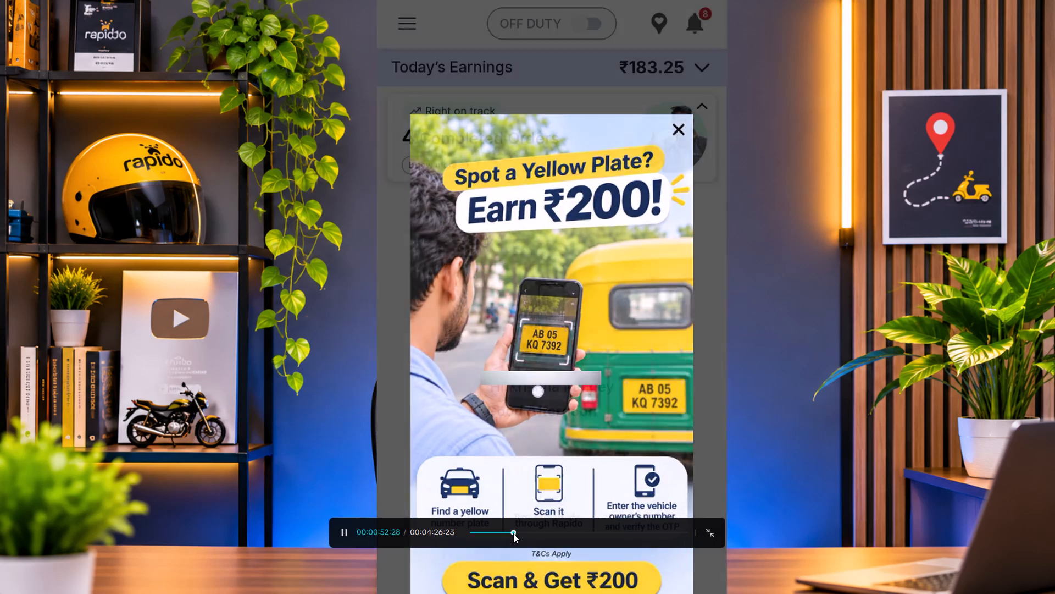
click(521, 532)
click(521, 532)
key(space)
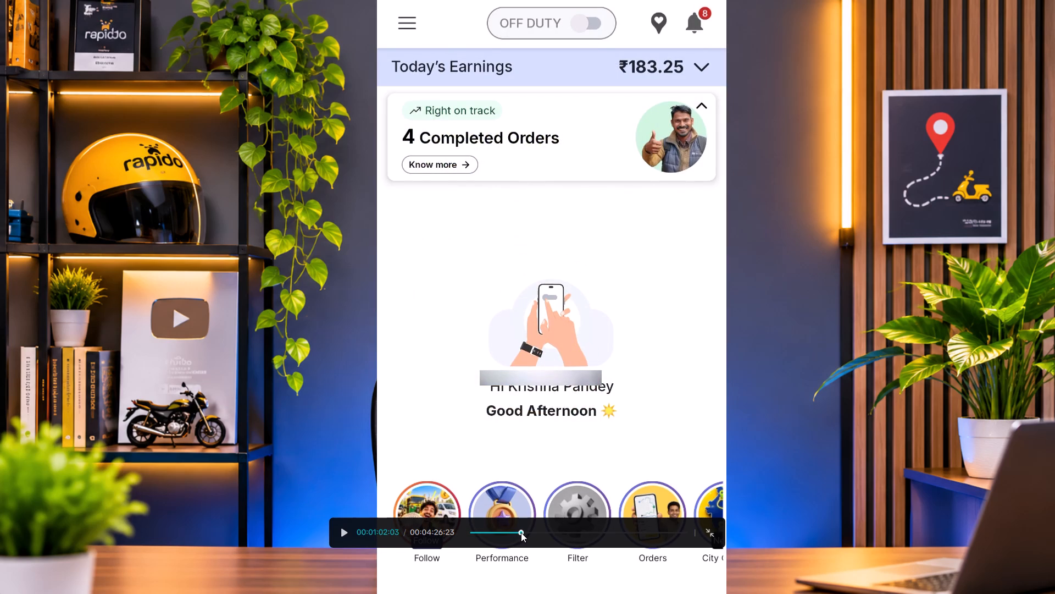
key(space)
key(space)
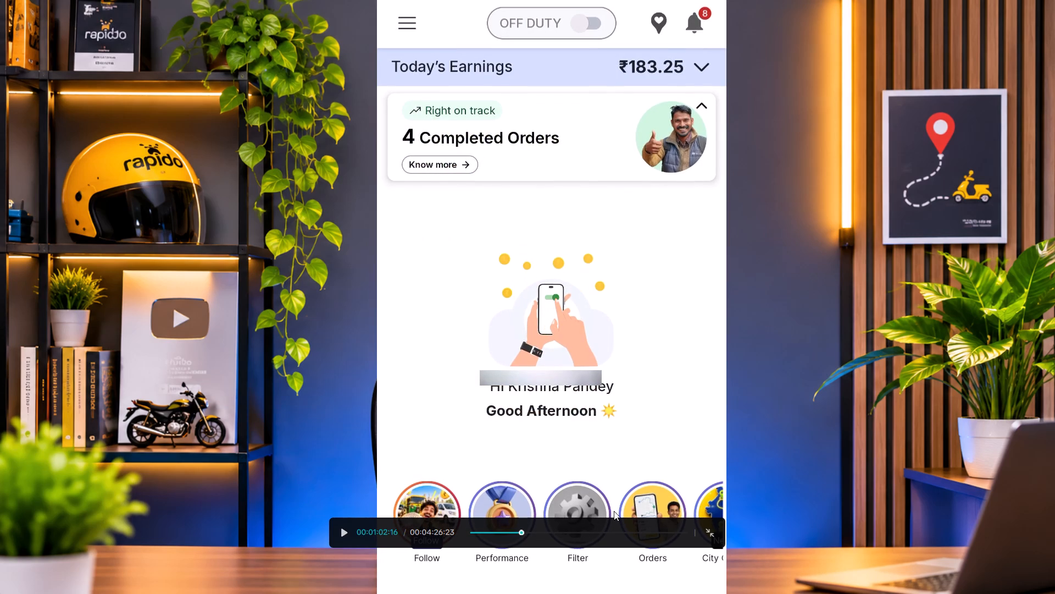
click(712, 531)
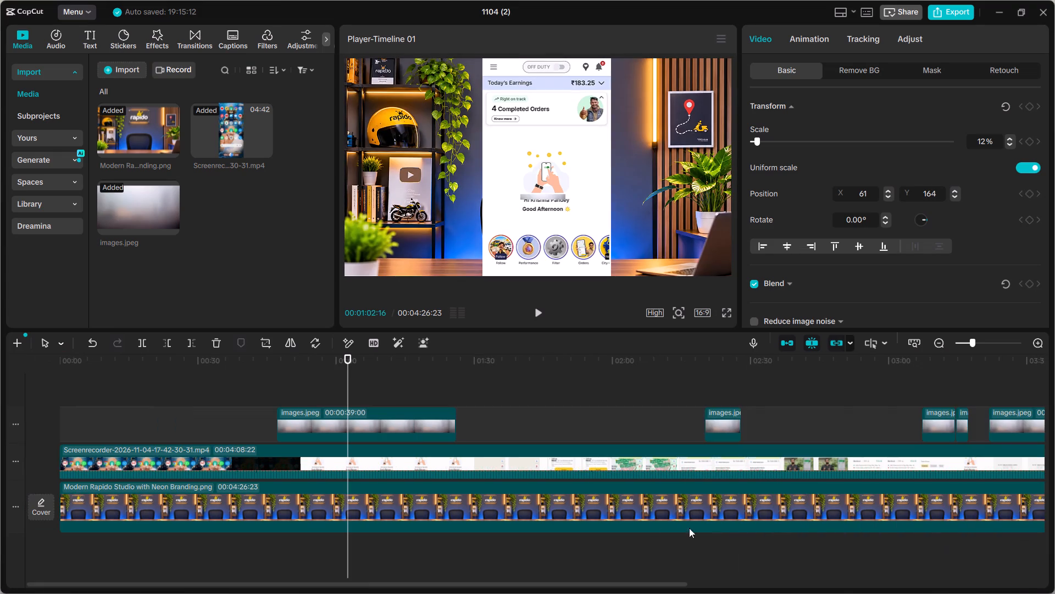
Reposition the first phone recording clip to X 61, Y -170 so the greeting name lies under the blur strip at 01:02.
click(545, 193)
click(545, 193)
click(541, 196)
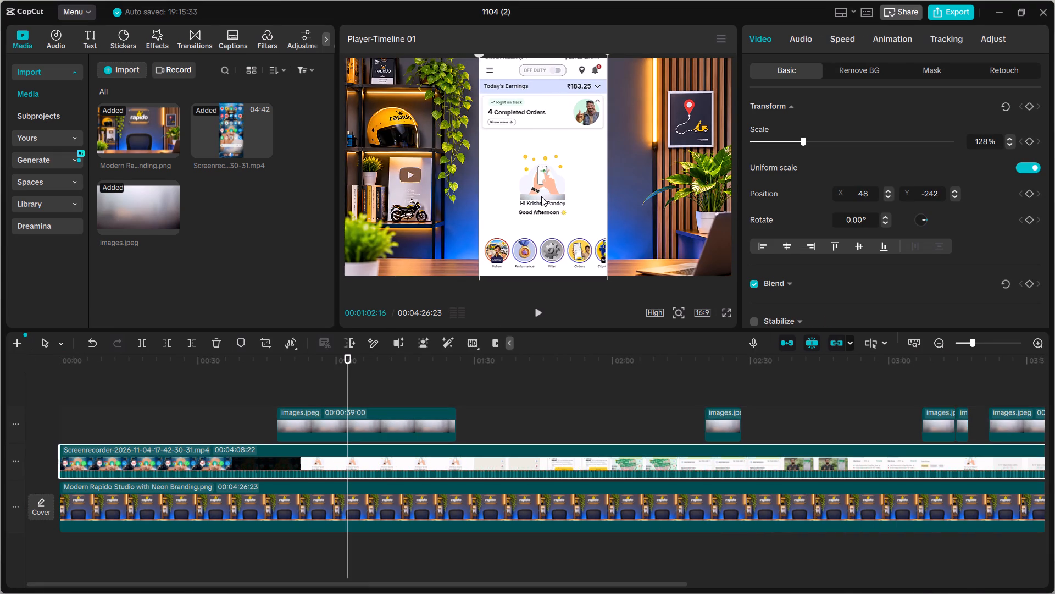
drag(553, 158, 553, 157)
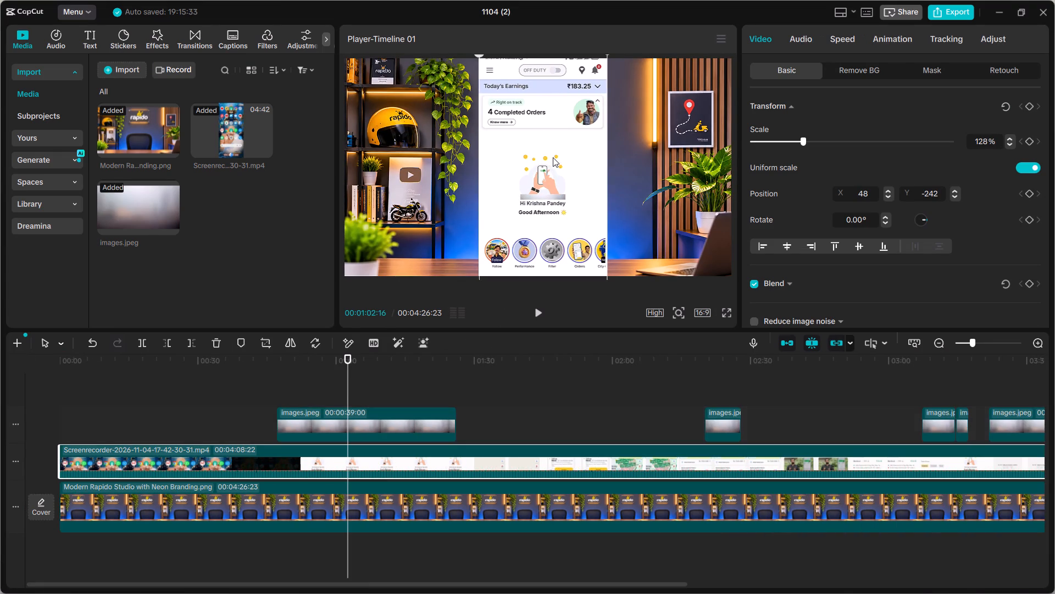
drag(553, 157, 557, 150)
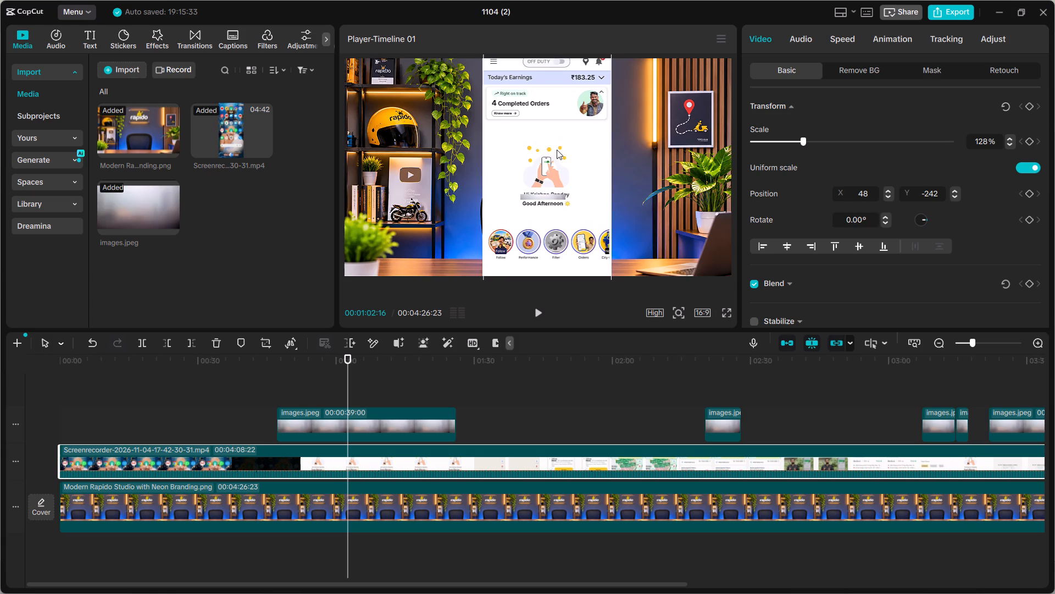
drag(557, 150, 554, 152)
Play and scrub from about 01:02 to 03:15 to check the name coverage at each blur strip.
key(space)
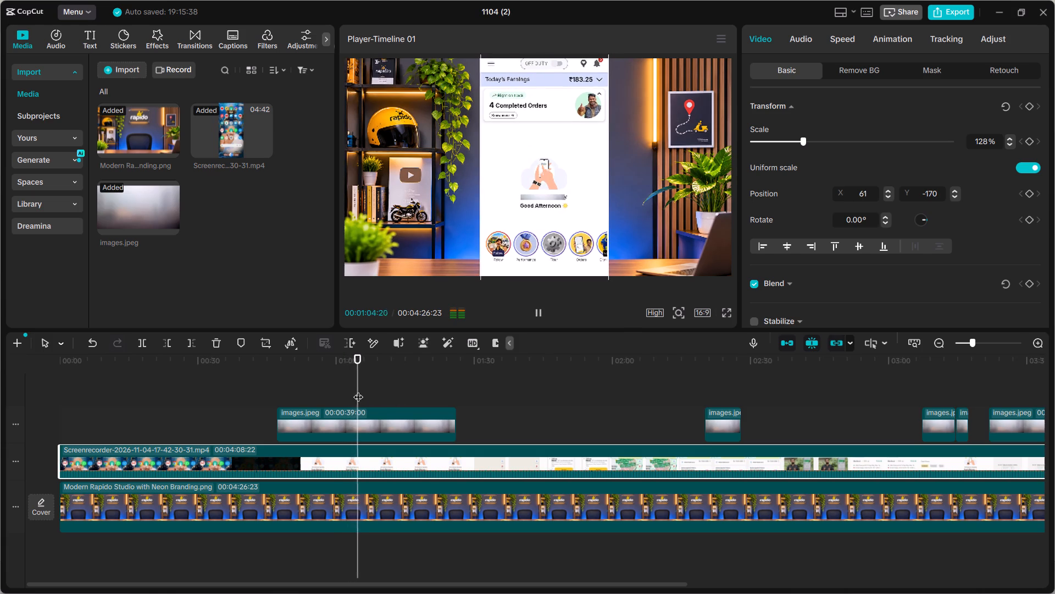
drag(358, 390, 664, 425)
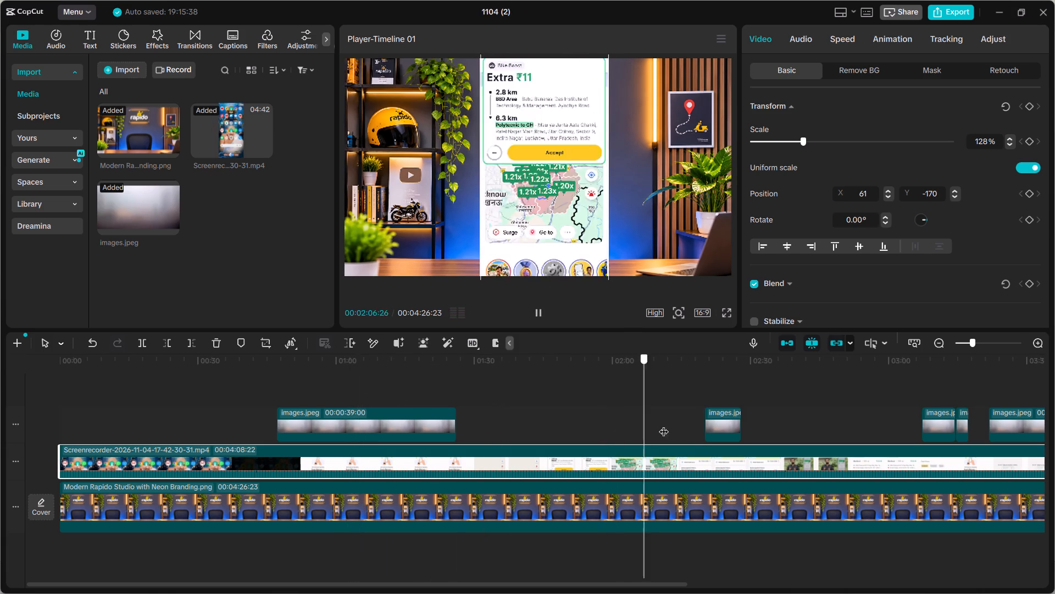
drag(664, 425, 713, 431)
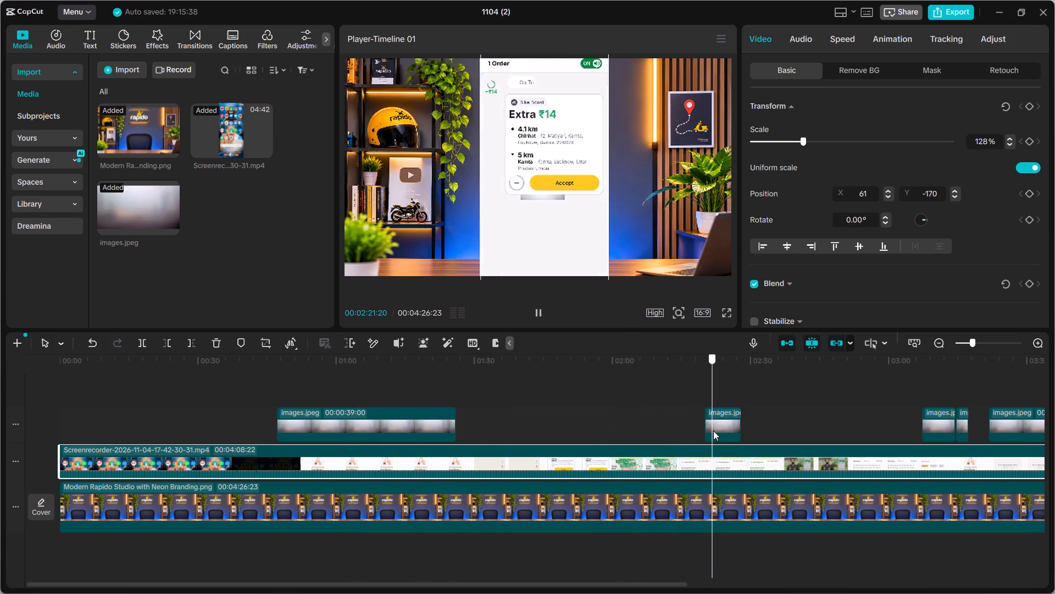
drag(713, 431, 787, 436)
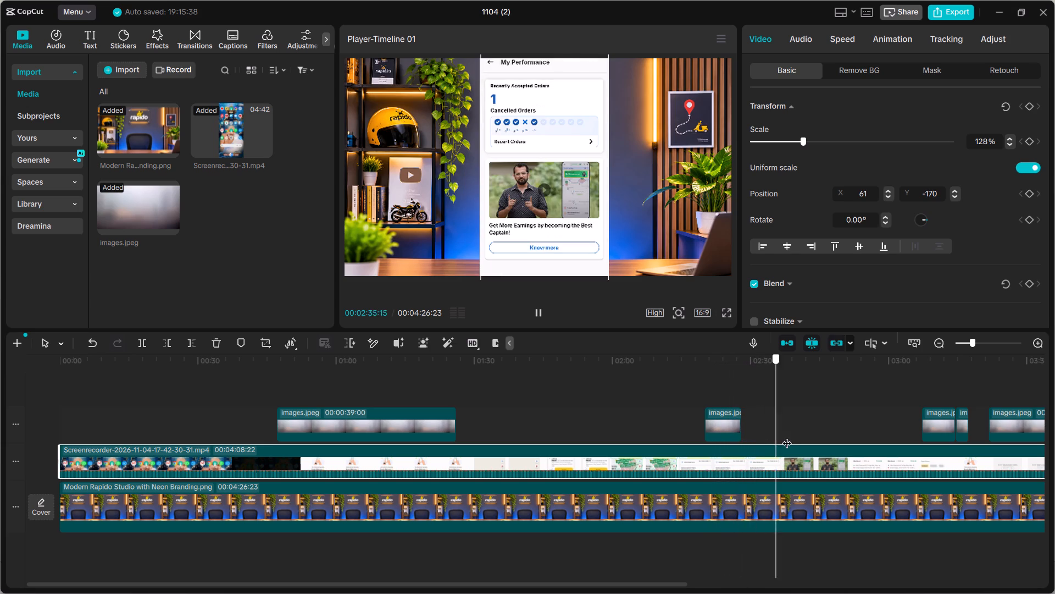
drag(787, 436, 936, 453)
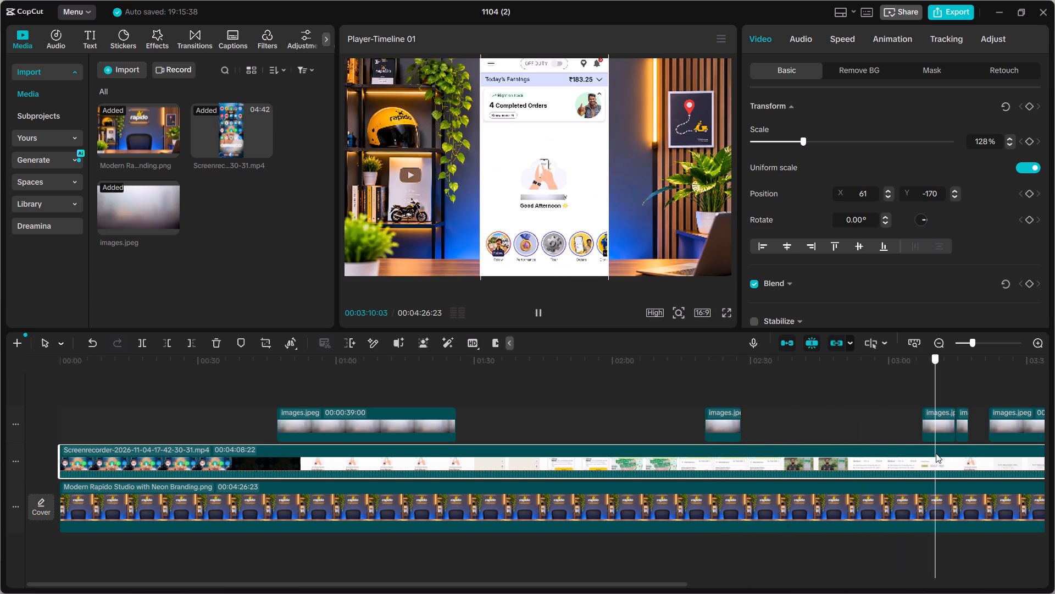
drag(936, 453, 967, 460)
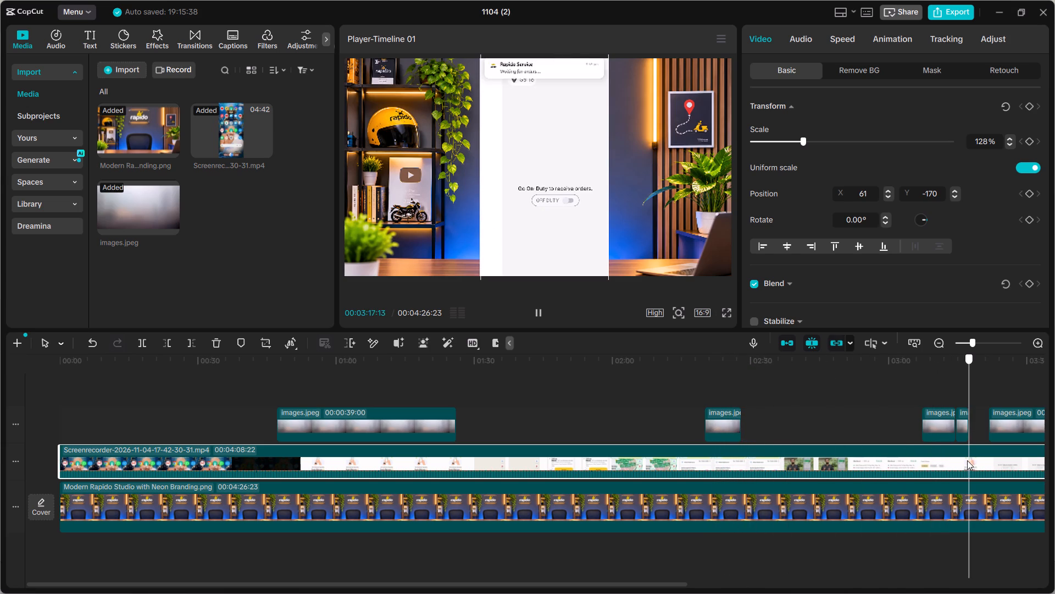
drag(967, 460, 946, 461)
key(space)
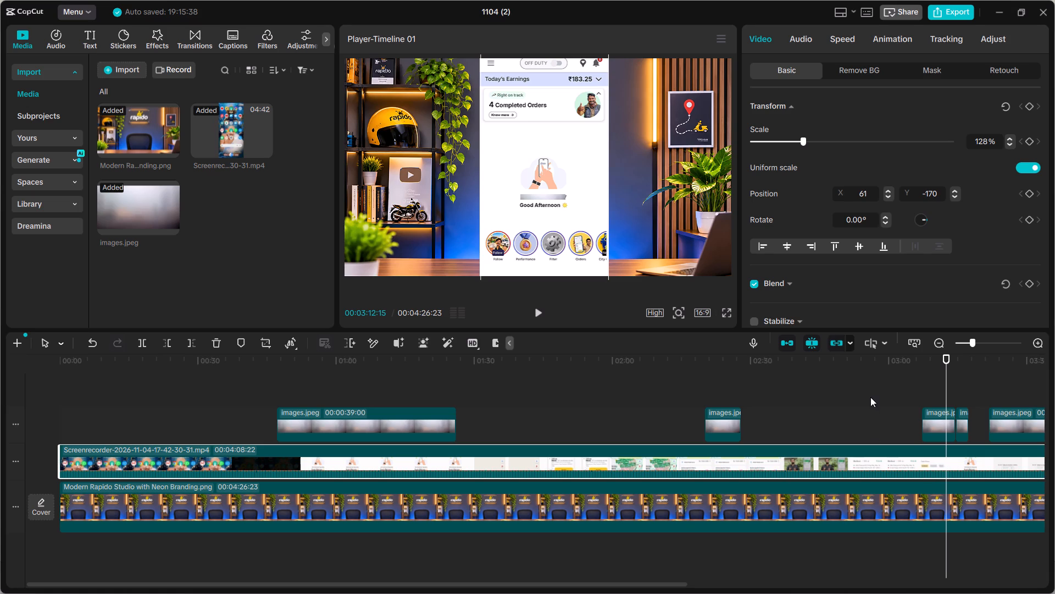
scroll(803, 393, left, 1)
key(space)
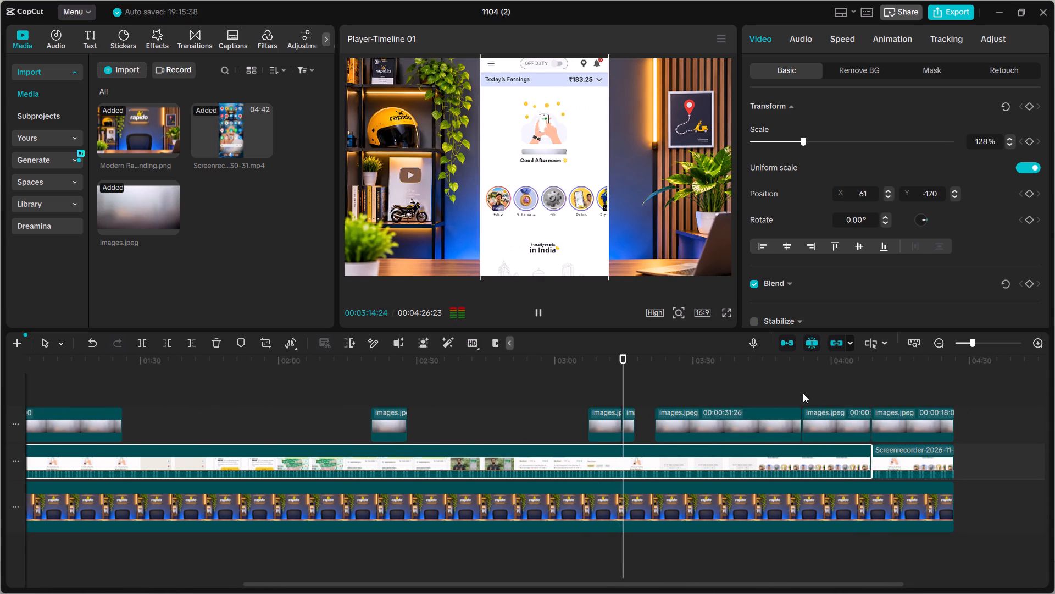
key(space)
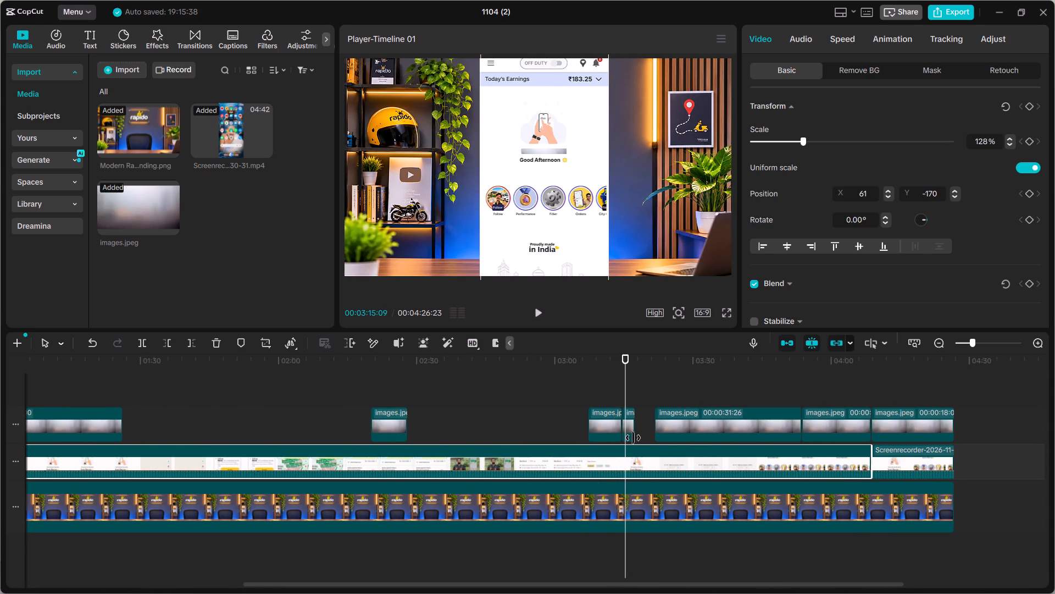
Move the short blur strip at about 03:14 onto a new track above the other strips, and play across its start.
click(631, 428)
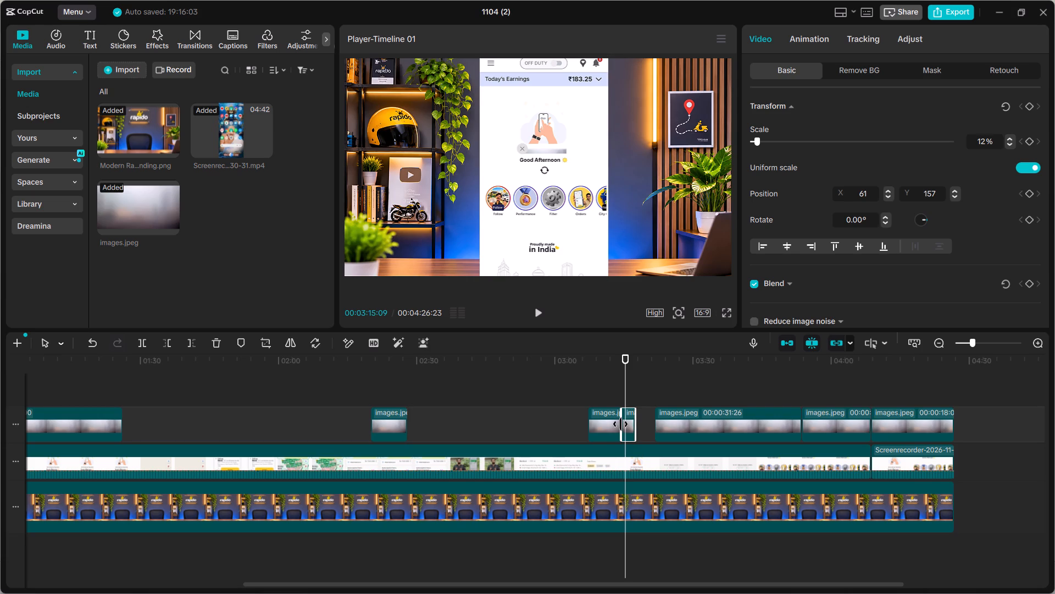
click(620, 424)
drag(628, 424, 621, 387)
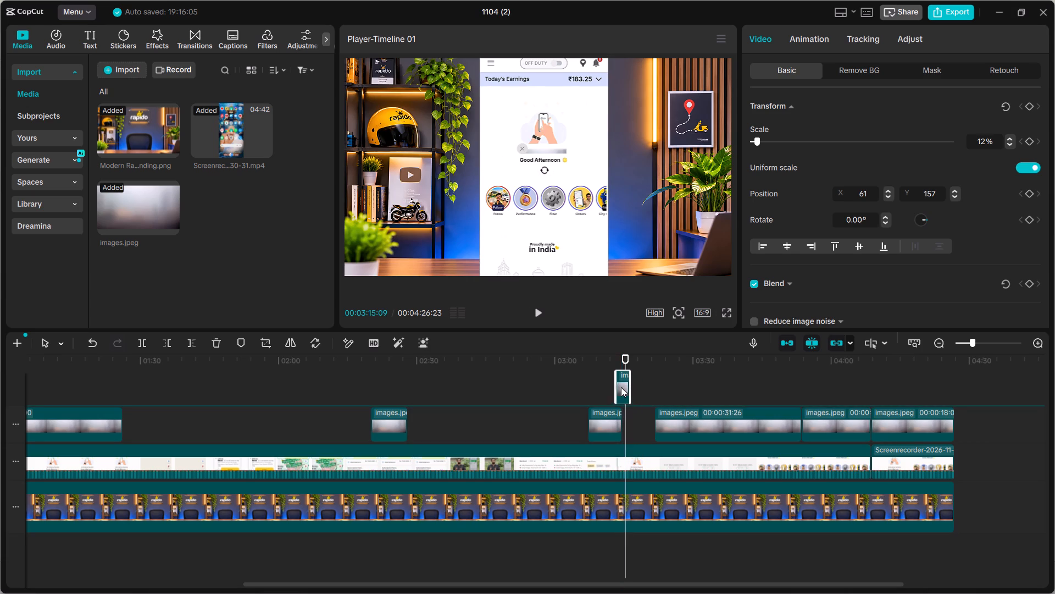
drag(621, 387, 624, 386)
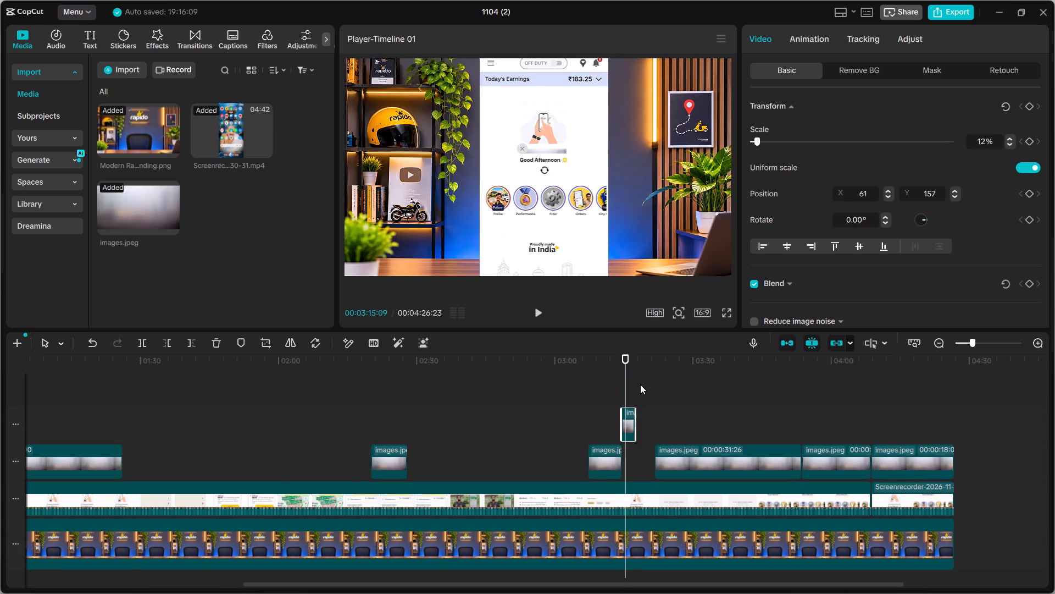
drag(627, 389, 615, 389)
key(space)
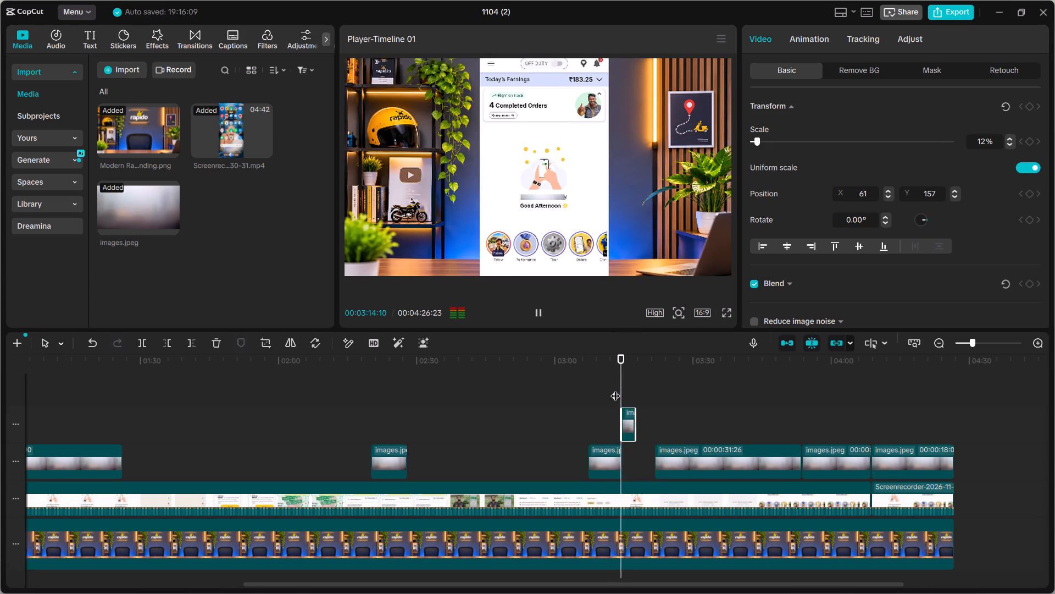
key(space)
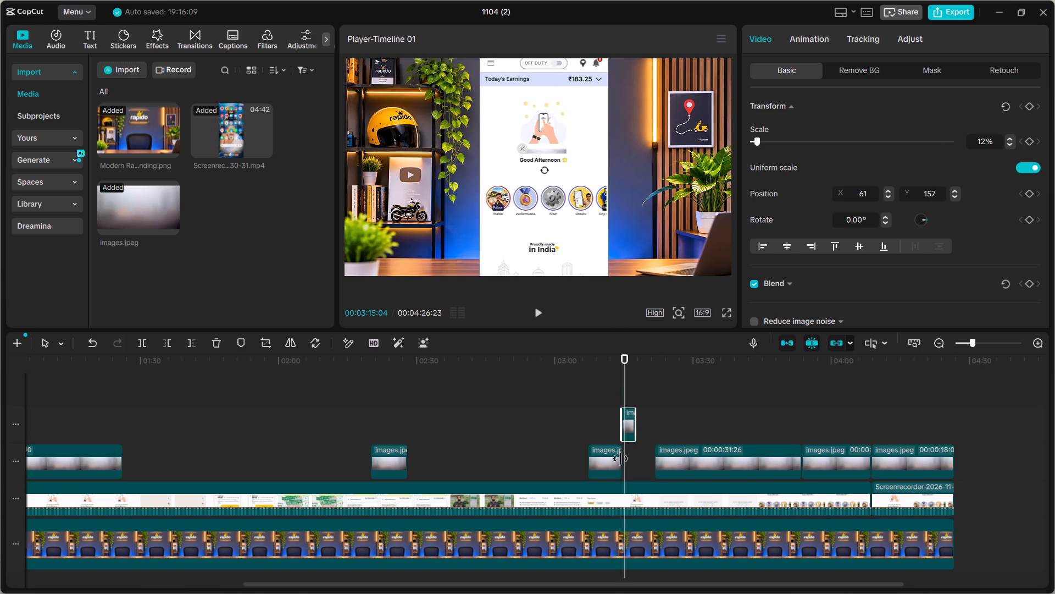
Extend the end of the blur strip before 03:14 to about 03:15, overlapping the short strip above, and play across the overlap.
click(620, 463)
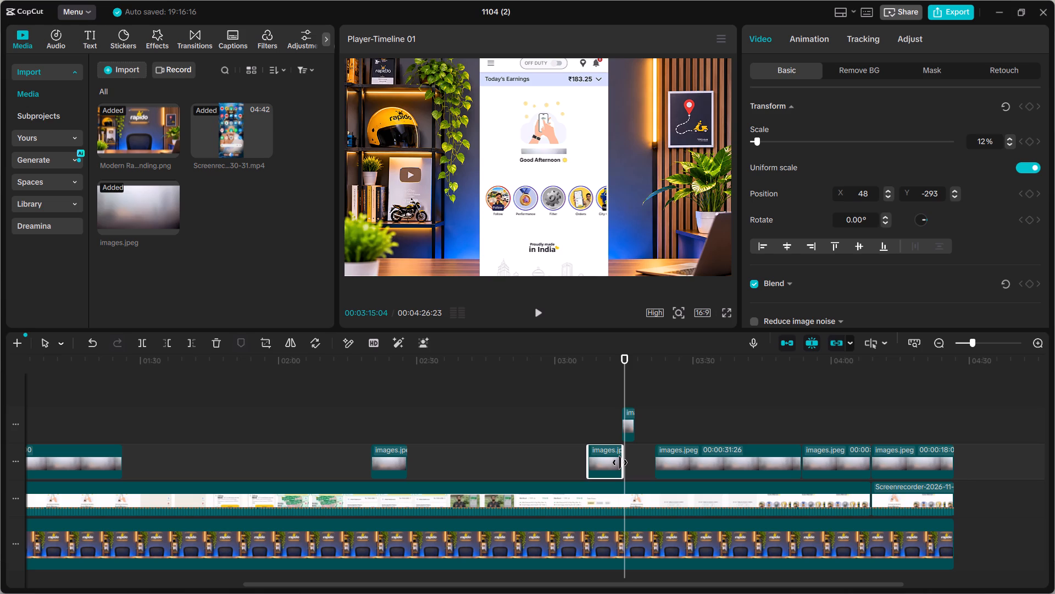
click(624, 464)
drag(626, 391, 613, 393)
key(space)
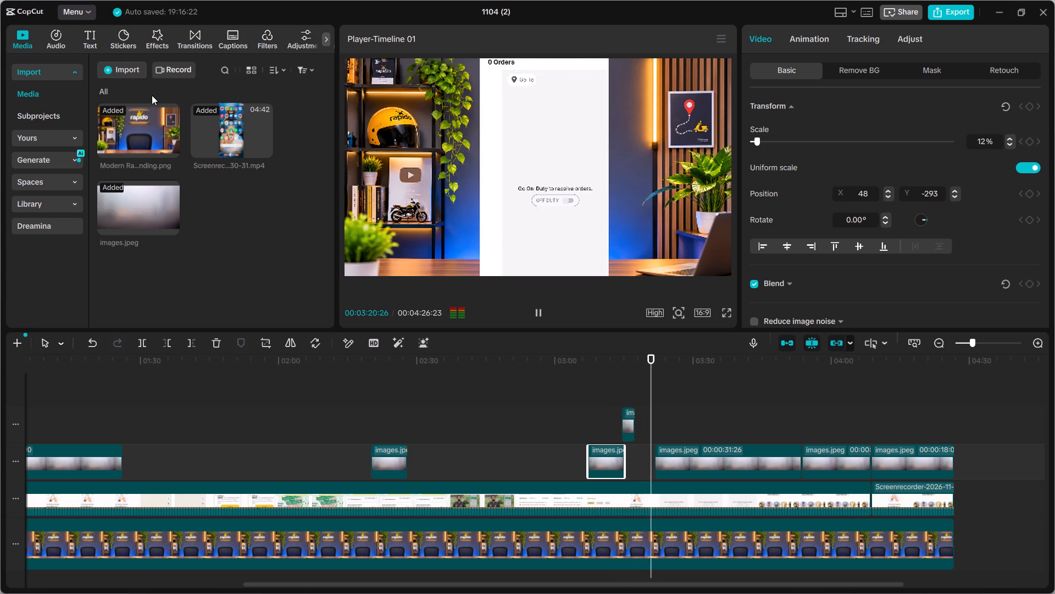
Start importing another media file into the project.
click(123, 73)
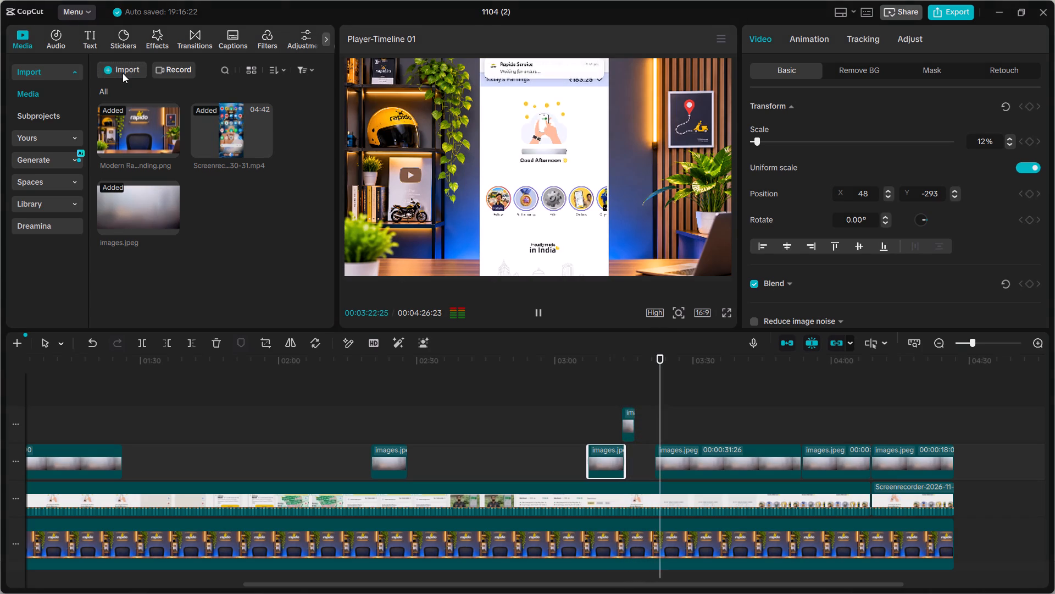
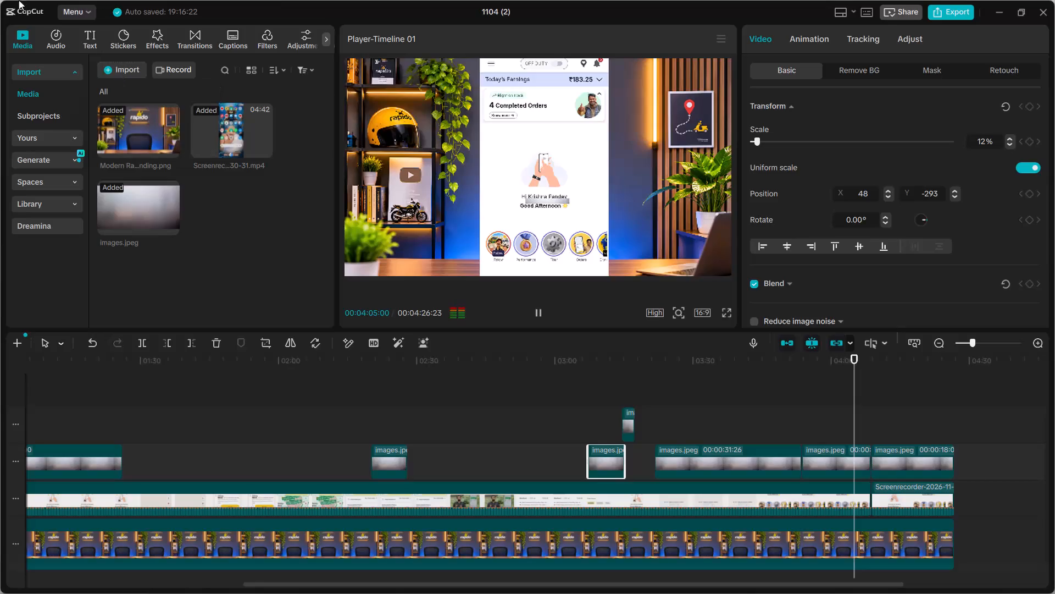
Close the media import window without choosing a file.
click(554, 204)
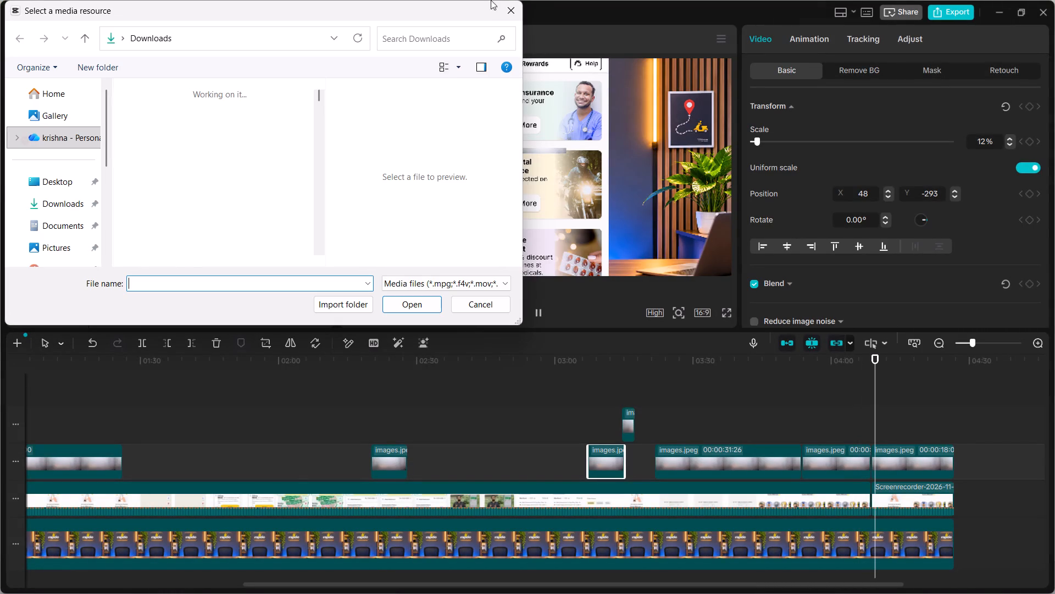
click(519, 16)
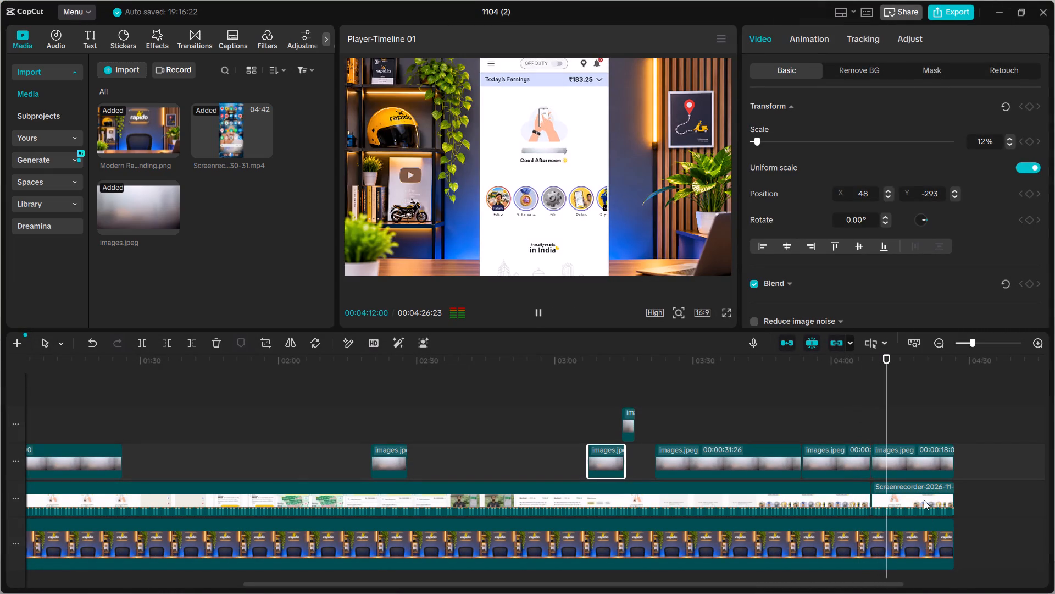
Pause playback and scrub back from about 04:12 to 04:01 to check whether the blur strip covers the greeting name.
key(space)
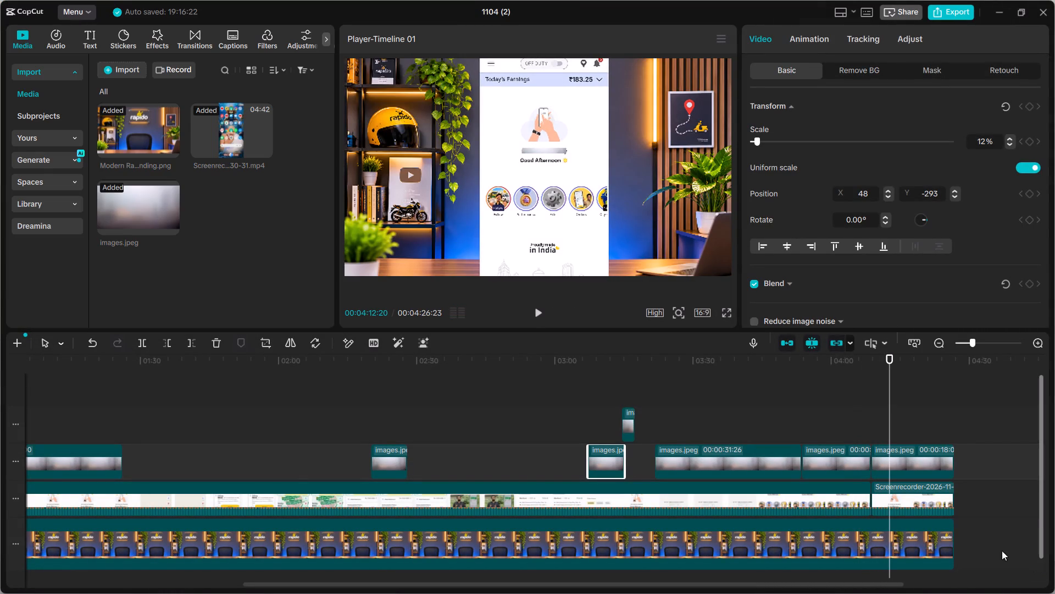
click(889, 413)
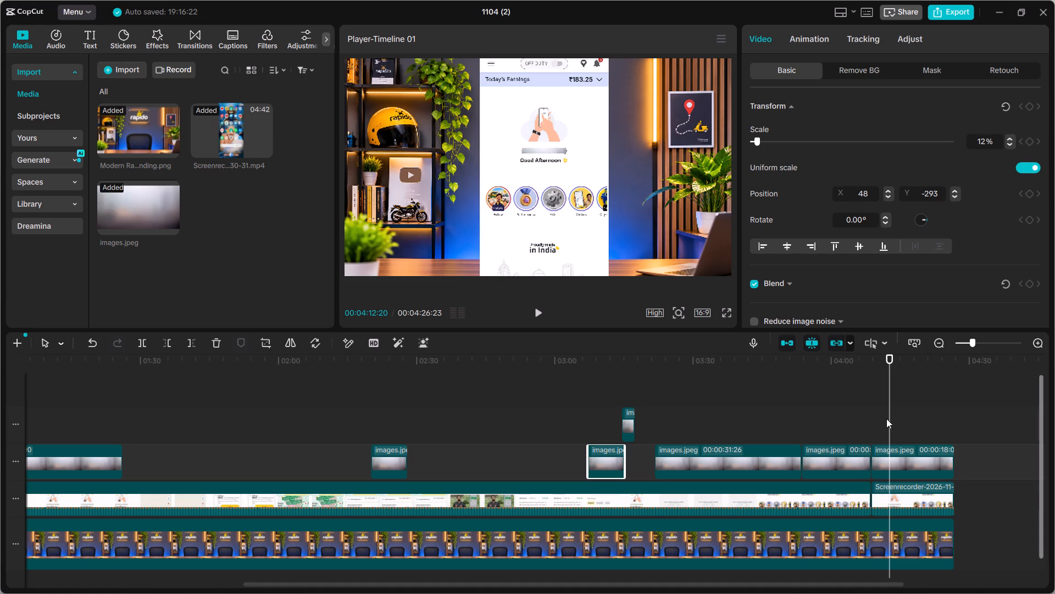
click(890, 424)
click(895, 439)
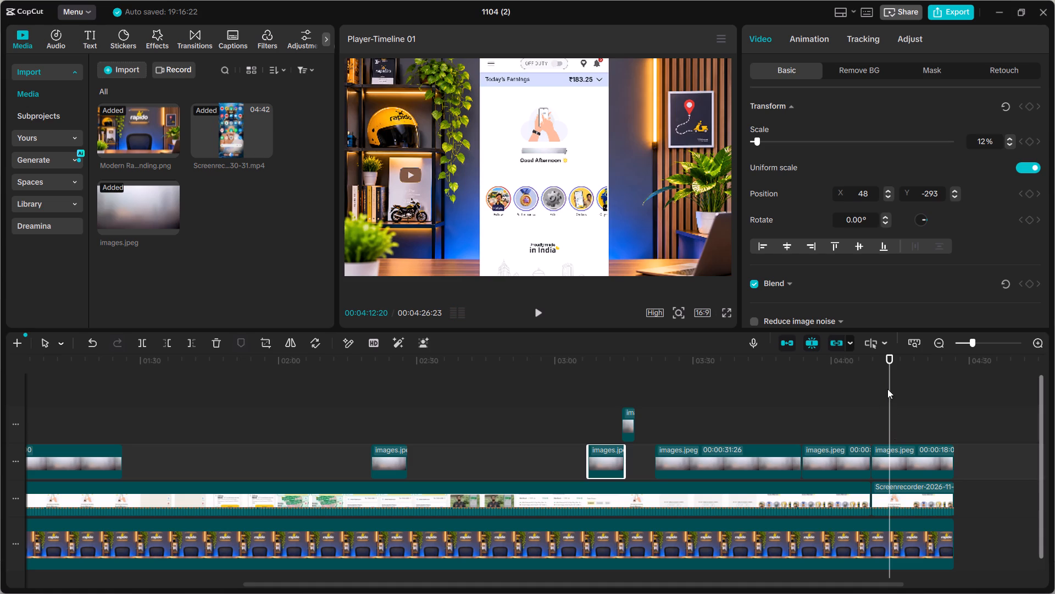
click(891, 374)
click(889, 378)
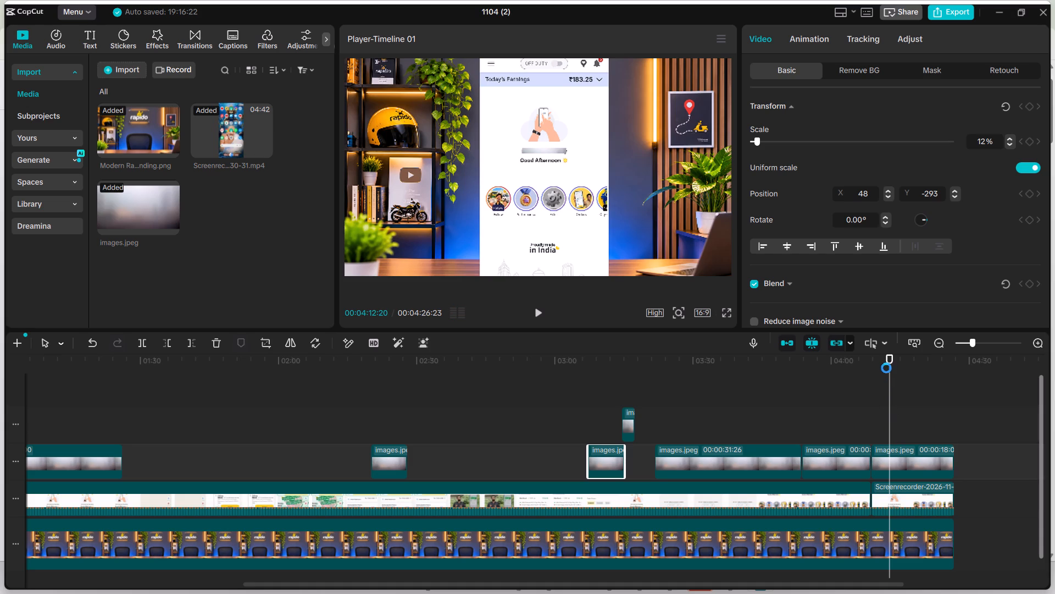
click(889, 409)
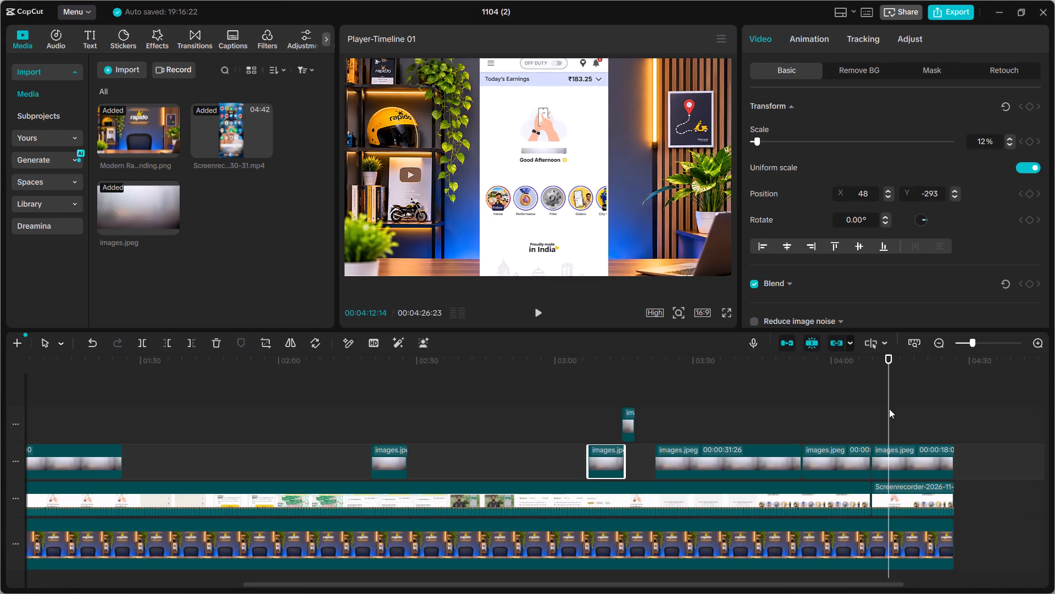
click(887, 371)
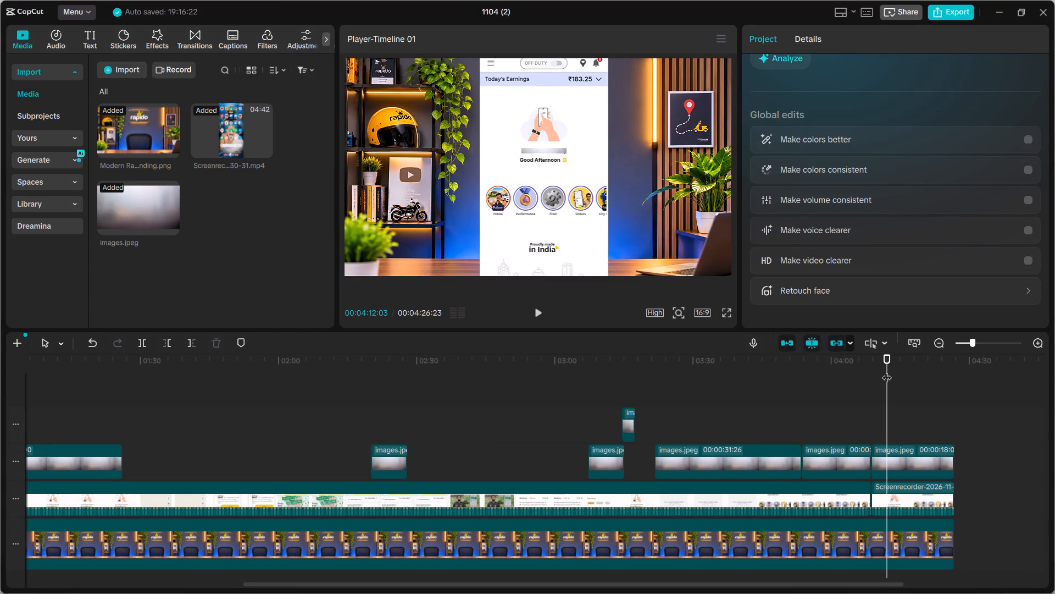
drag(887, 371, 854, 375)
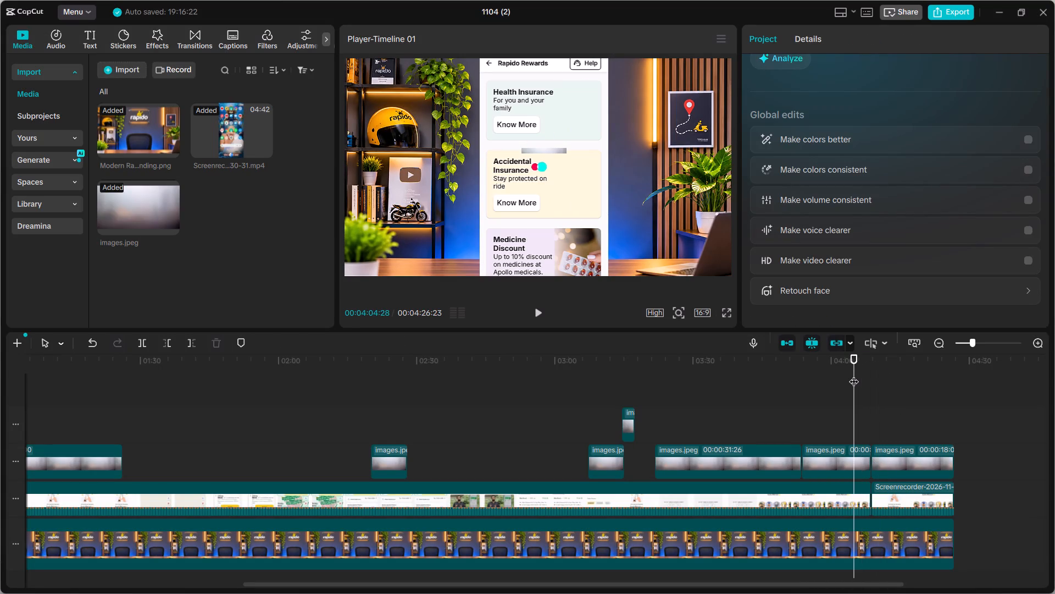
key(space)
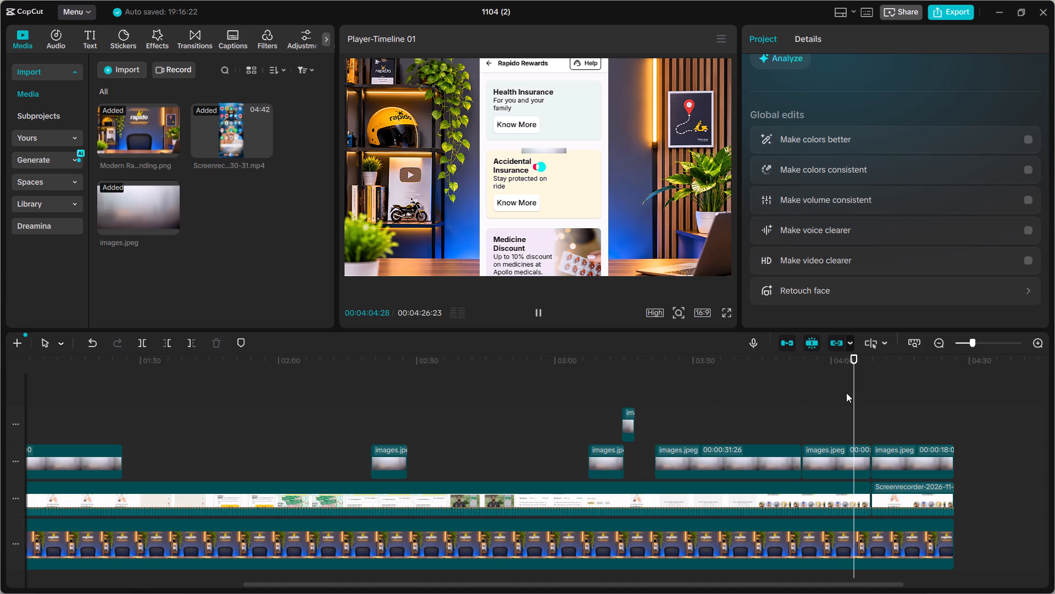
click(853, 406)
drag(853, 406, 836, 407)
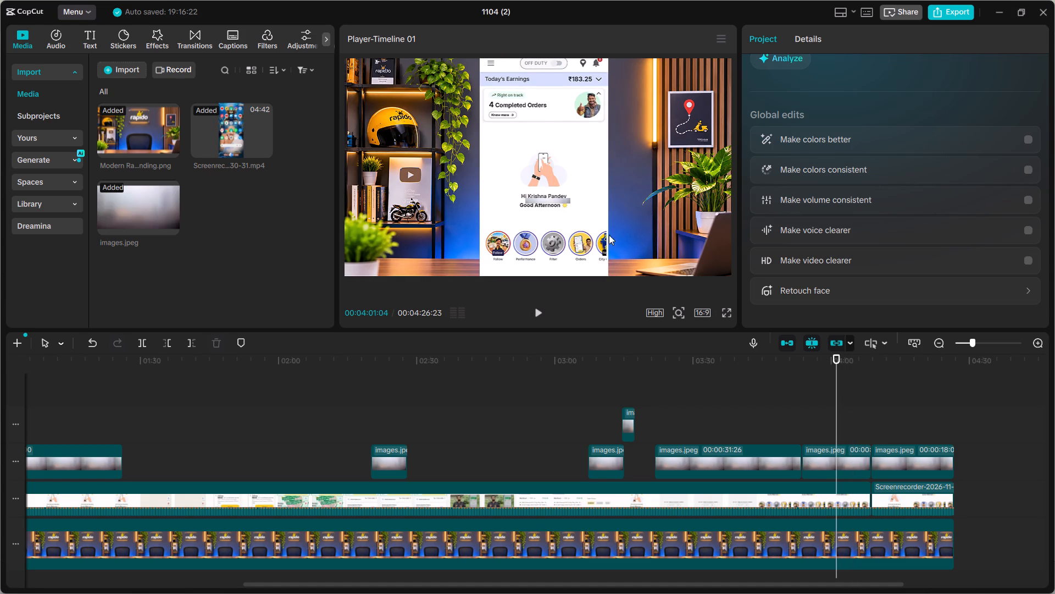
Move the blur strip at about 04:01 over the name in the greeting, to position X 75, Y -293.
click(556, 200)
drag(556, 200, 551, 190)
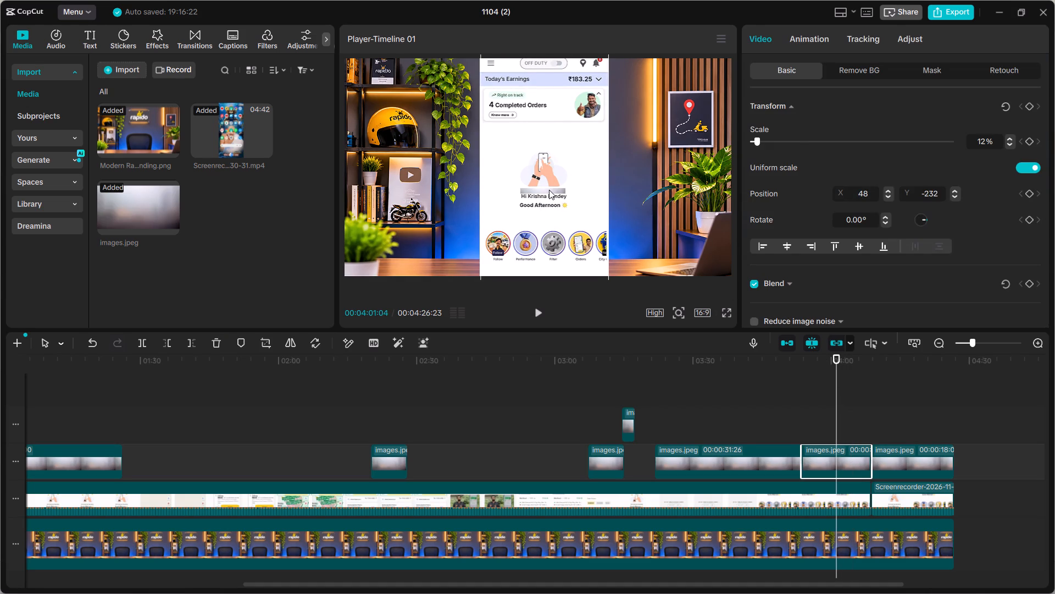
drag(549, 190, 554, 204)
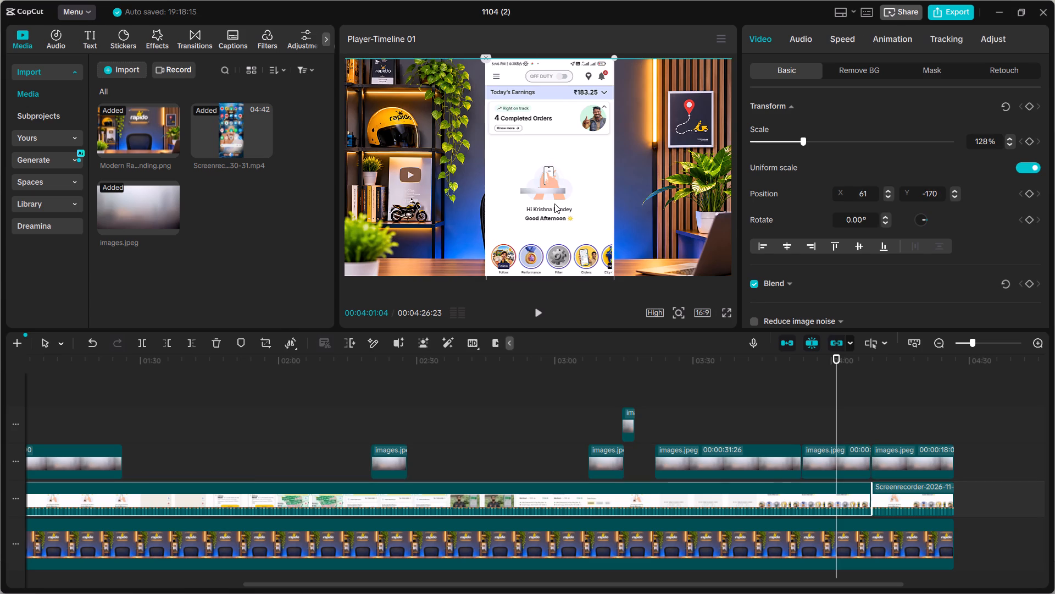
key(ctrl+z)
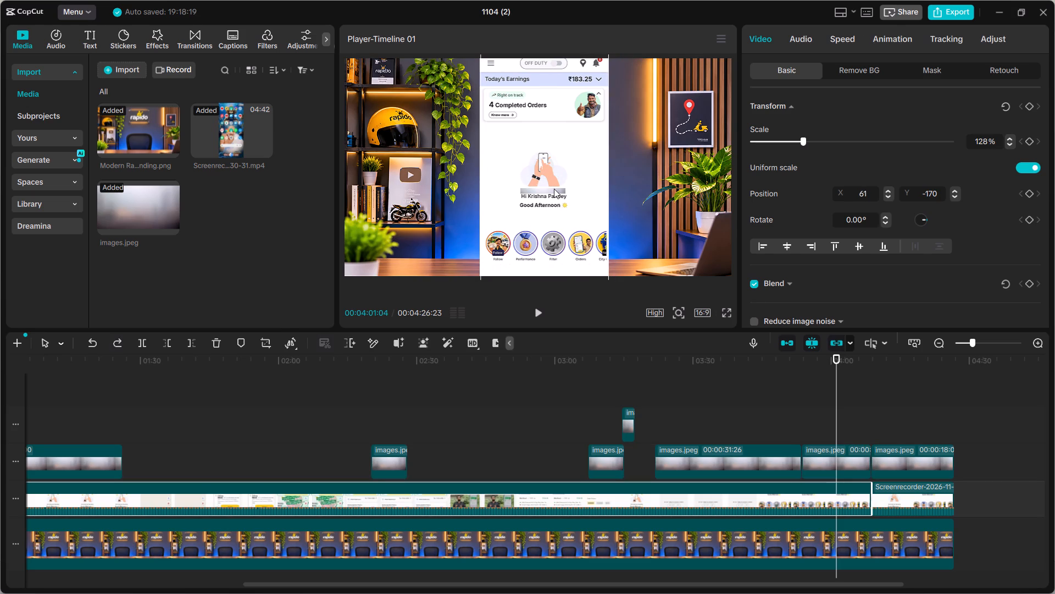
click(552, 189)
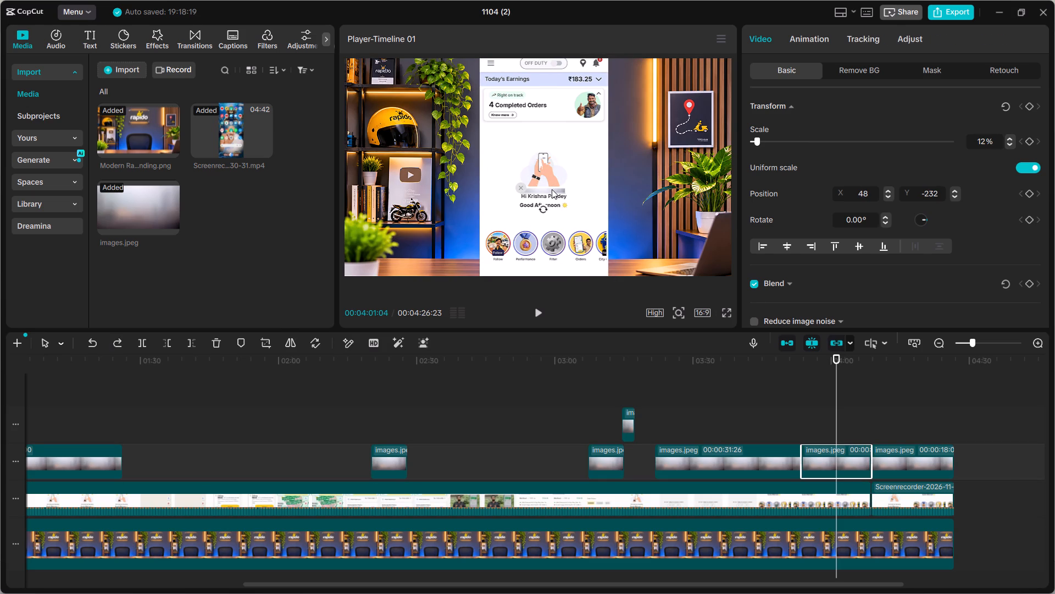
drag(542, 191, 551, 202)
drag(551, 202, 545, 198)
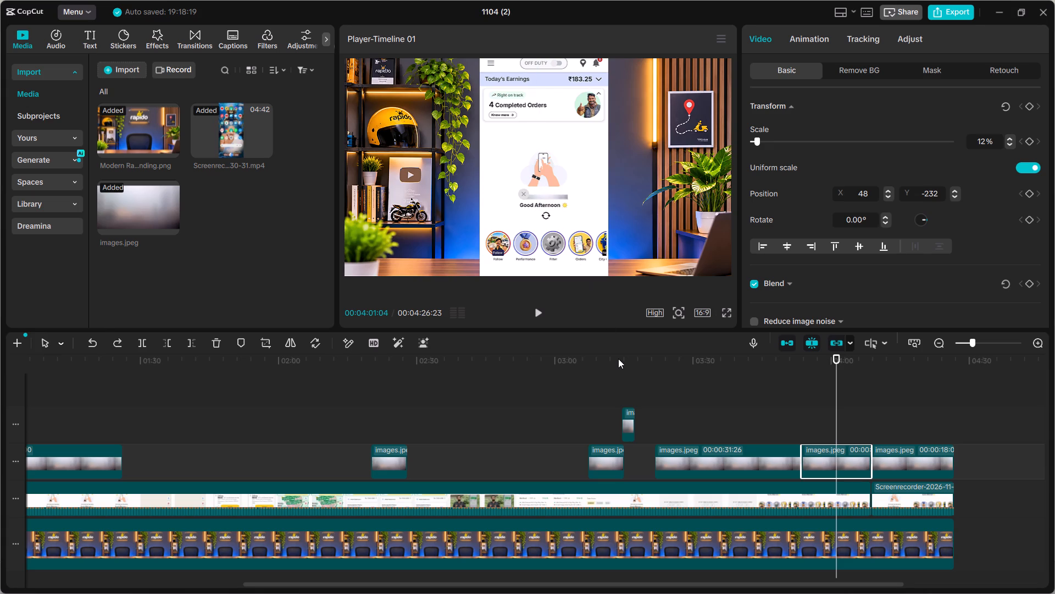
Play on from about 04:01 towards the end, enlarging the preview to full screen, to check the name coverage.
key(space)
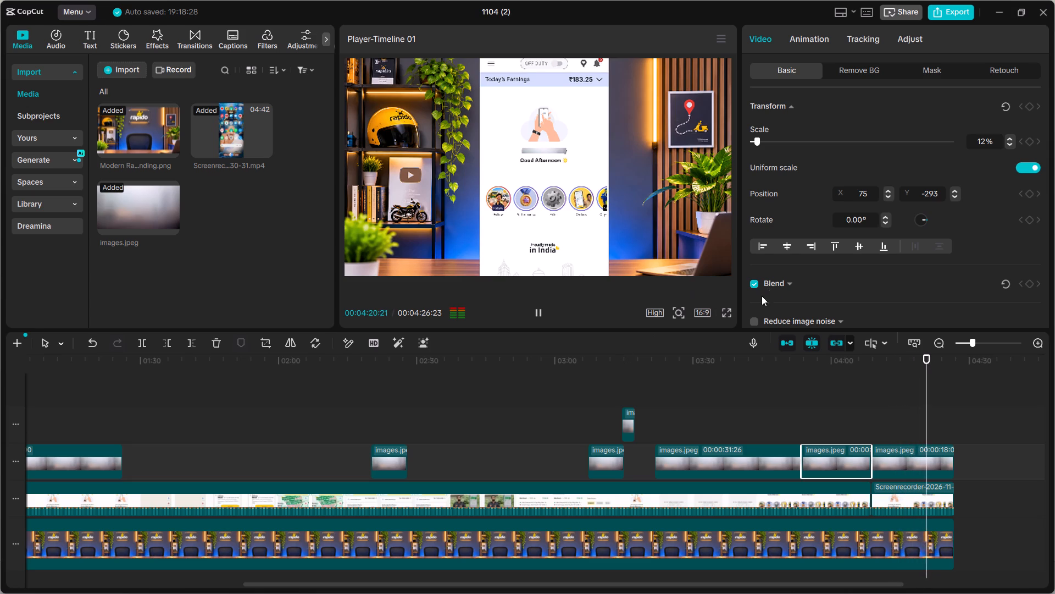
click(724, 315)
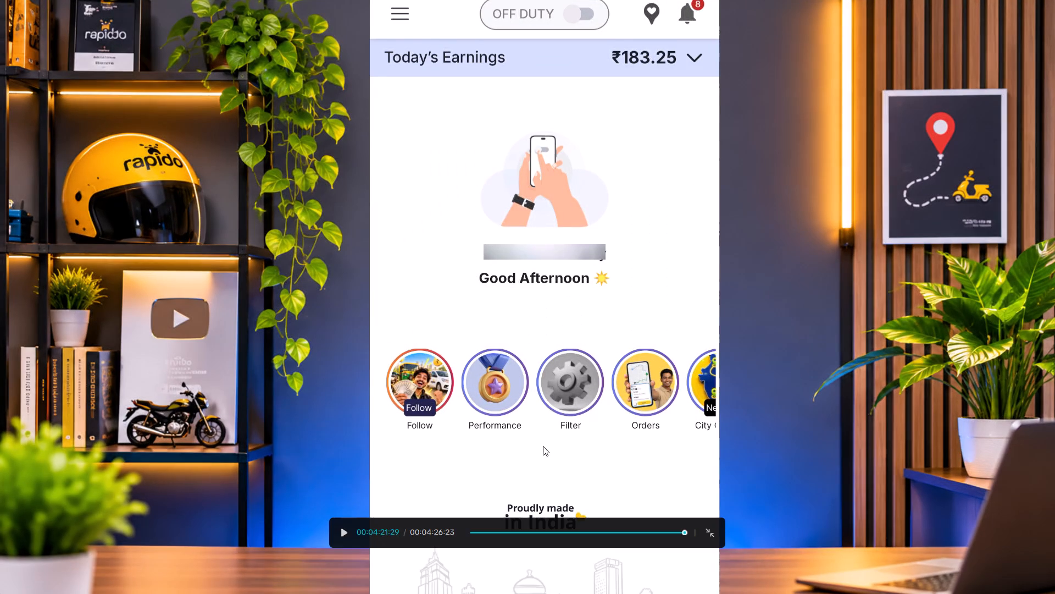
Skim the full-screen preview from about 00:21 to 04:10 to check that the blur strips cover the names, and leave full screen.
click(487, 529)
click(487, 530)
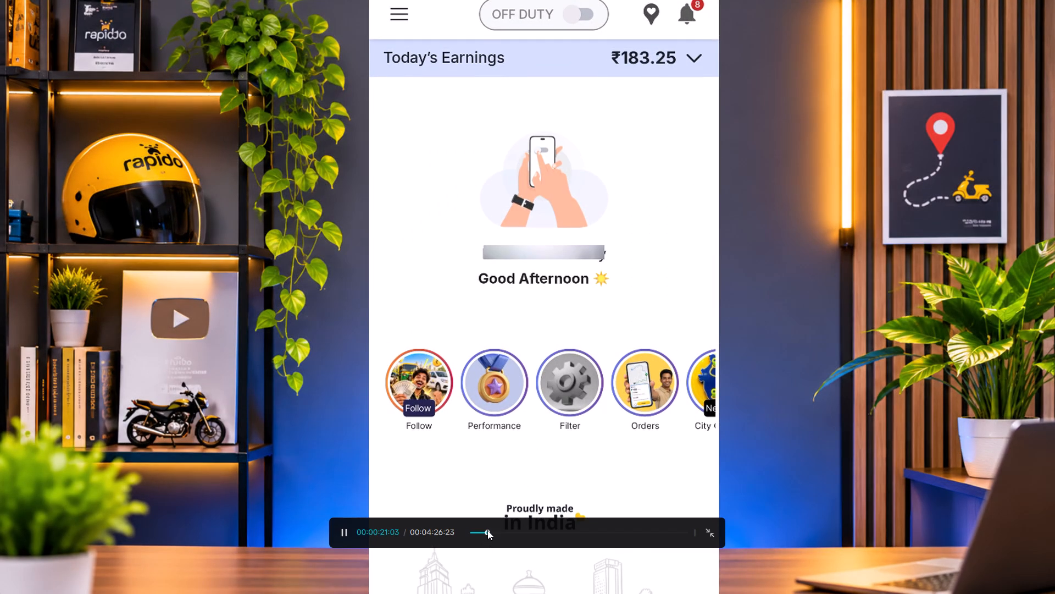
click(487, 530)
click(490, 530)
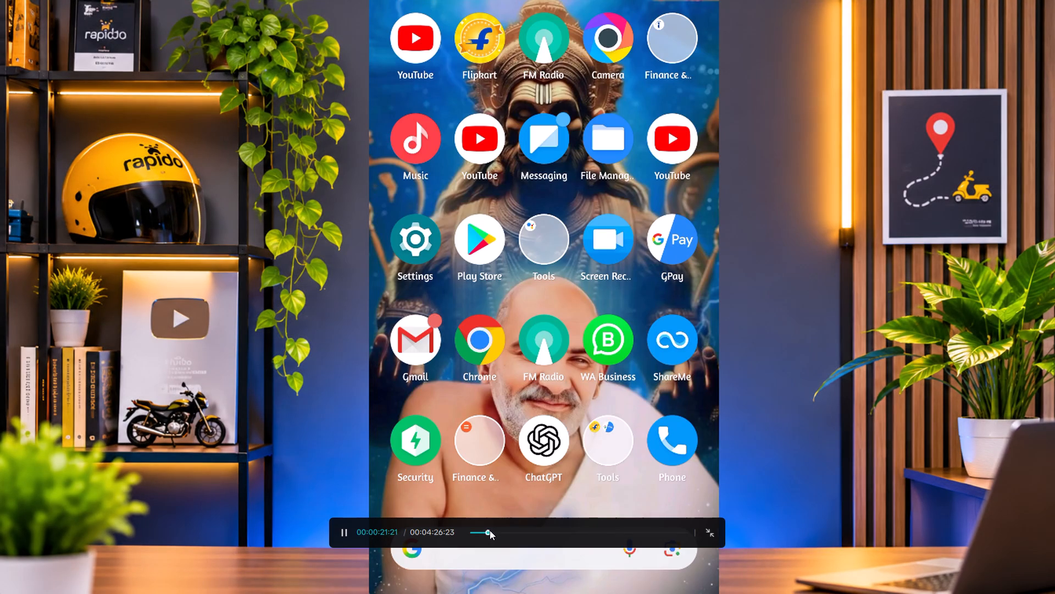
click(496, 530)
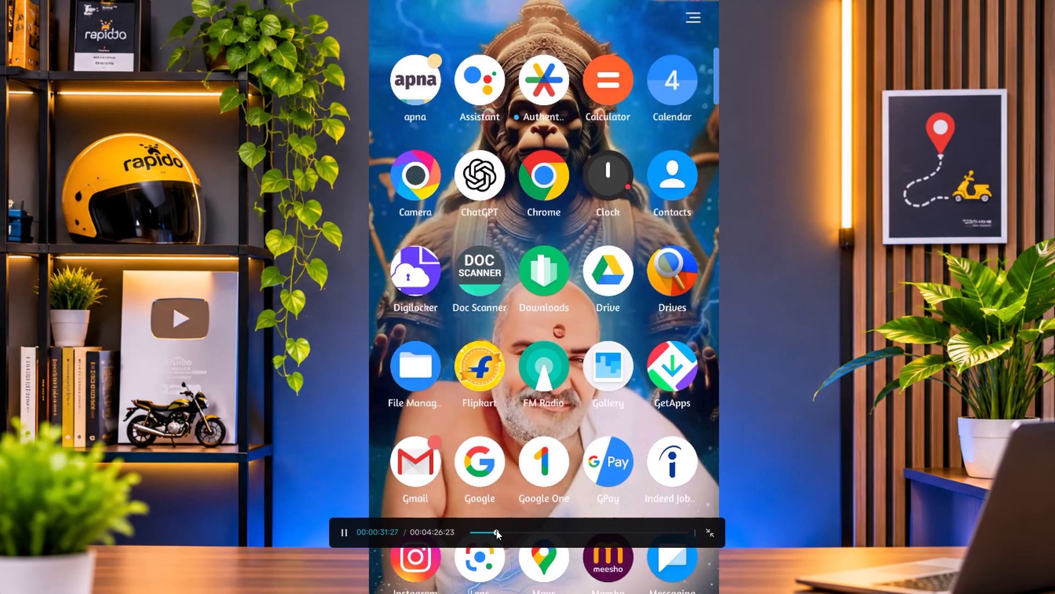
click(509, 532)
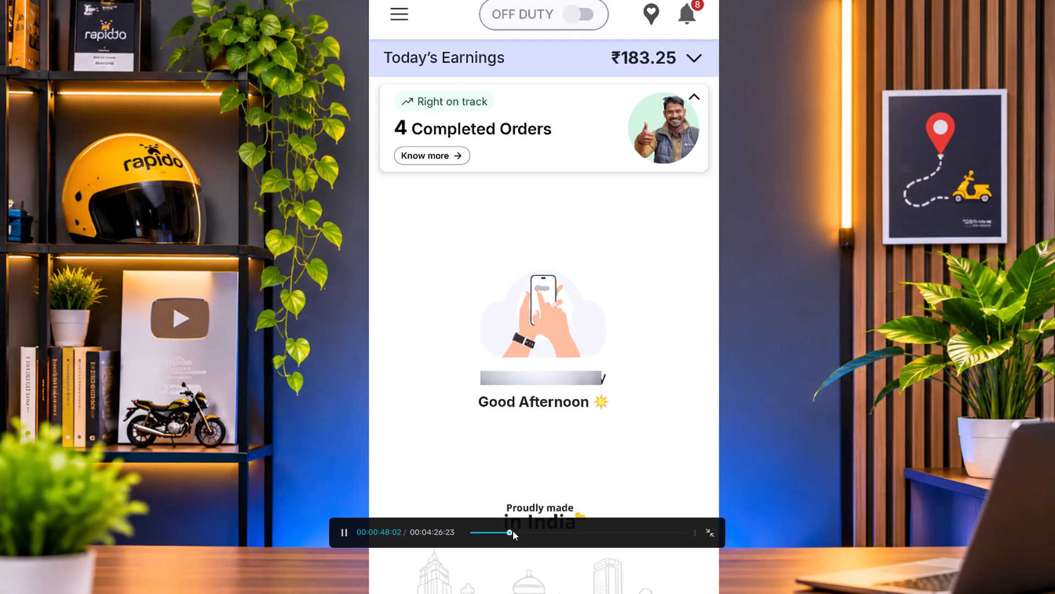
click(513, 531)
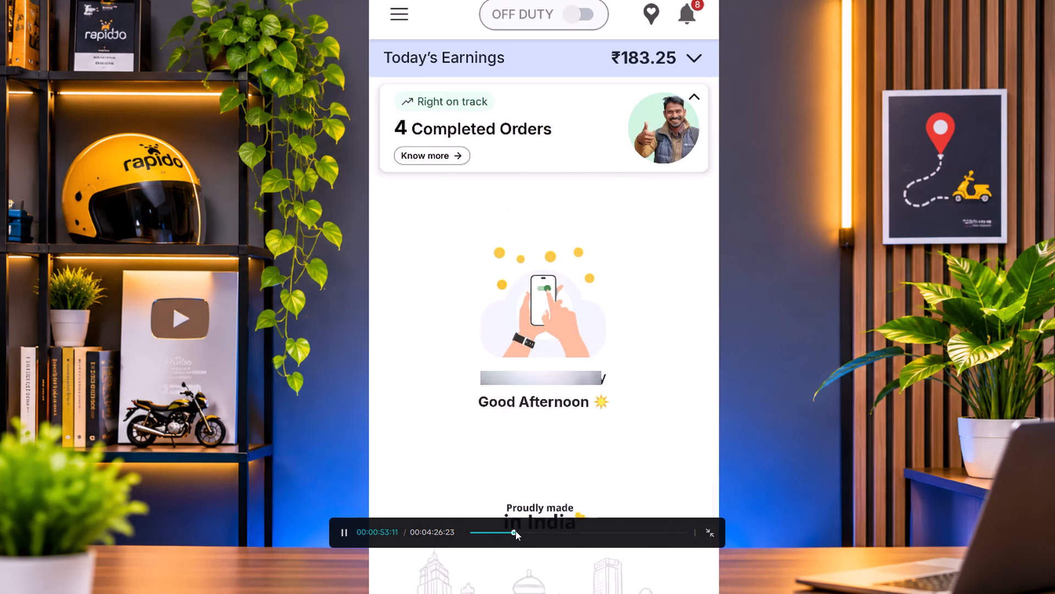
click(515, 531)
click(520, 531)
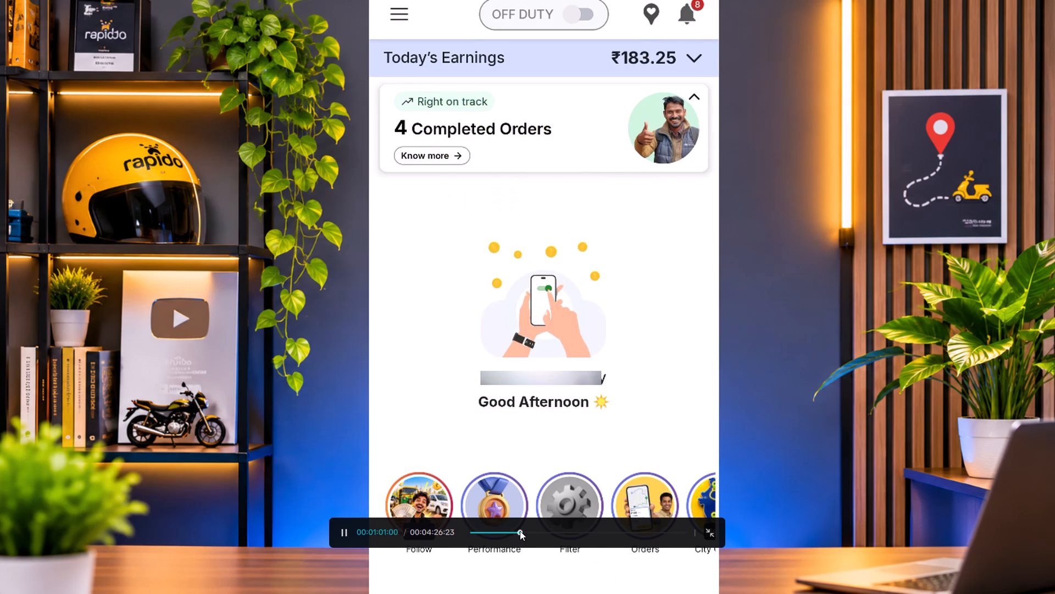
click(524, 531)
click(529, 531)
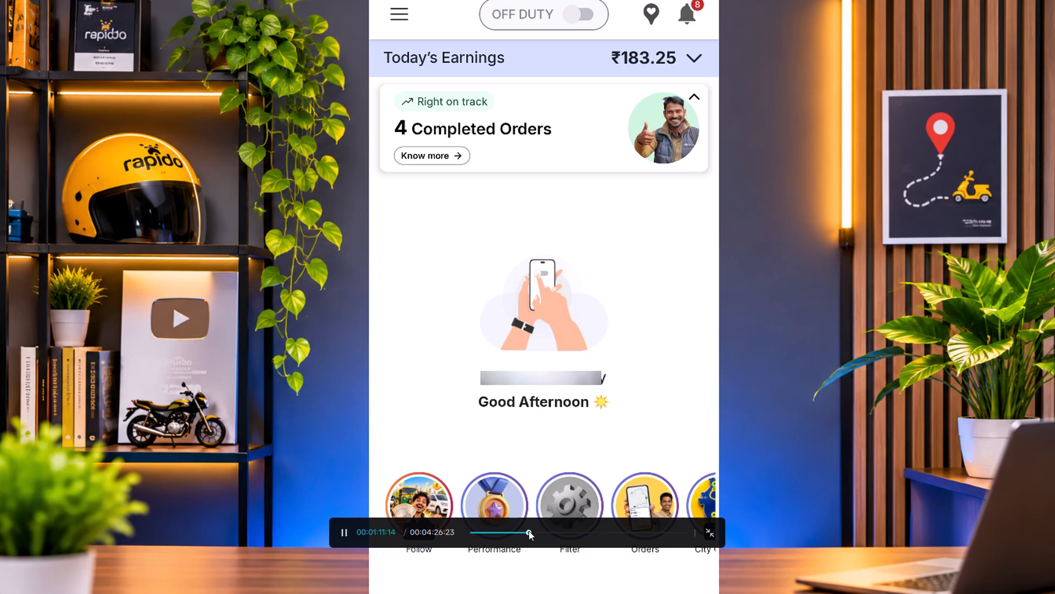
click(536, 531)
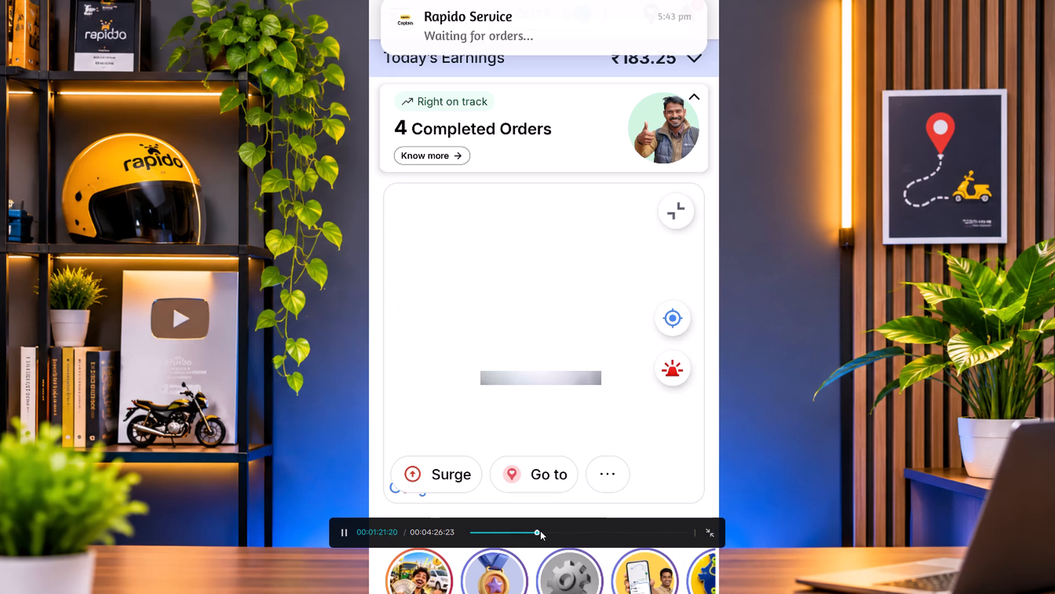
click(540, 531)
click(545, 530)
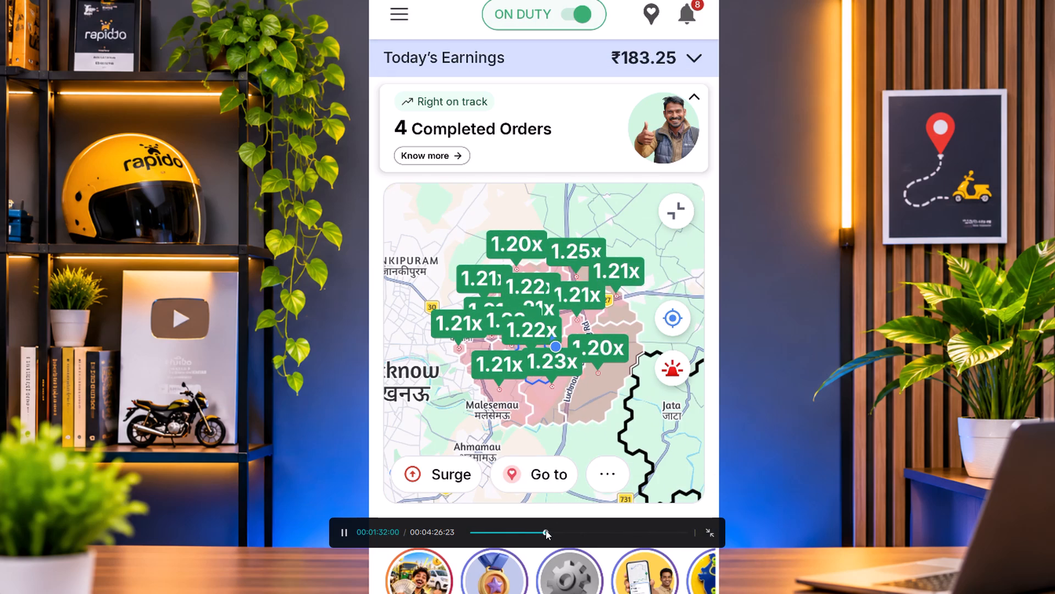
click(552, 530)
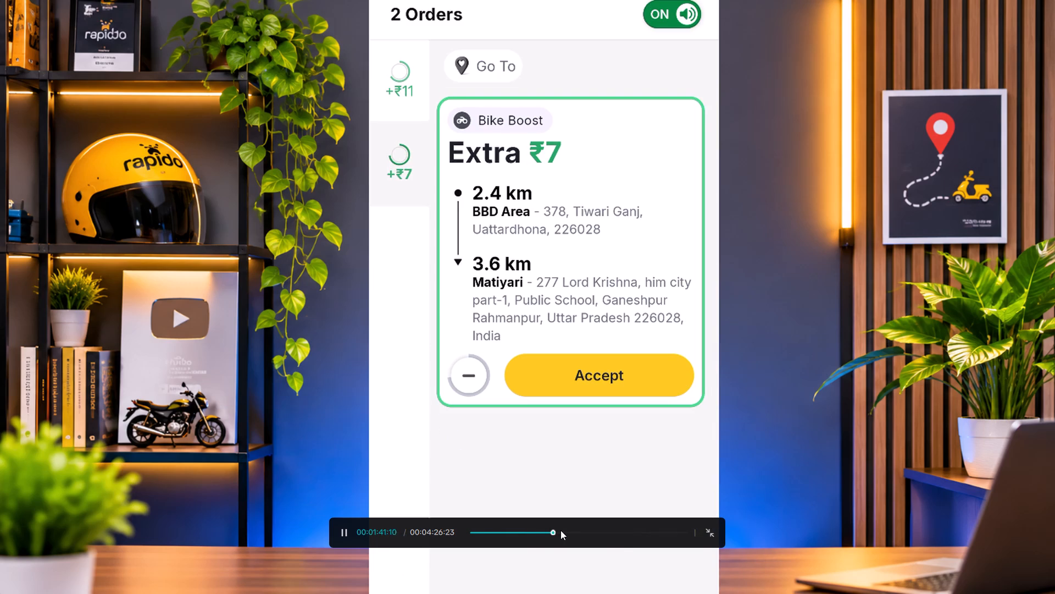
click(560, 530)
click(565, 530)
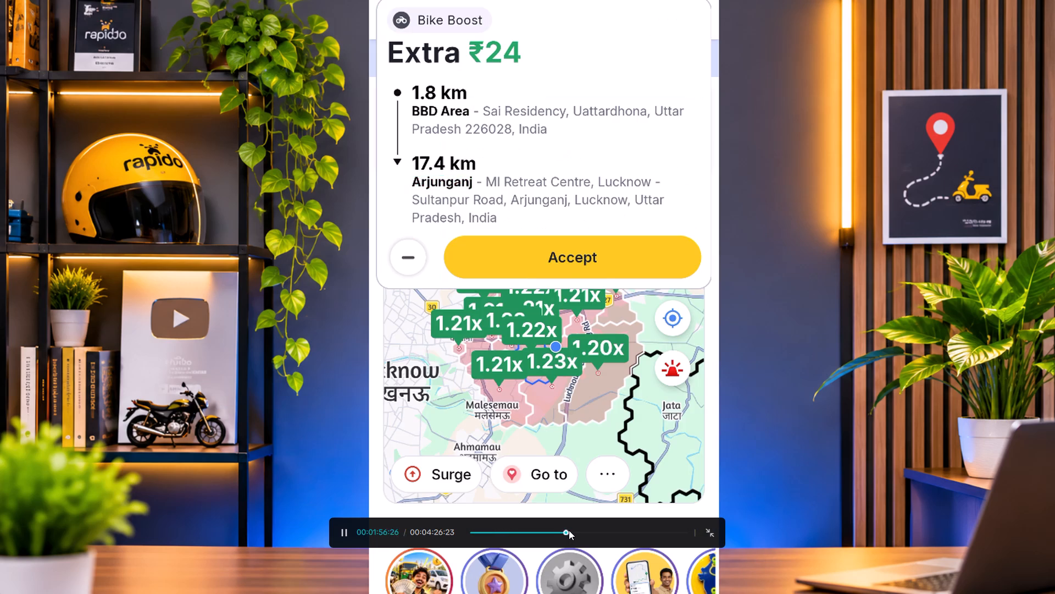
click(571, 530)
click(576, 530)
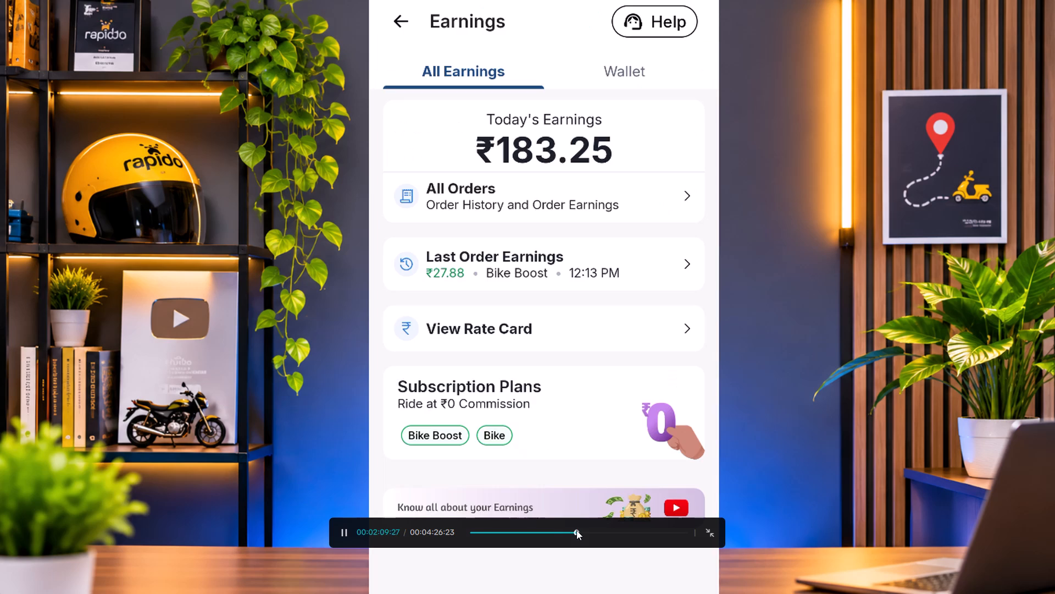
click(581, 530)
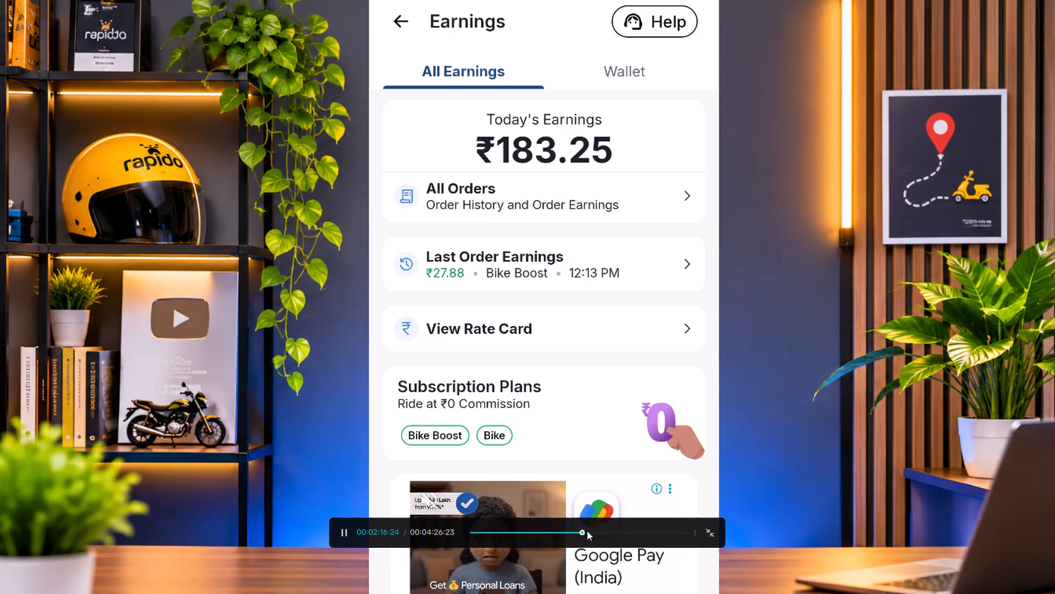
click(587, 531)
click(593, 531)
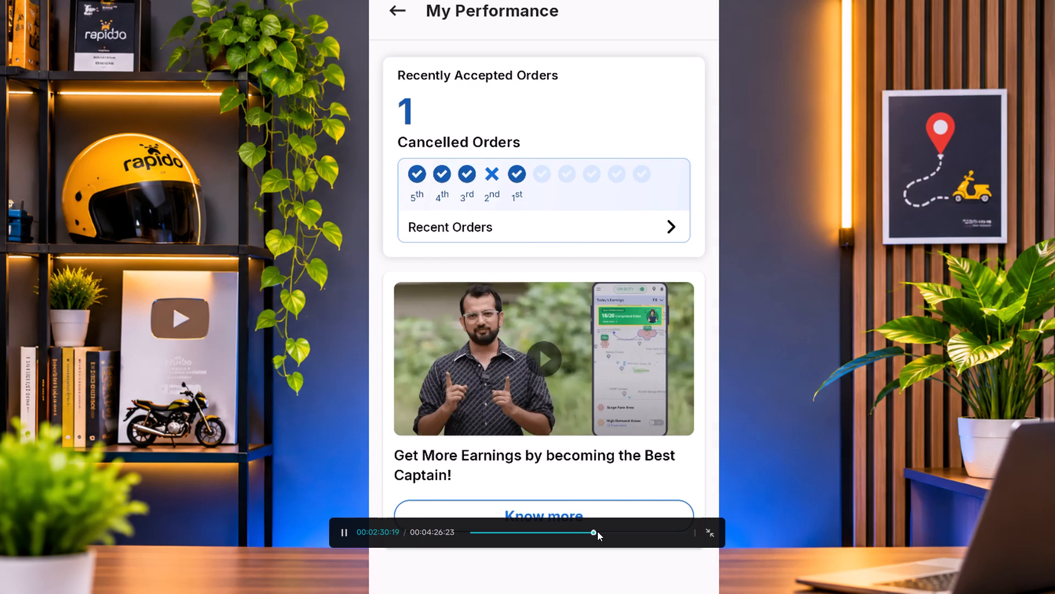
click(597, 531)
click(603, 530)
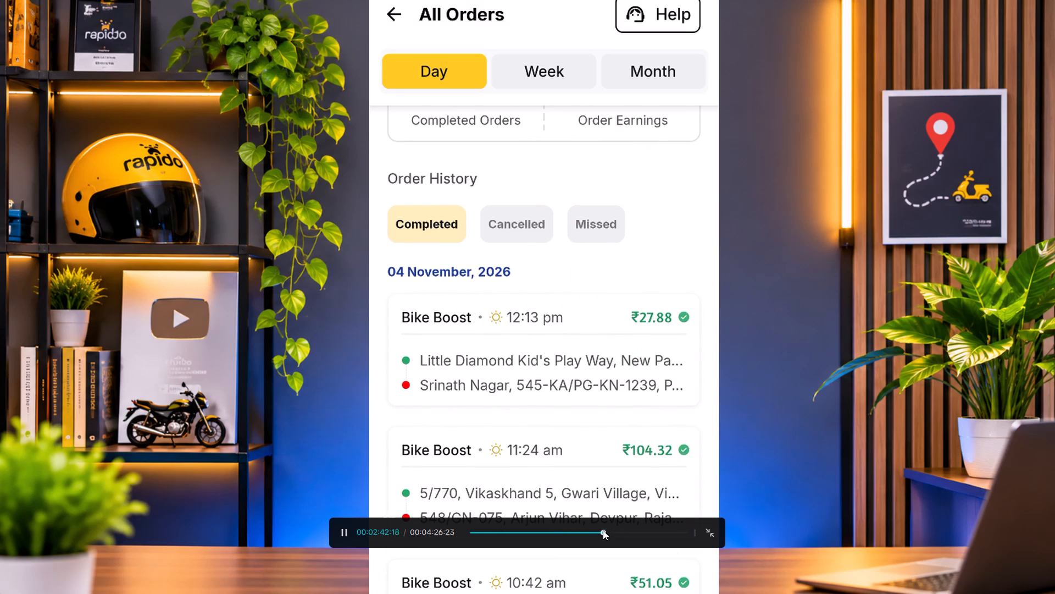
click(610, 533)
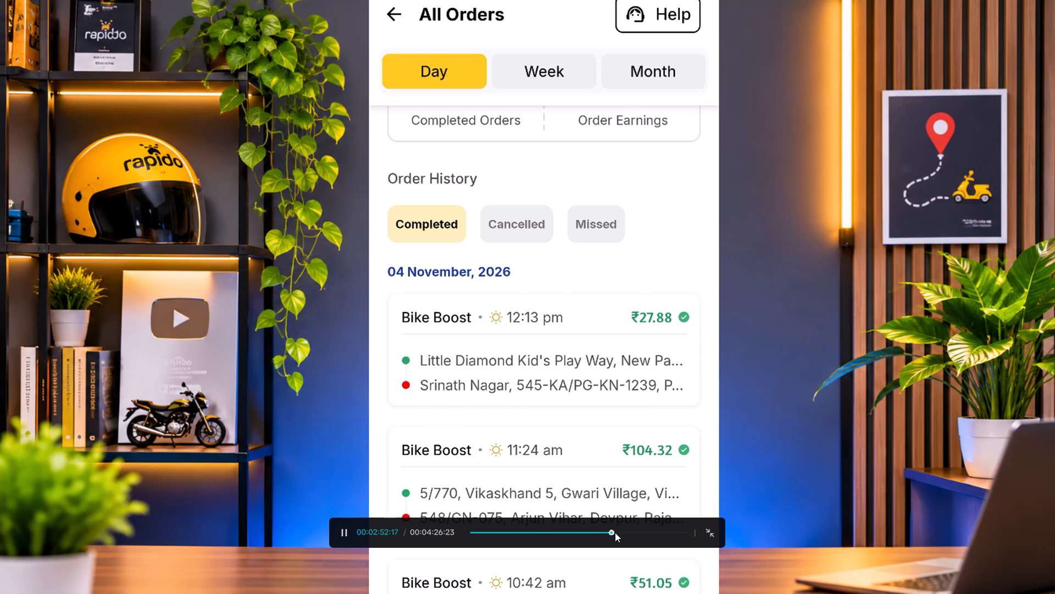
click(619, 531)
click(625, 531)
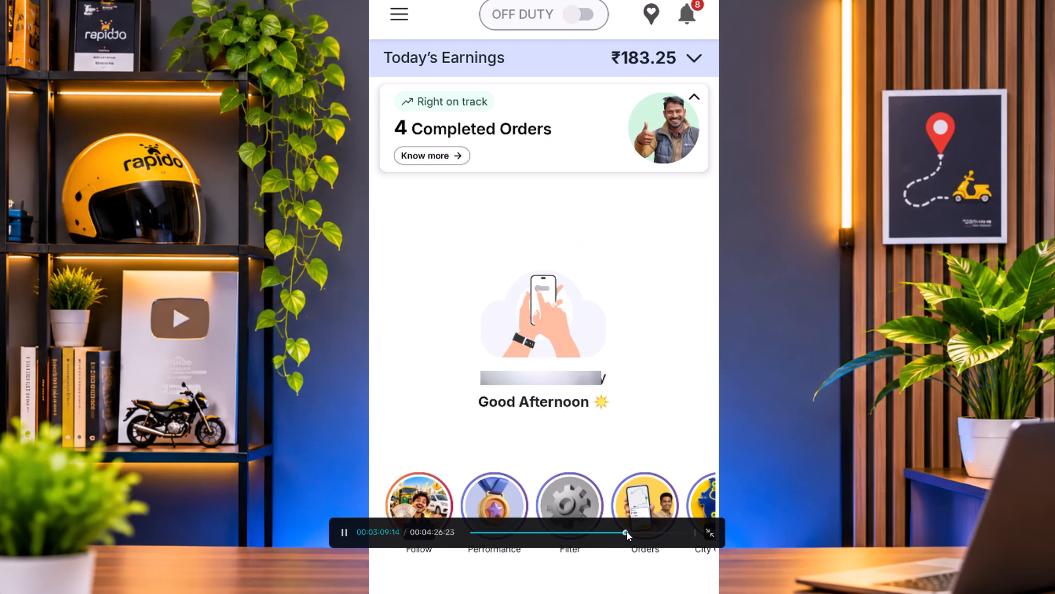
click(630, 530)
click(633, 530)
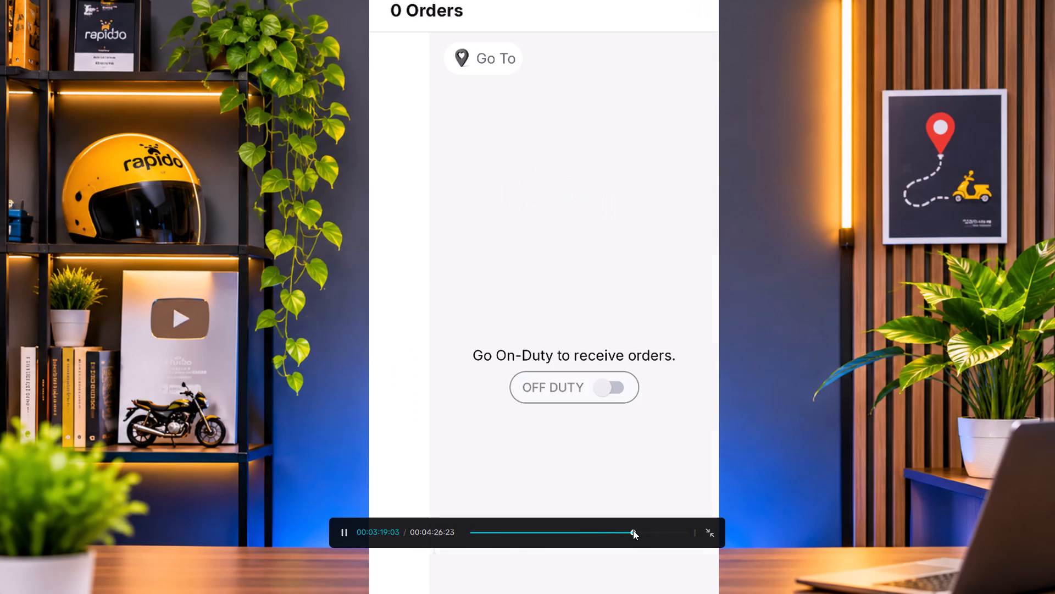
click(637, 530)
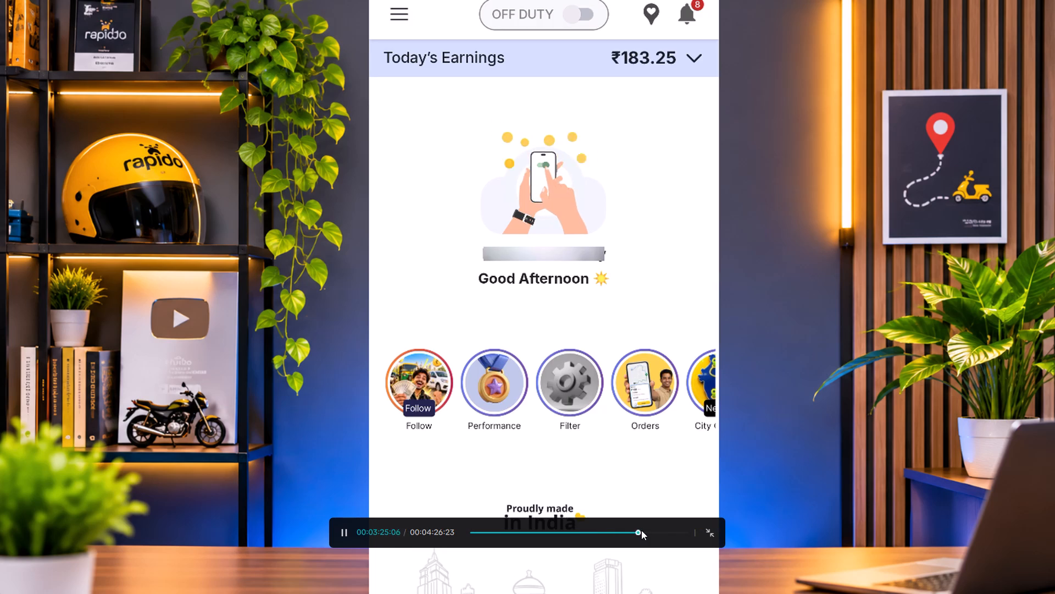
click(642, 530)
click(646, 532)
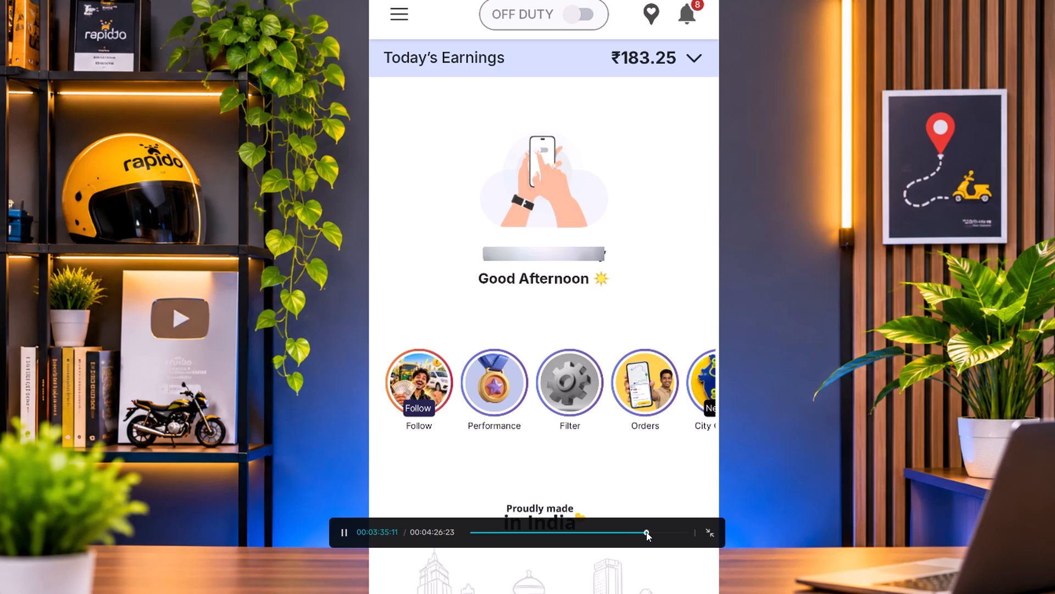
click(652, 532)
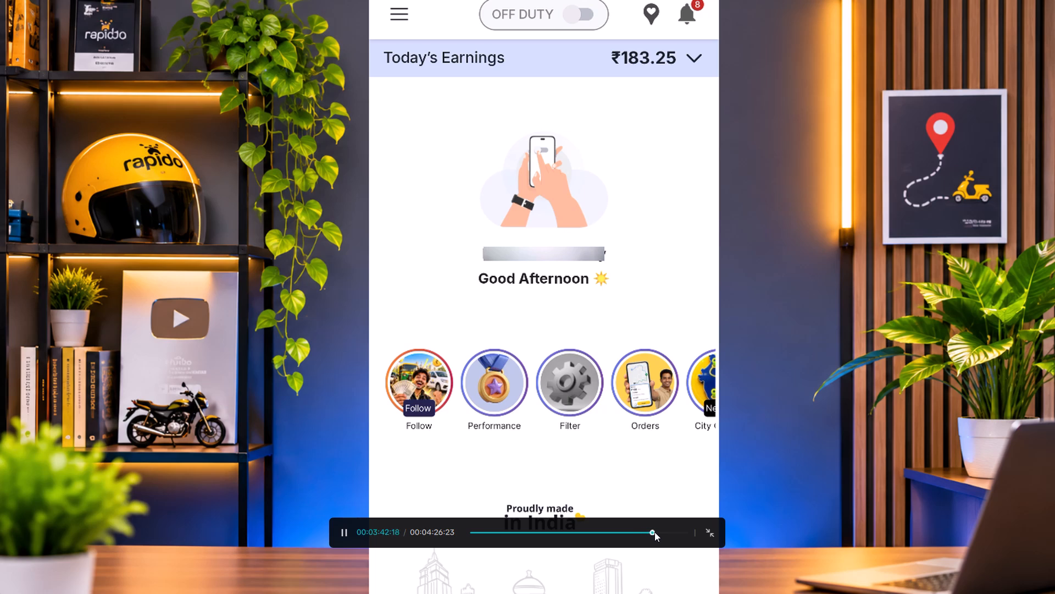
click(656, 532)
click(661, 532)
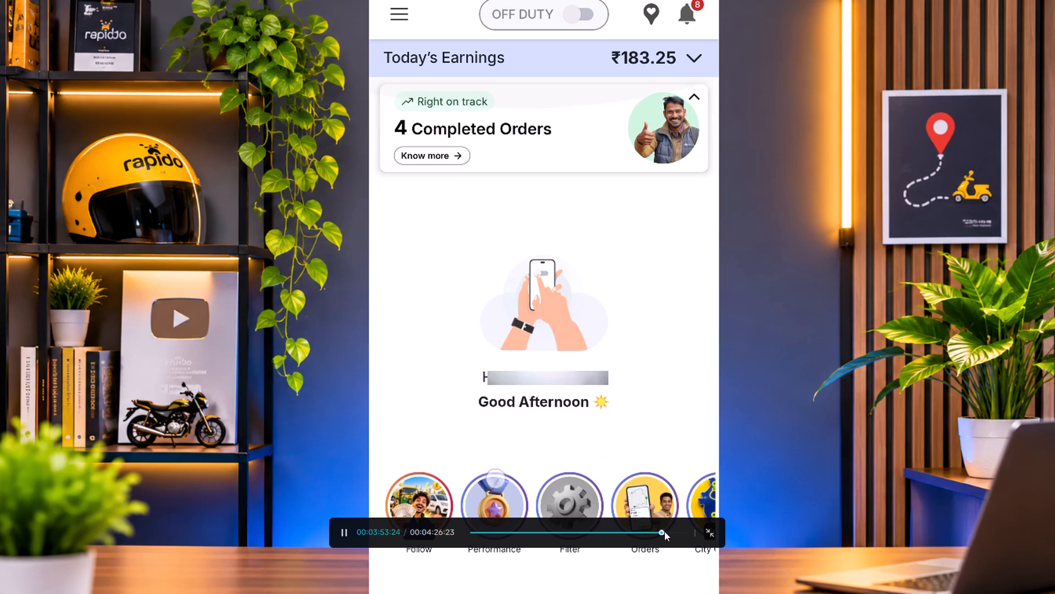
click(668, 531)
click(673, 530)
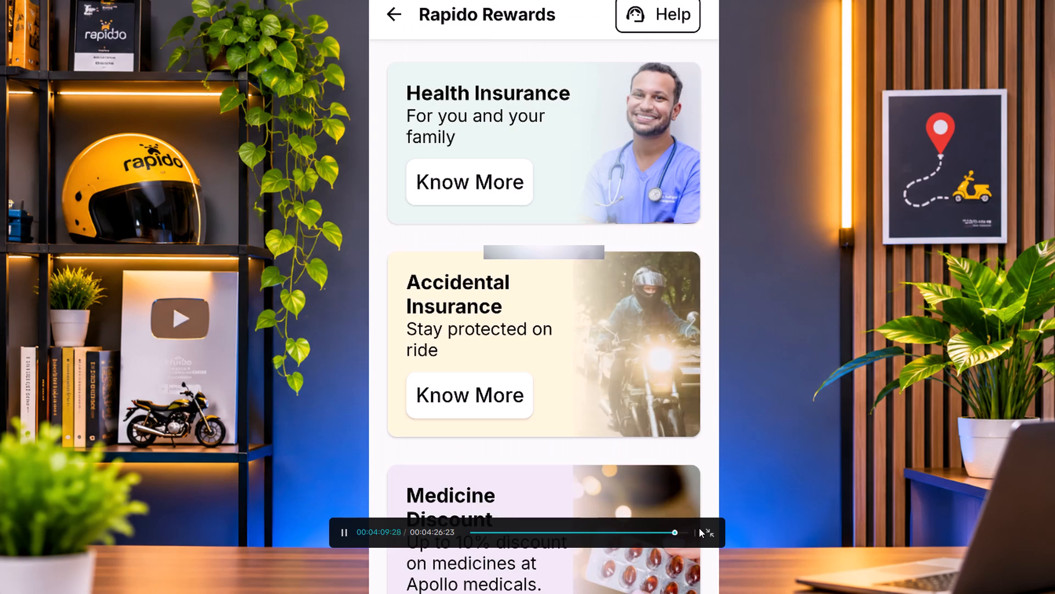
click(706, 529)
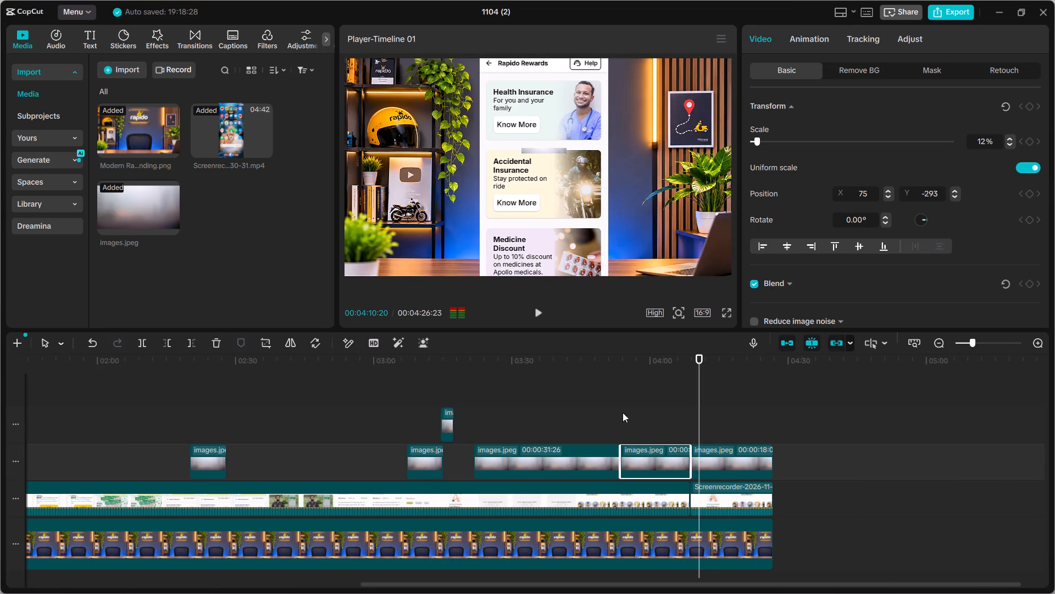
Import the music file Champion-chosic.com_.mp3 from the Downloads folder into the project media.
click(125, 70)
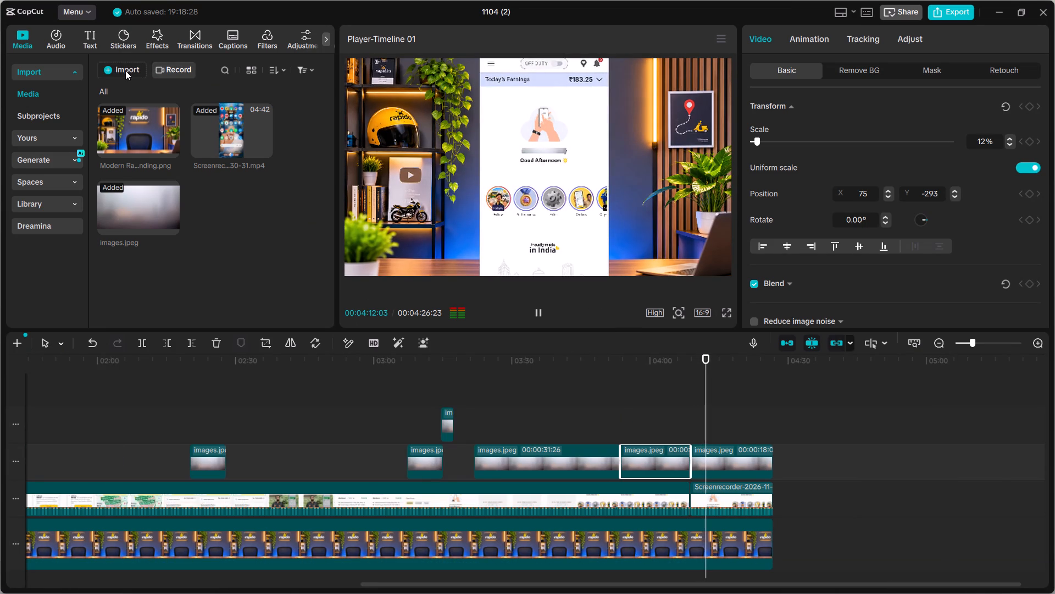
click(149, 94)
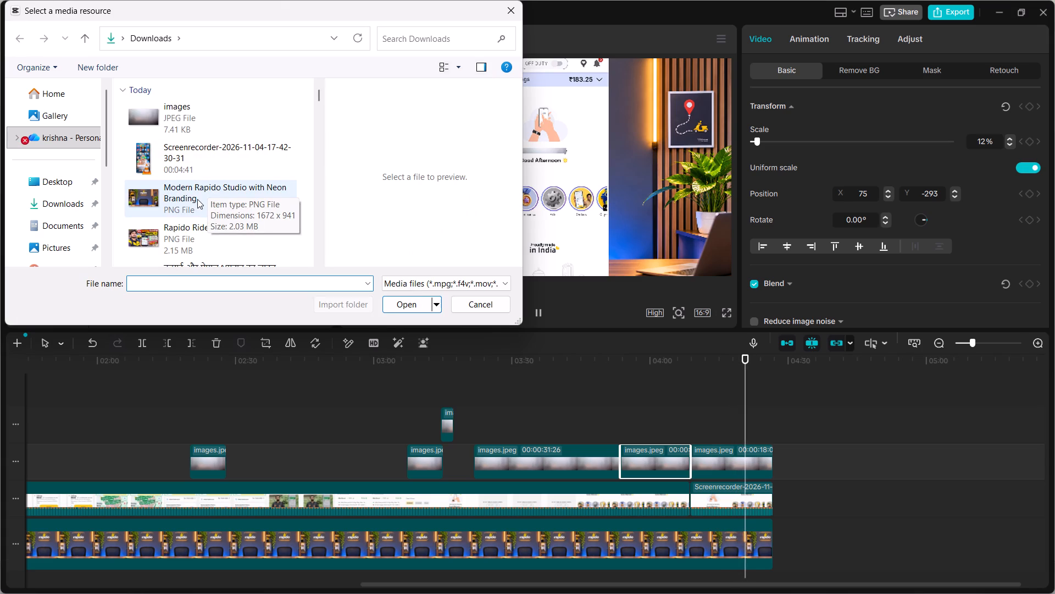
scroll(197, 199, down, 1)
double_click(179, 244)
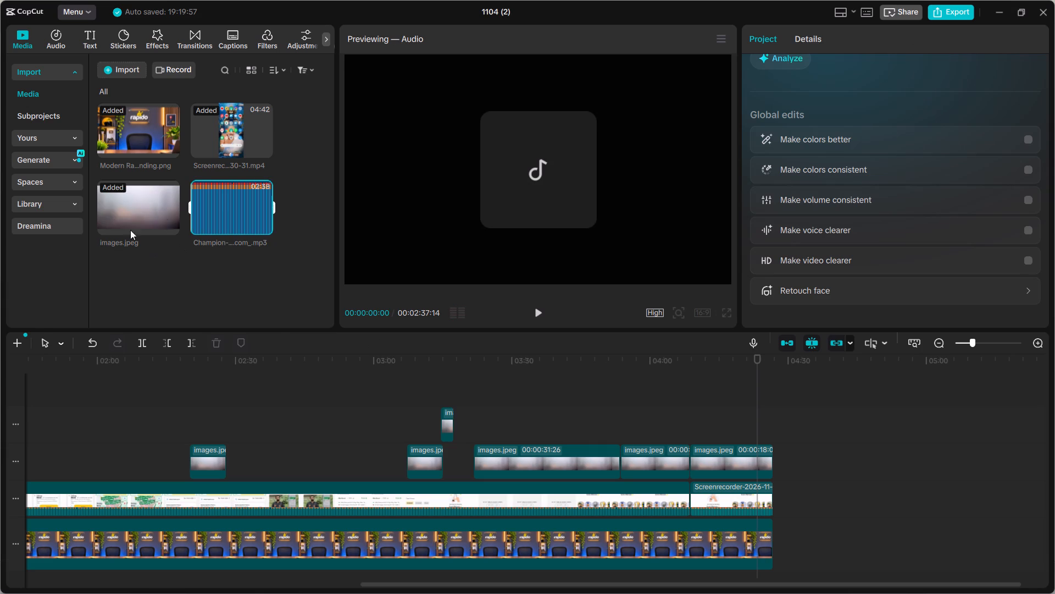
Place the Champion-chosic.com_.mp3 music on an audio track below the studio background, starting at 00:00.
drag(232, 199, 285, 577)
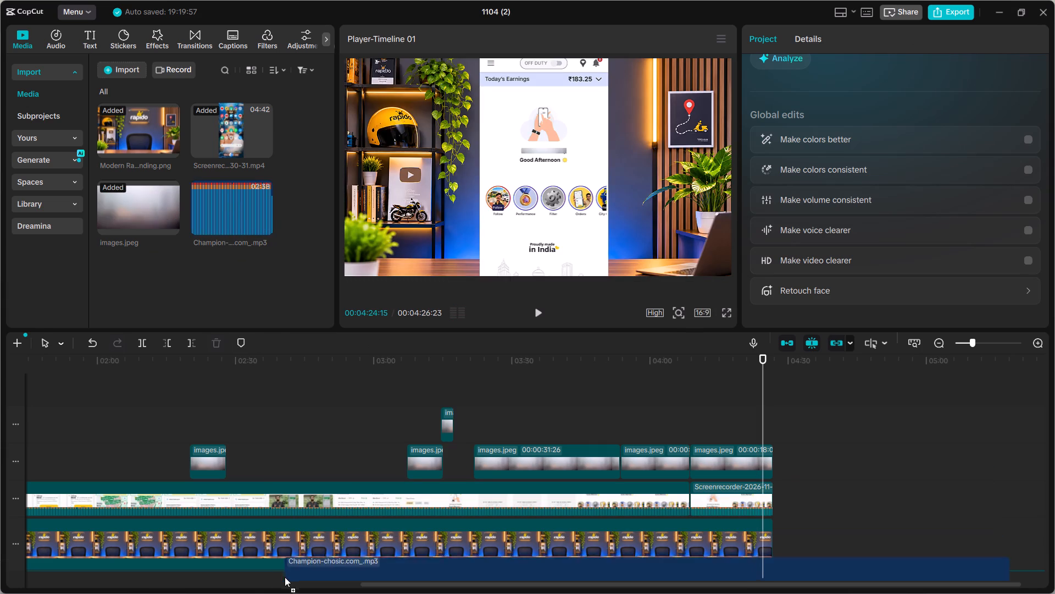
drag(285, 577, 102, 586)
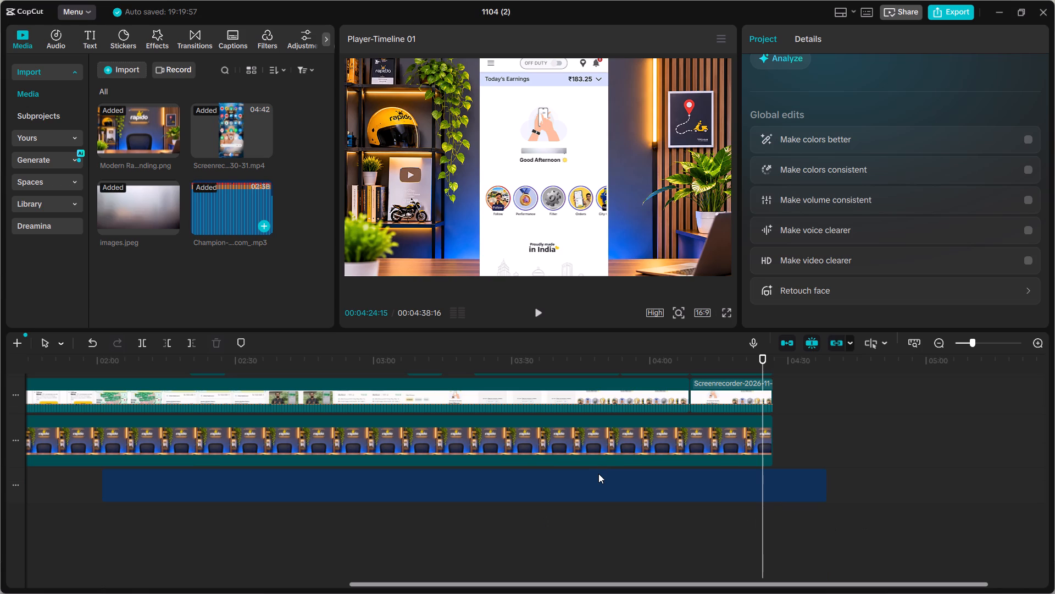
click(598, 474)
click(592, 480)
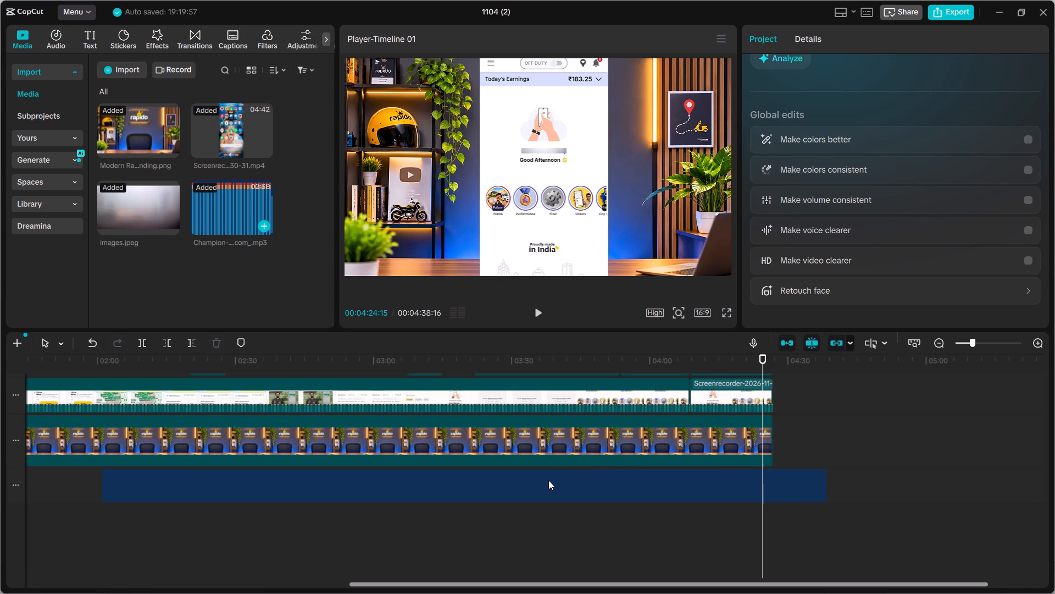
click(548, 480)
drag(548, 480, 303, 485)
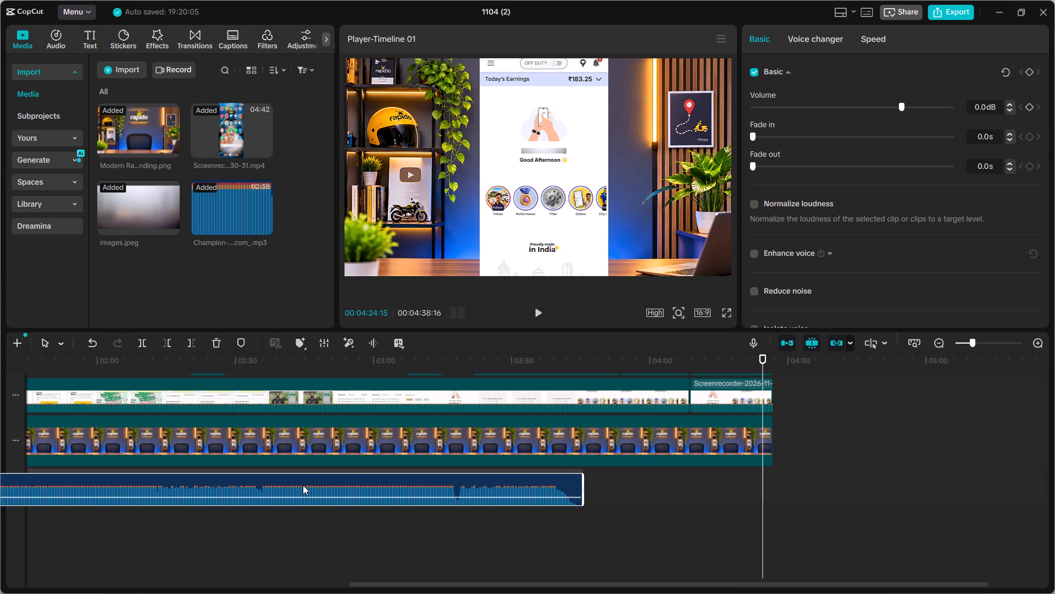
click(961, 343)
drag(184, 480, 107, 479)
click(96, 438)
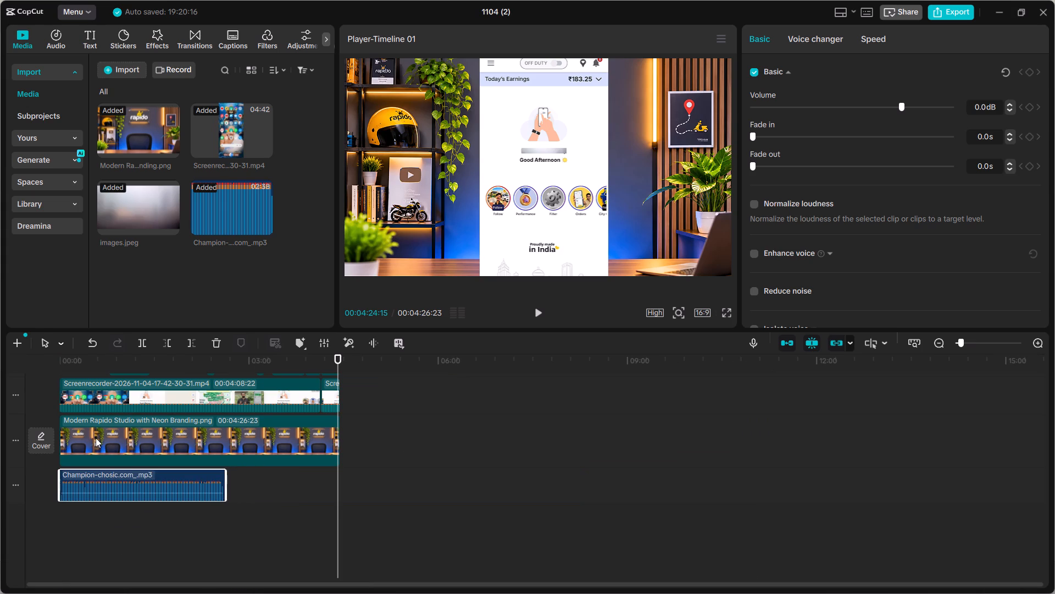
Compare the music's end with the video's end at 04:26:23, and play from about 01:09 to hear the music.
click(337, 480)
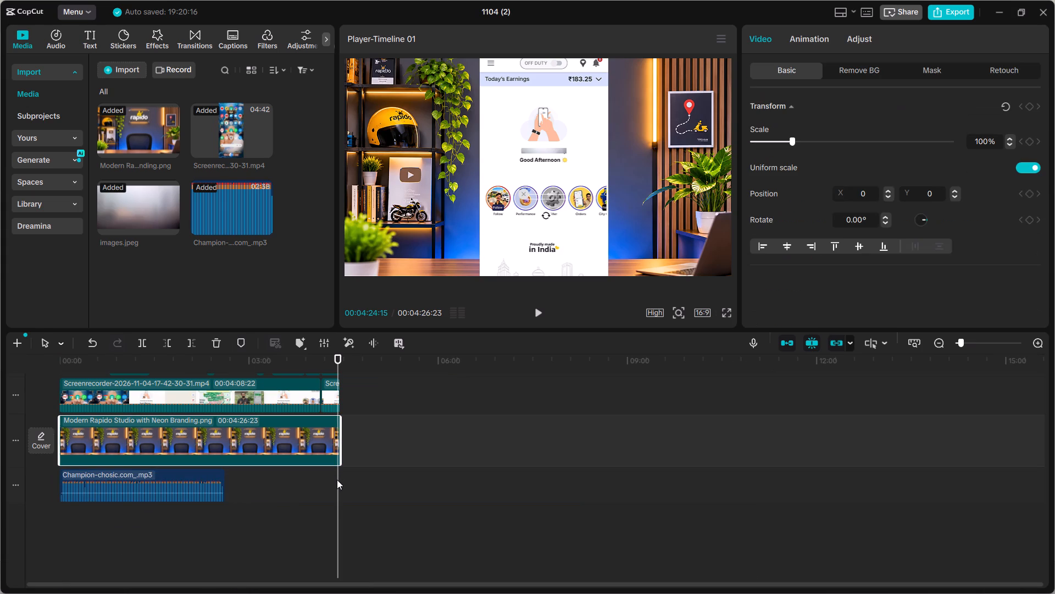
click(335, 490)
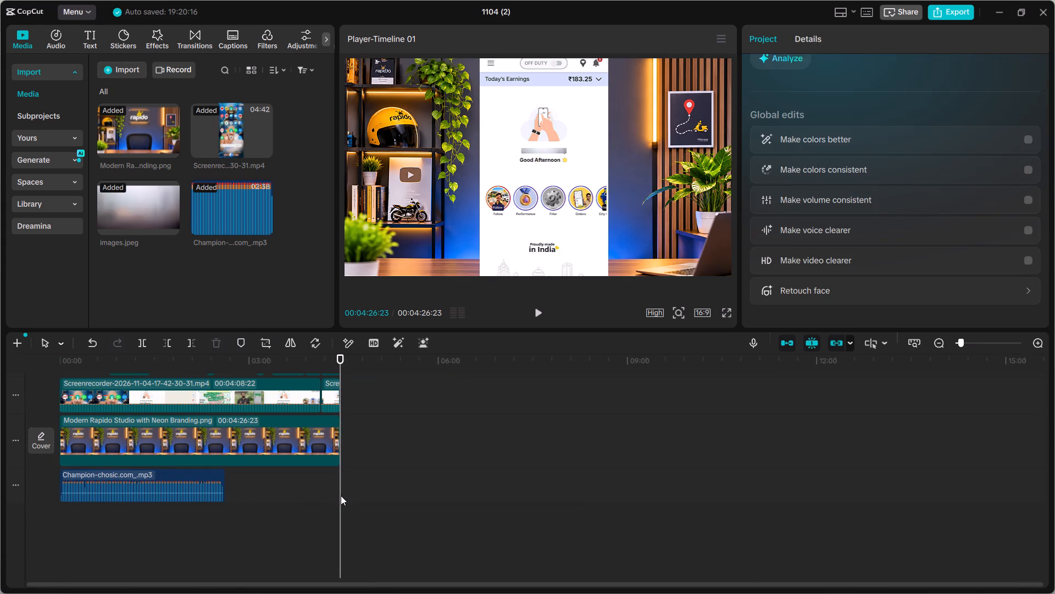
click(341, 496)
drag(341, 496, 131, 488)
key(space)
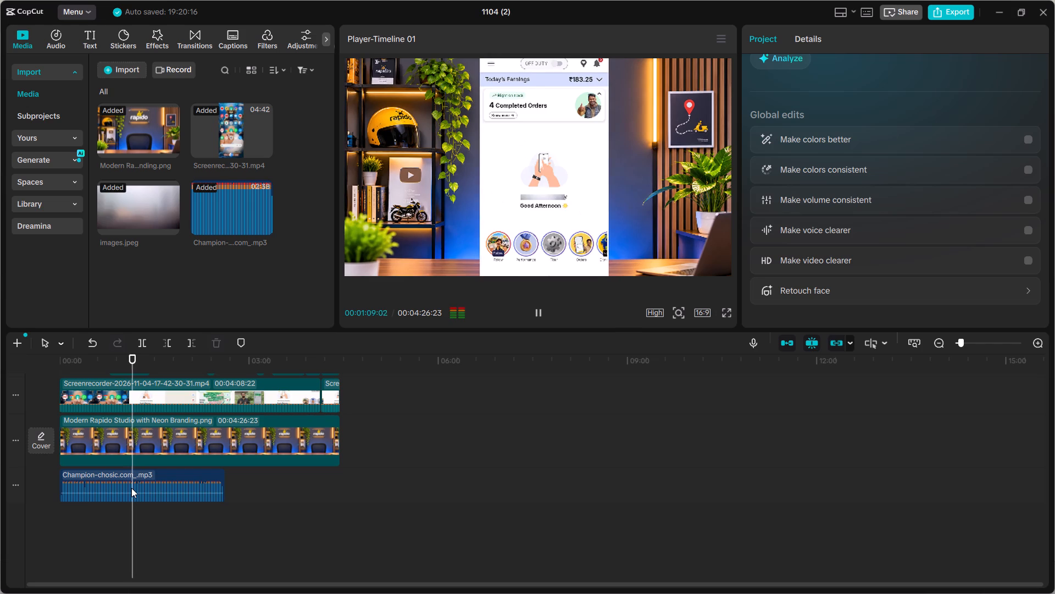
Set the volume of the Champion-chosic.com_.mp3 music clip to 0.0 dB.
click(156, 494)
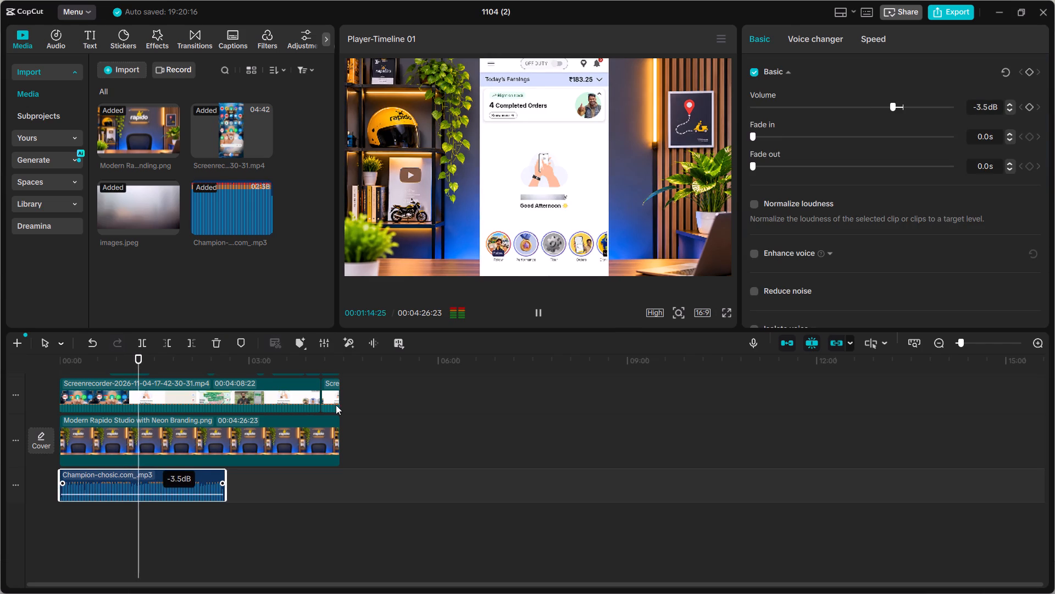
click(903, 109)
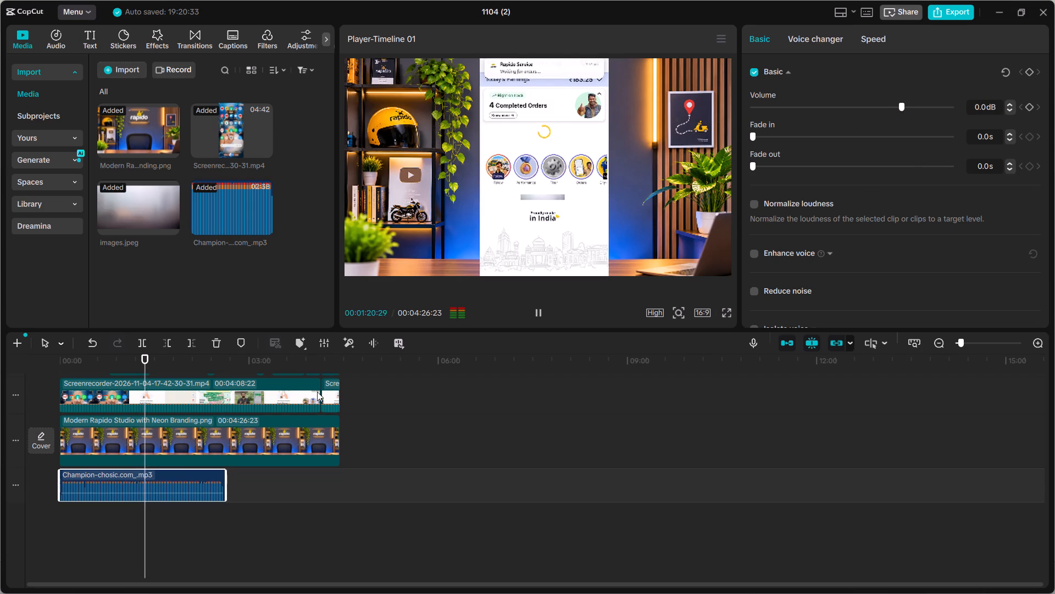
Place a copy of the Champion-chosic.com_.mp3 clip directly after the first one and trim its end to the video's end at 04:26:23.
click(203, 483)
key(ctrl+c)
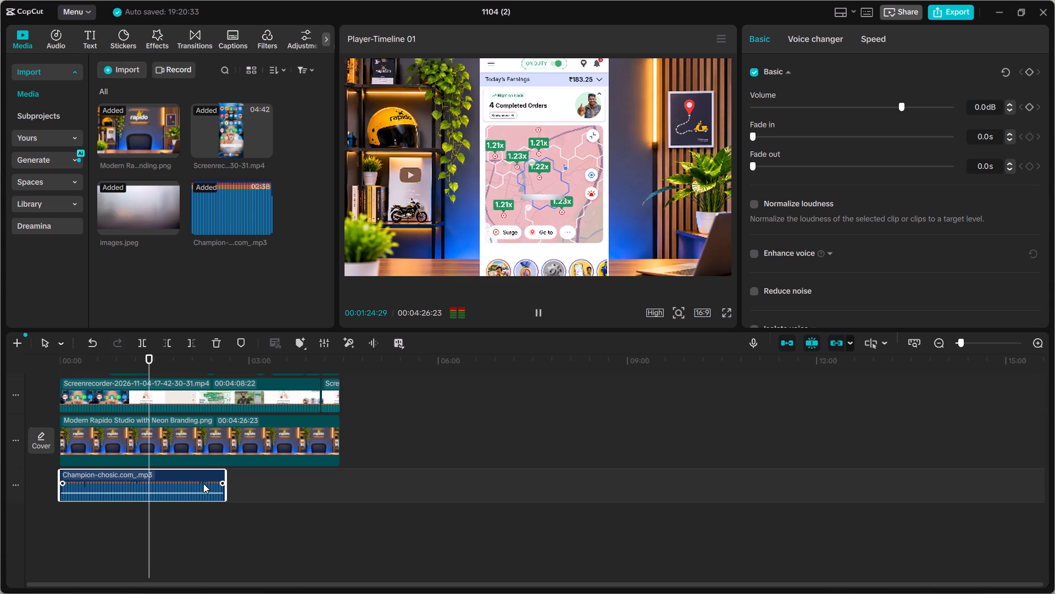
key(ctrl+v)
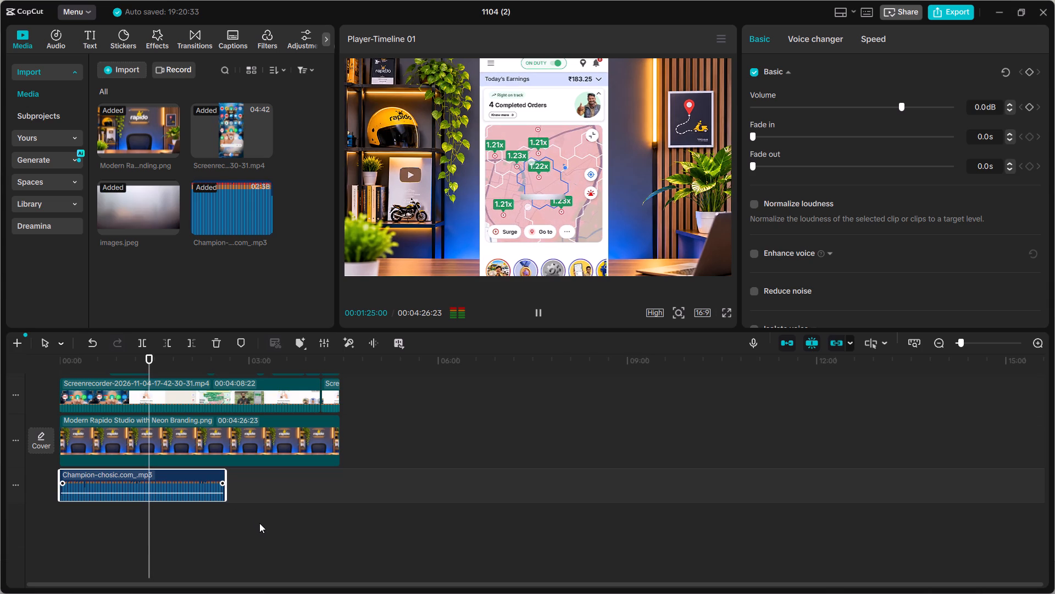
drag(259, 523, 337, 495)
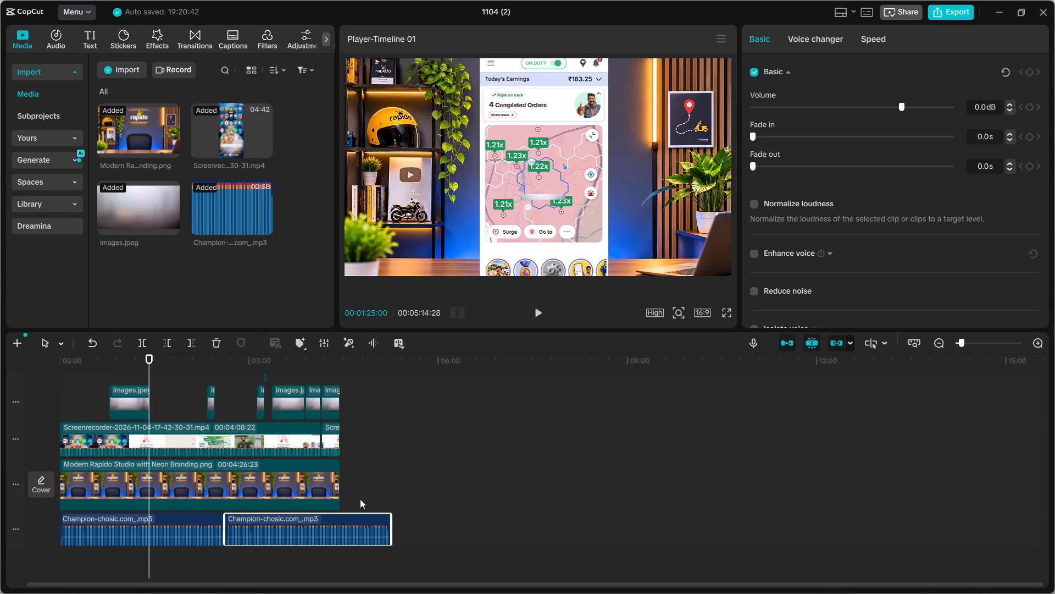
drag(393, 526, 340, 522)
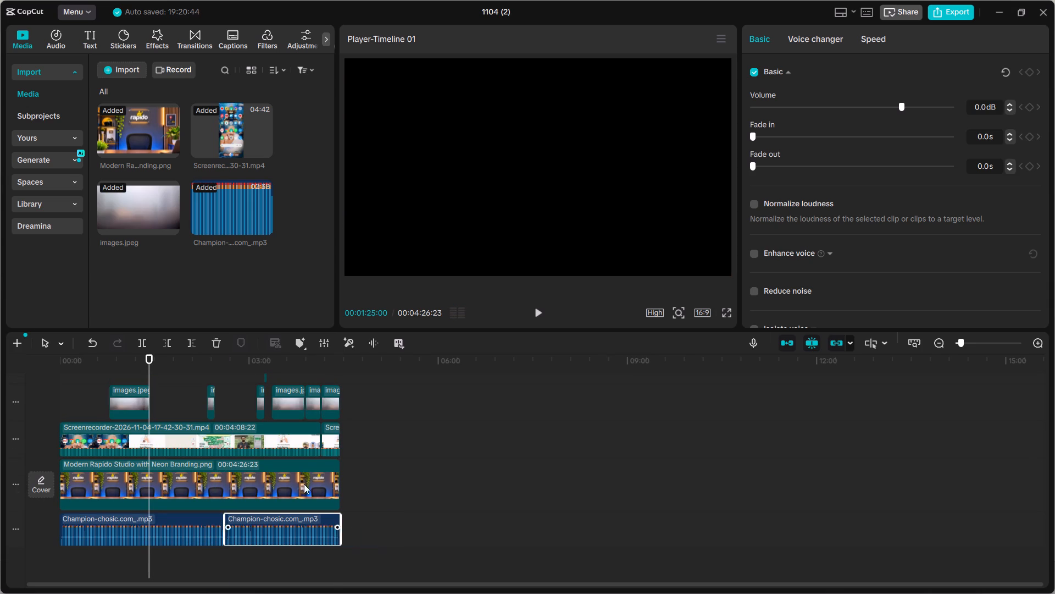
Play the timeline from 01:25:00 to check the video with the music.
key(space)
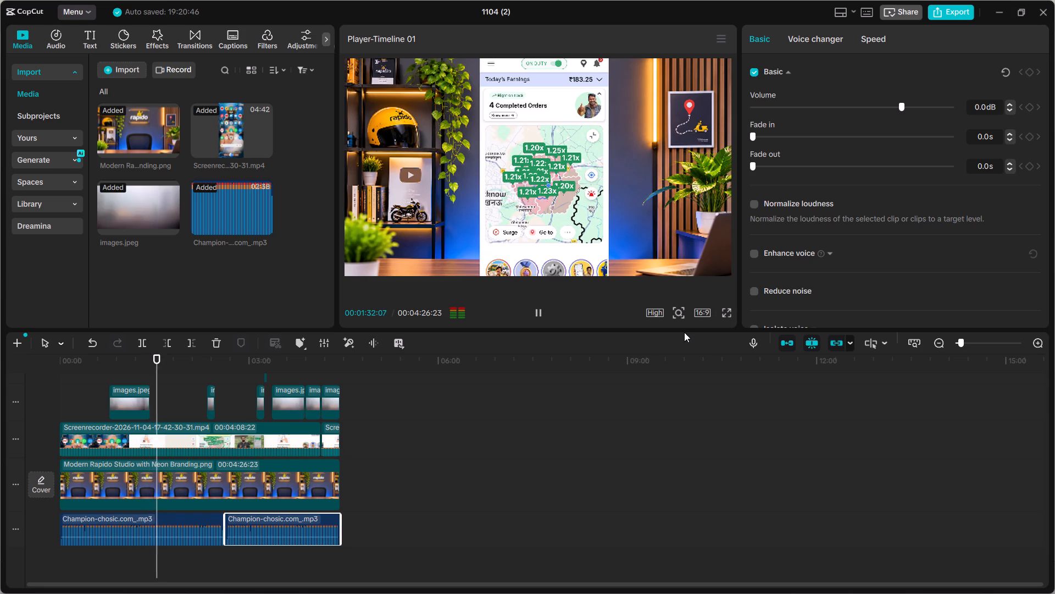
Start exporting the finished video and minimize the browser window that covers the editor.
click(956, 14)
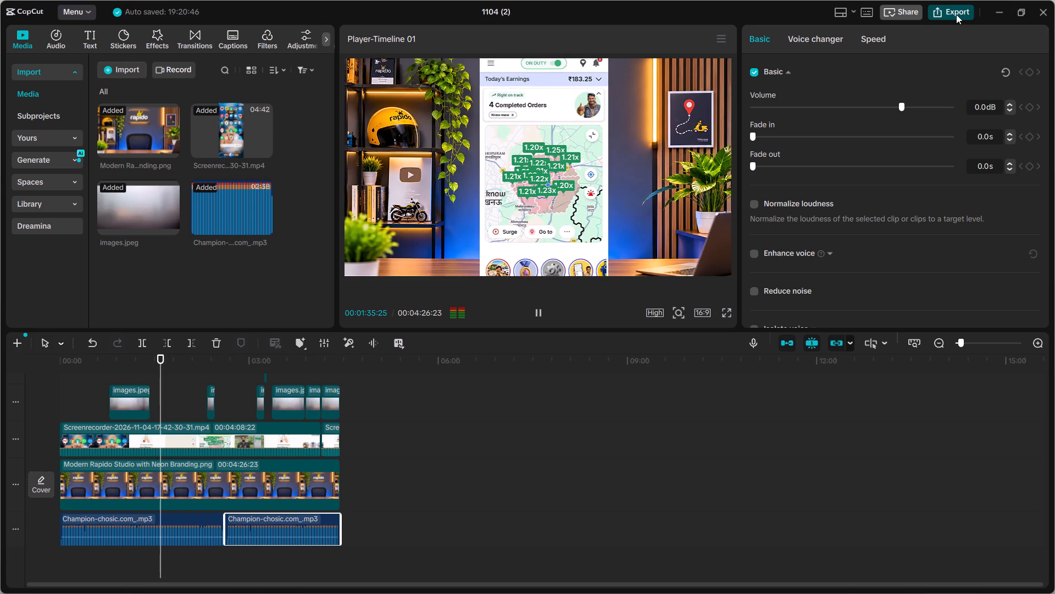
click(956, 7)
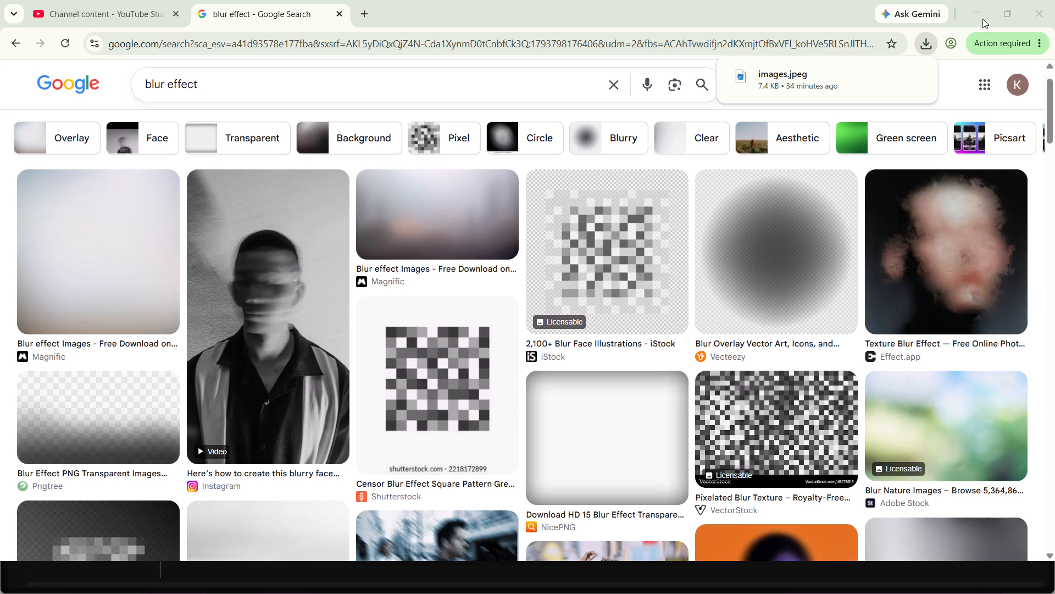
click(972, 10)
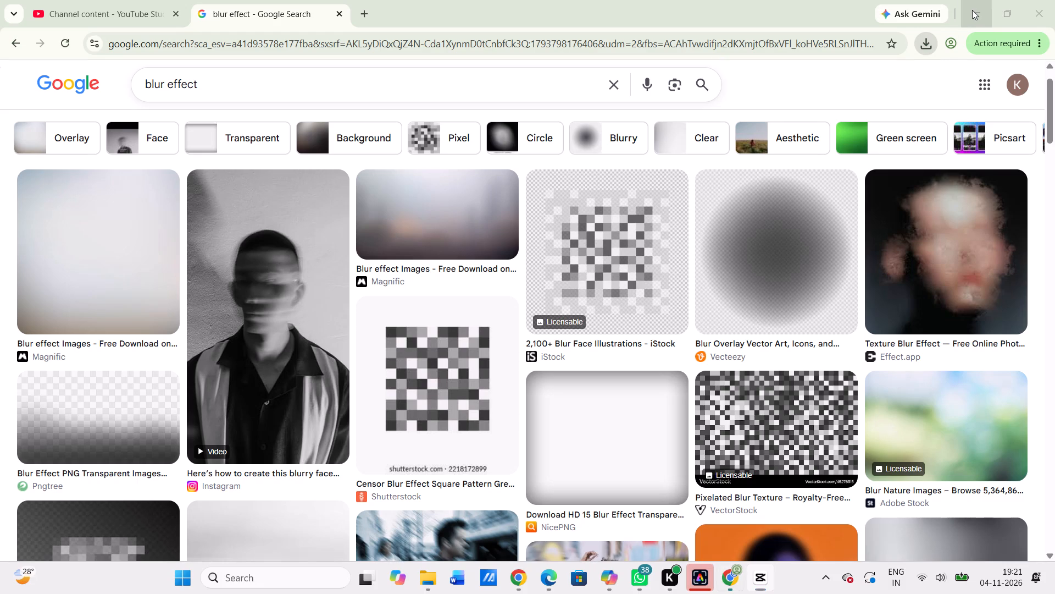